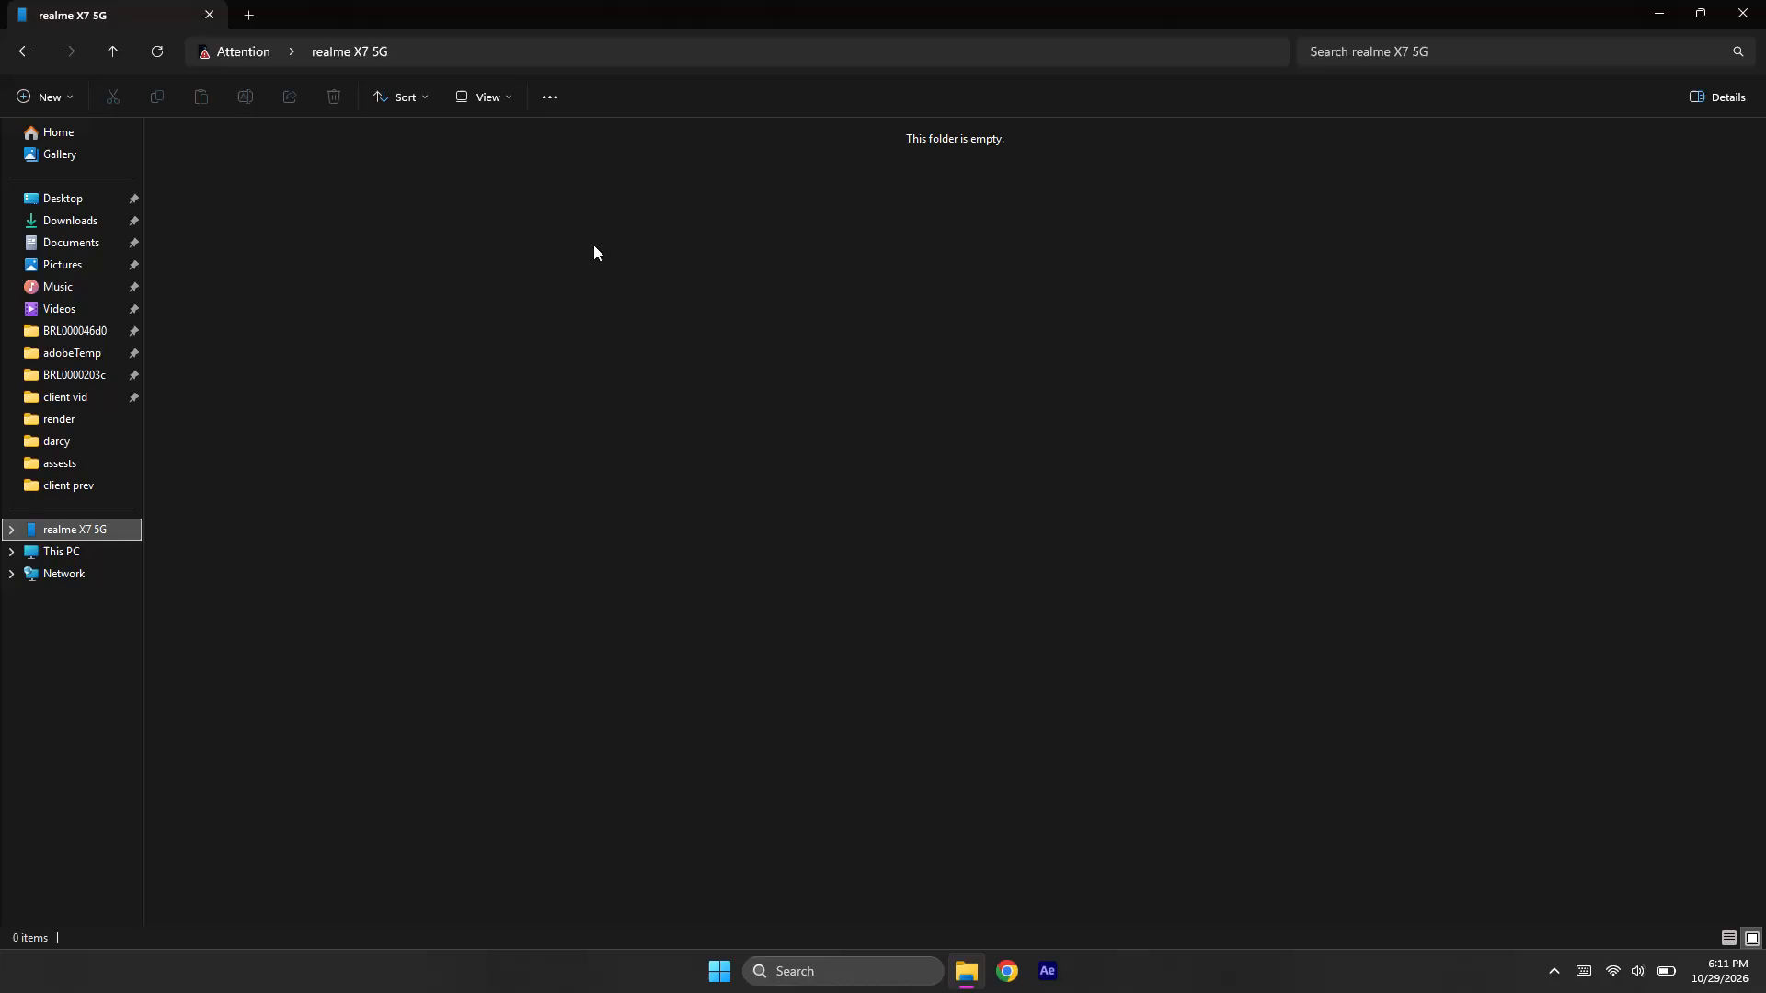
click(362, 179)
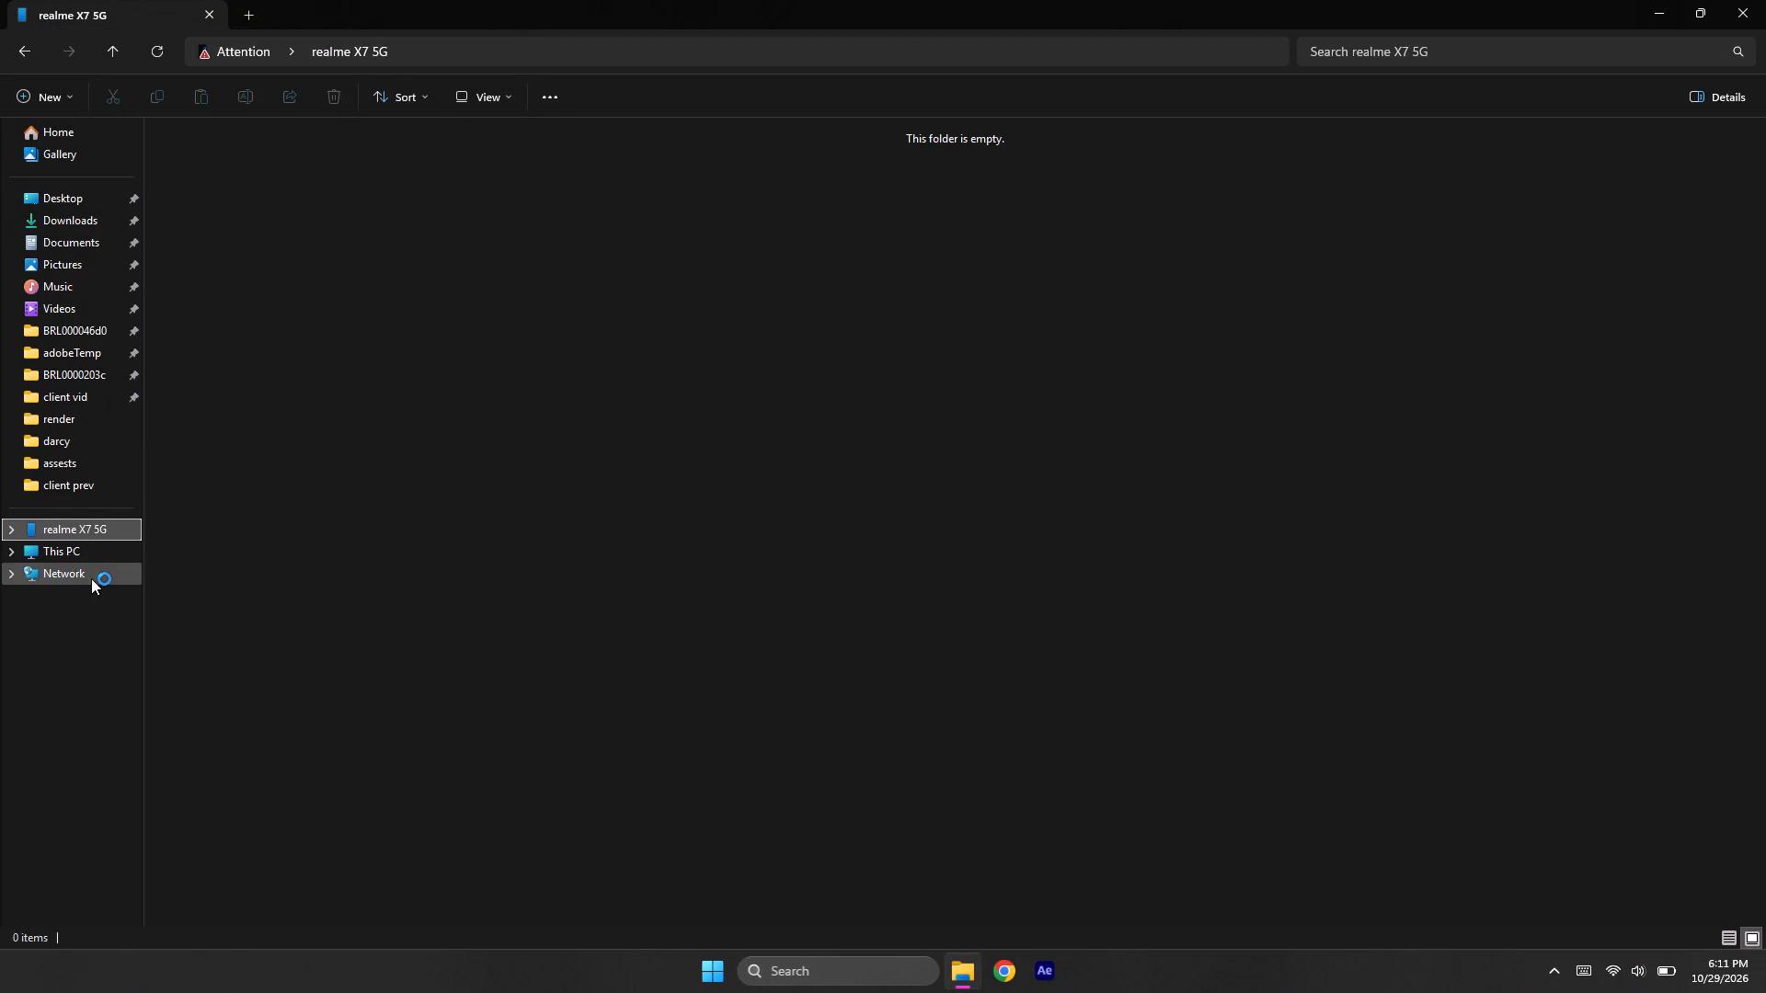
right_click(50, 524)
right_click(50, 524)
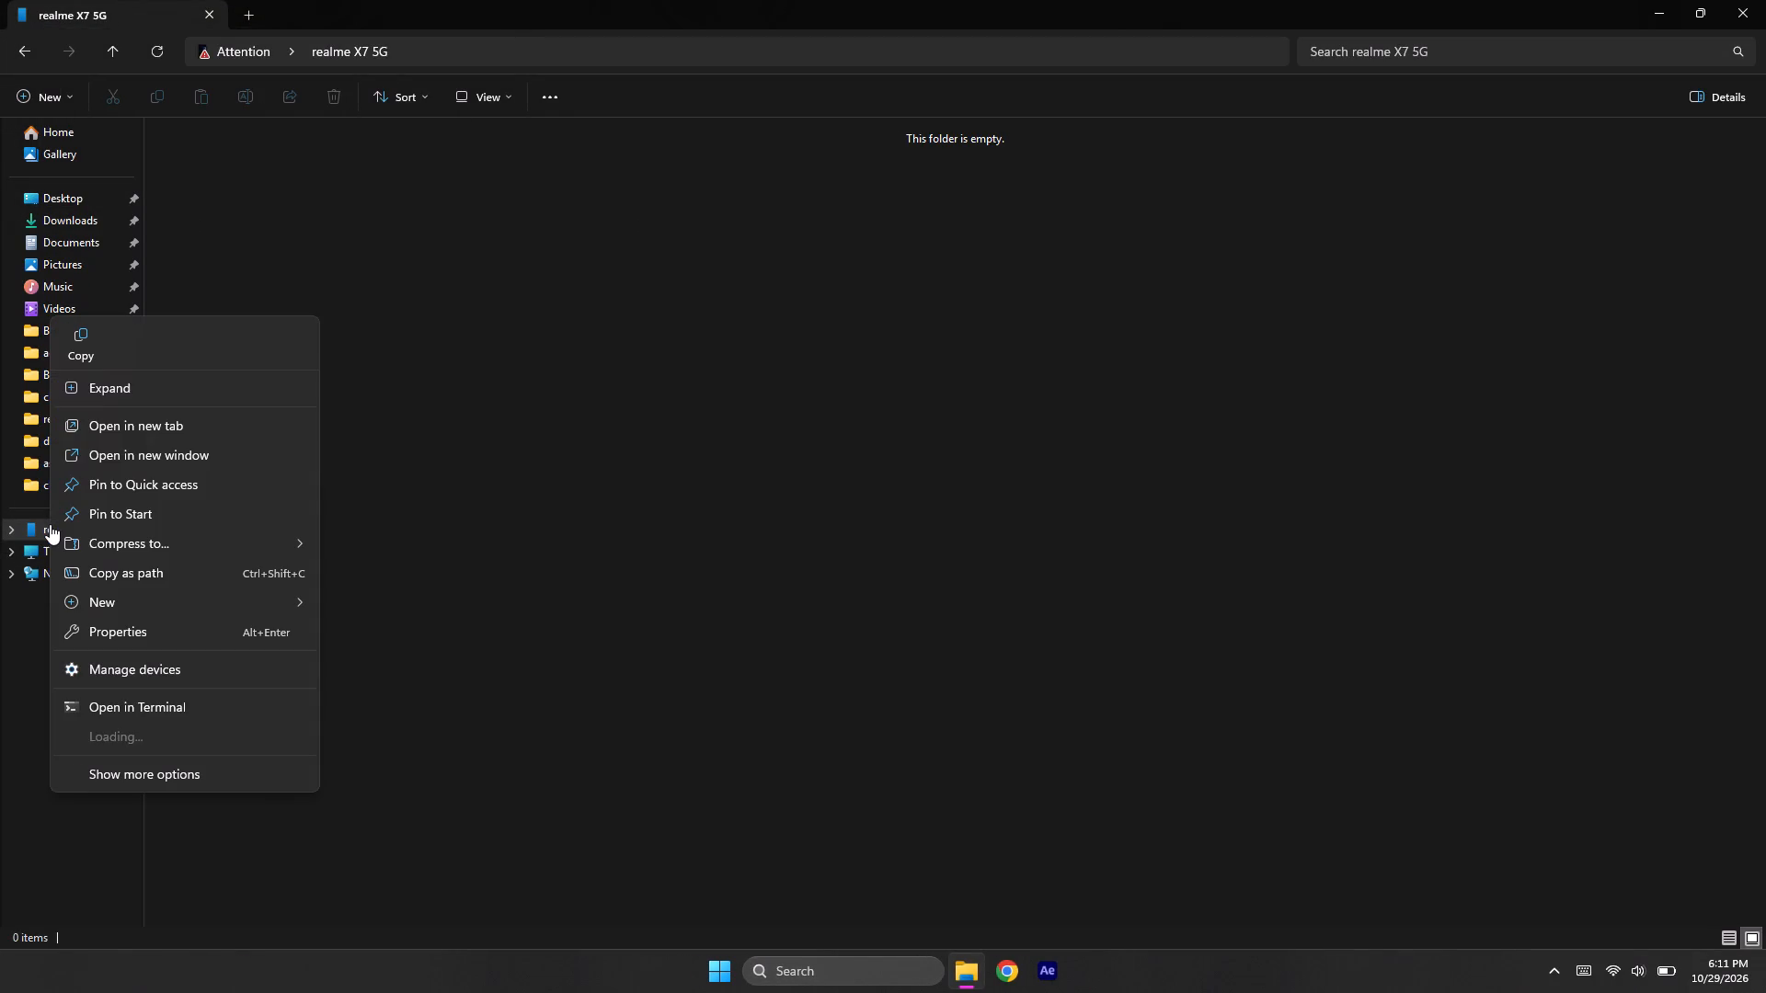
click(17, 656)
Go to the Adobe After Effects Auto-Save folder inside edits\render on New Volume (E:).
click(73, 551)
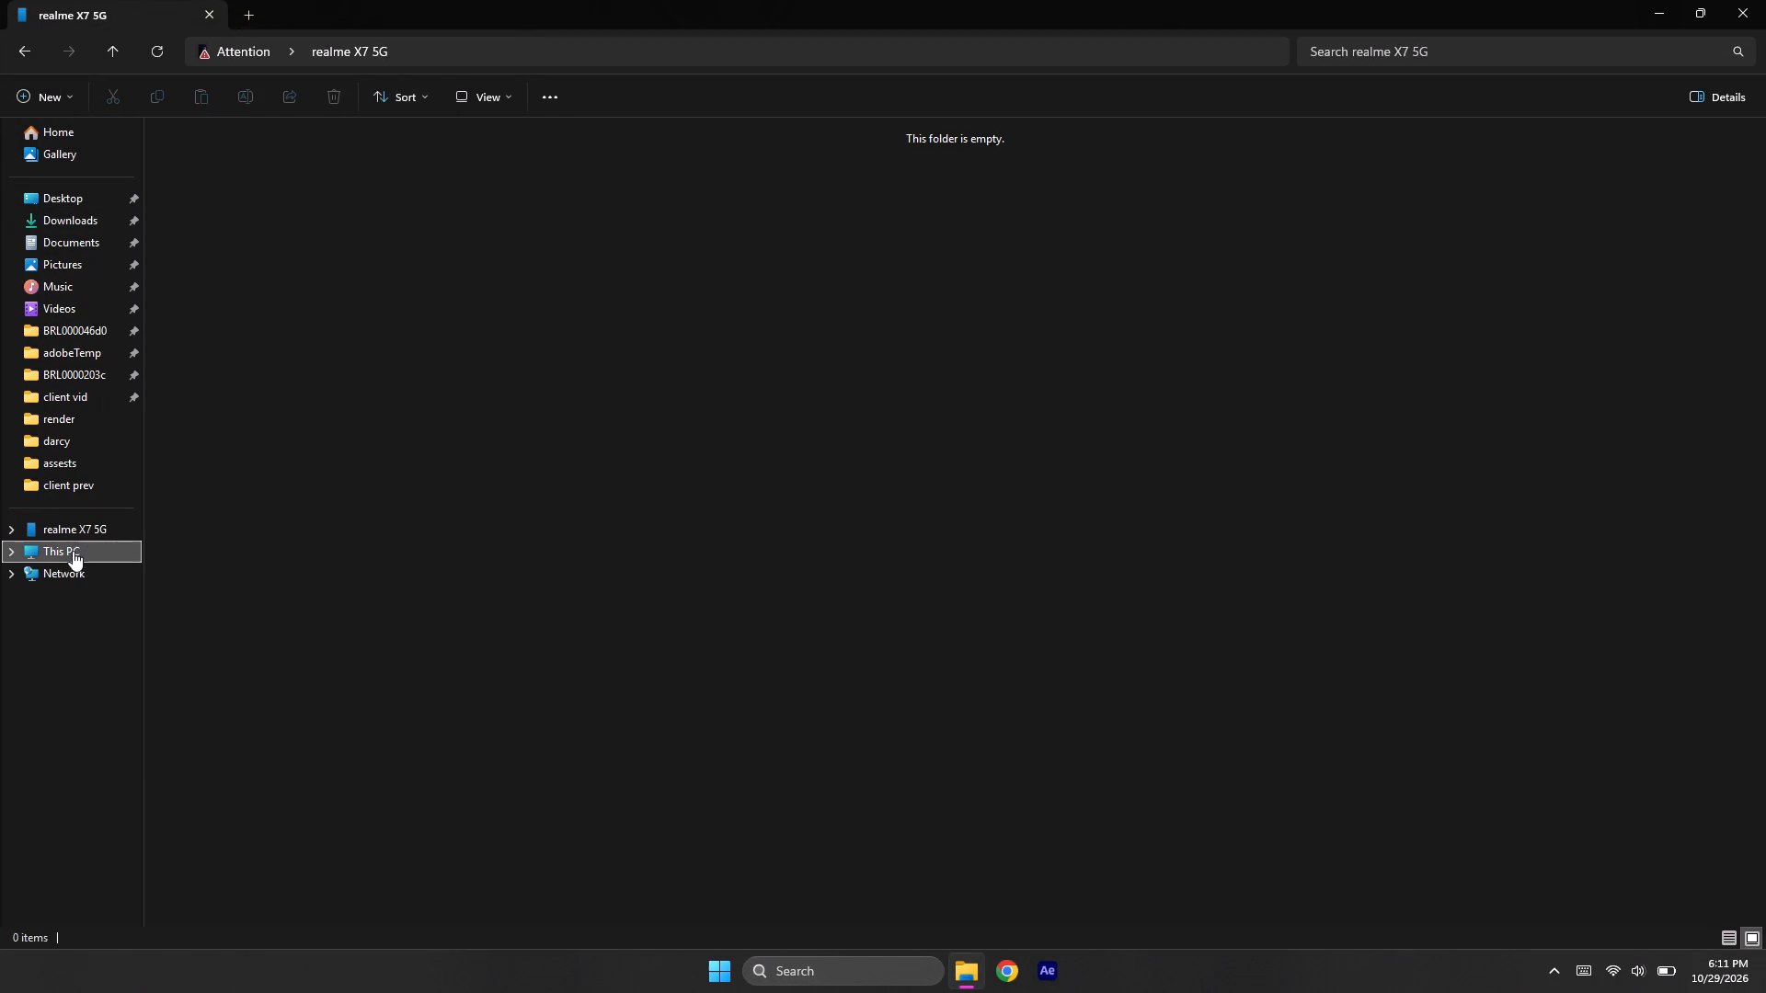
double_click(786, 165)
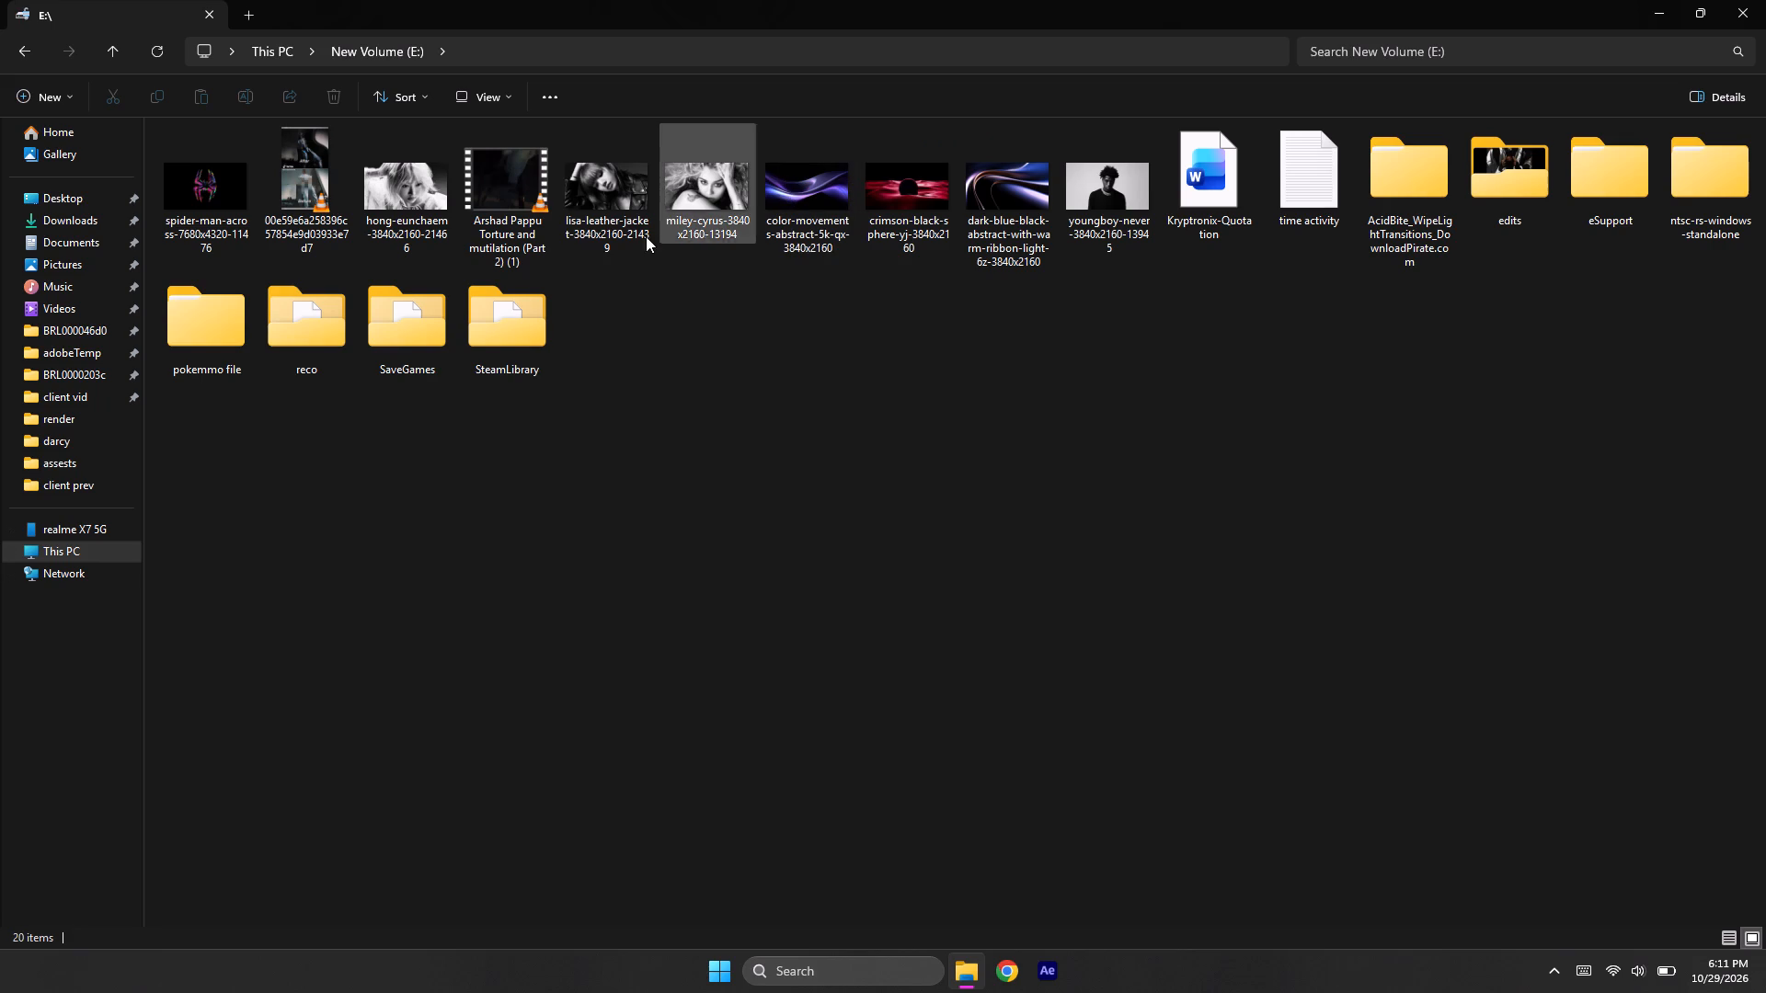
double_click(1511, 174)
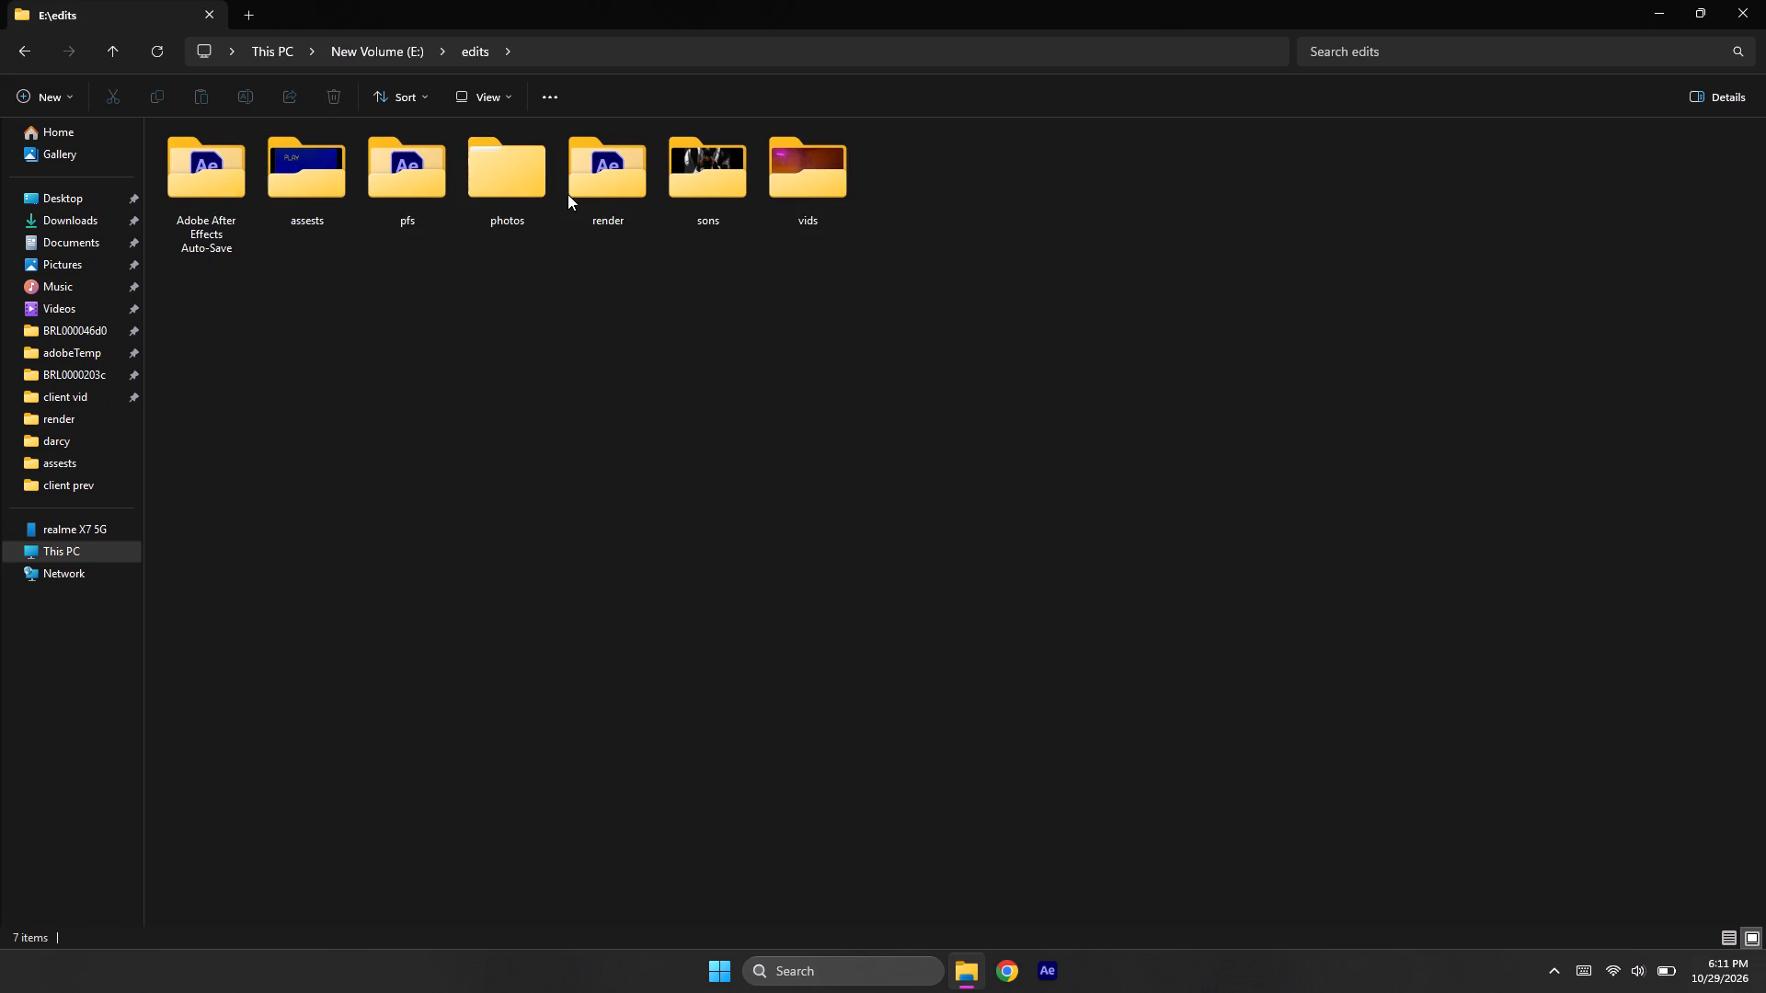
double_click(574, 199)
scroll(390, 211, down, 4)
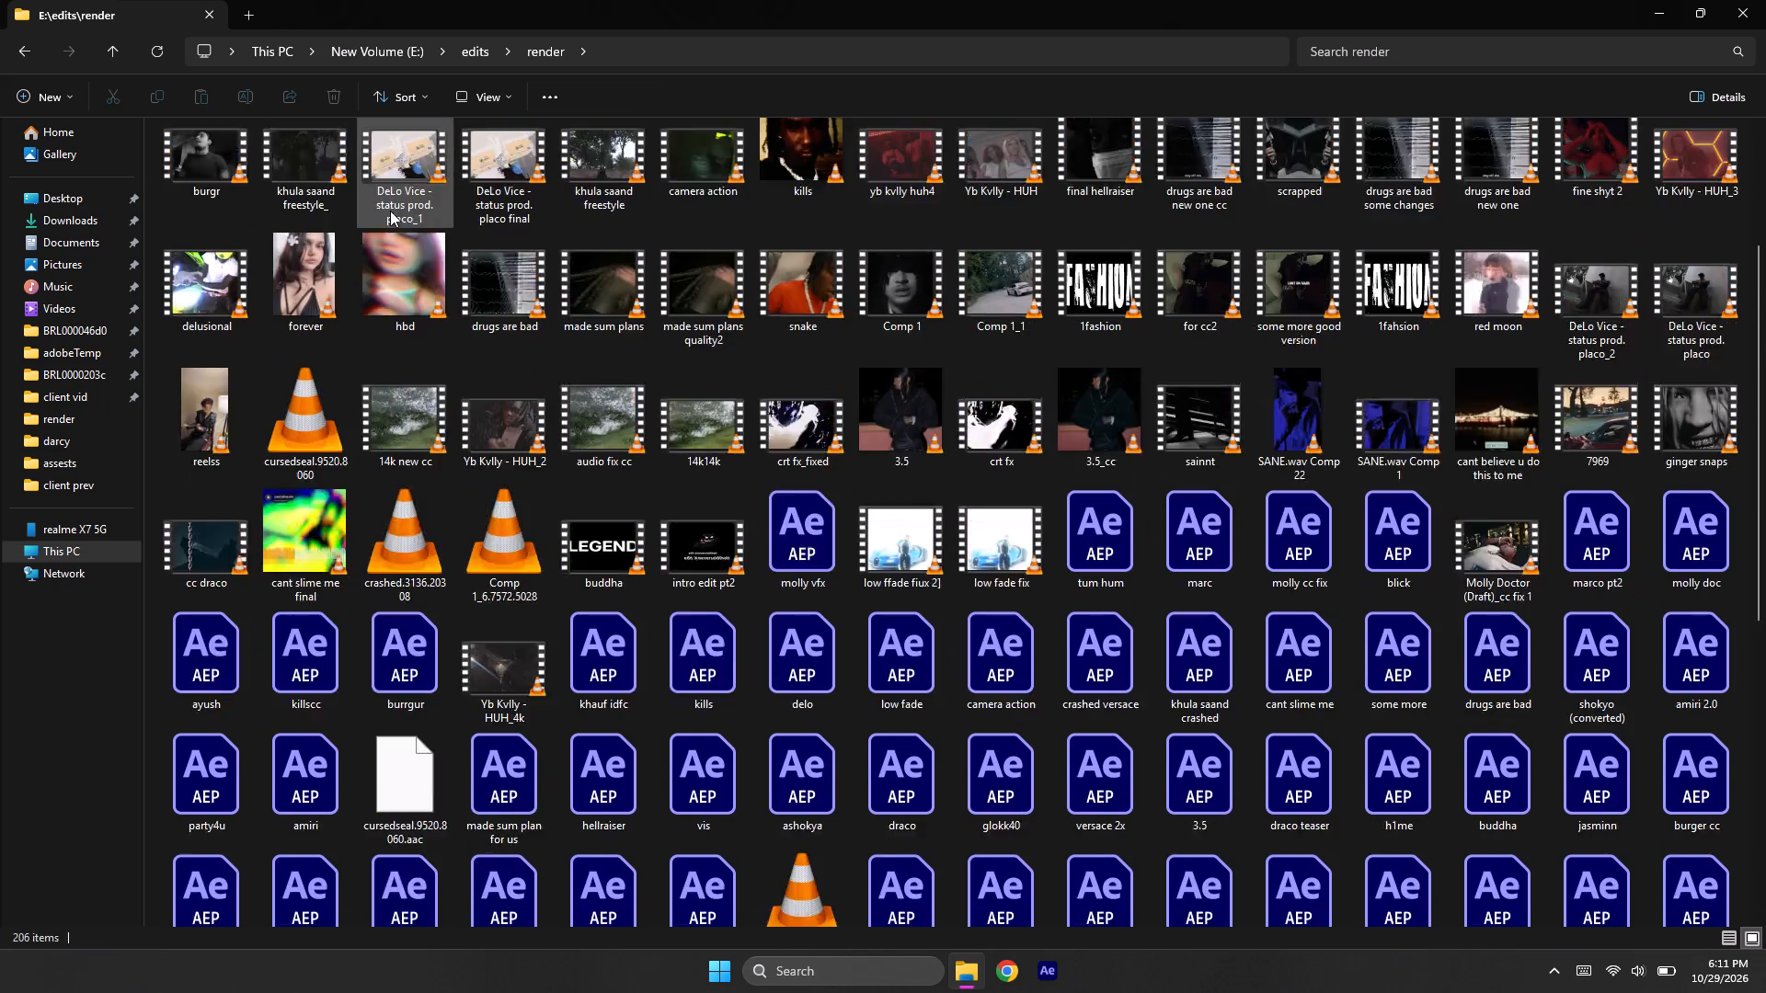
scroll(390, 211, down, 9)
double_click(633, 888)
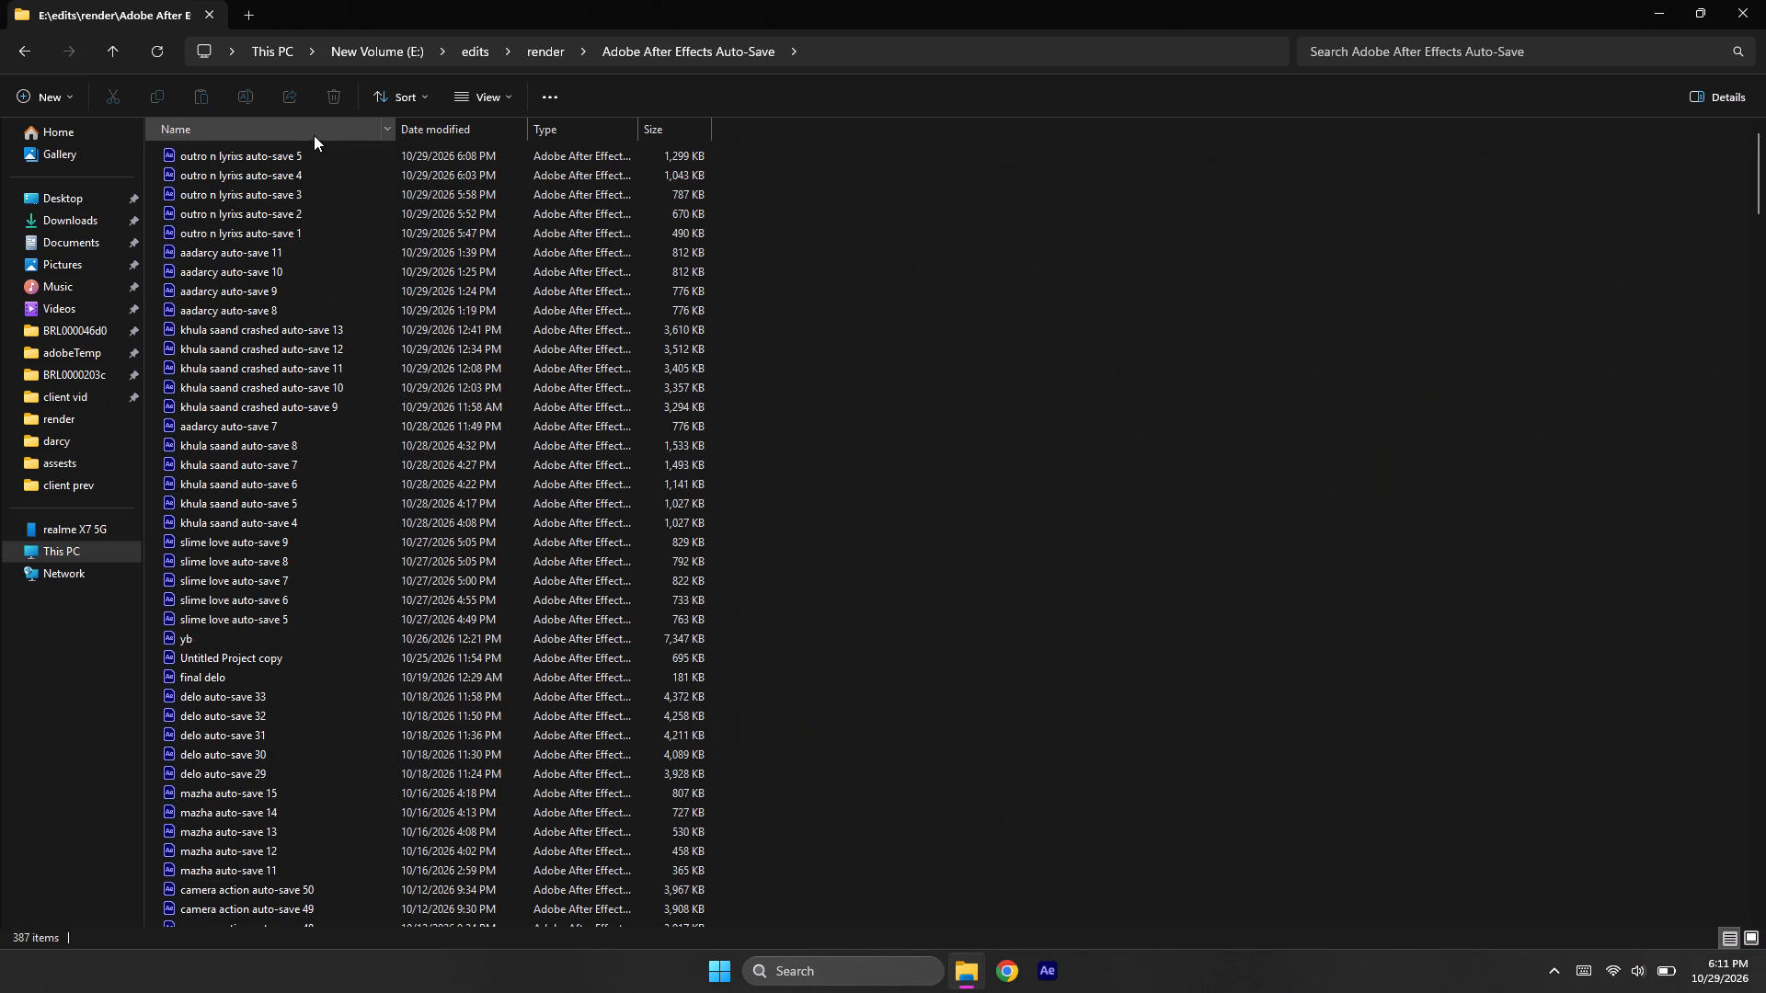
Open the project outro n lyrixs auto-save 5 in After Effects, continuing with a normal start instead of Safe Mode.
double_click(309, 152)
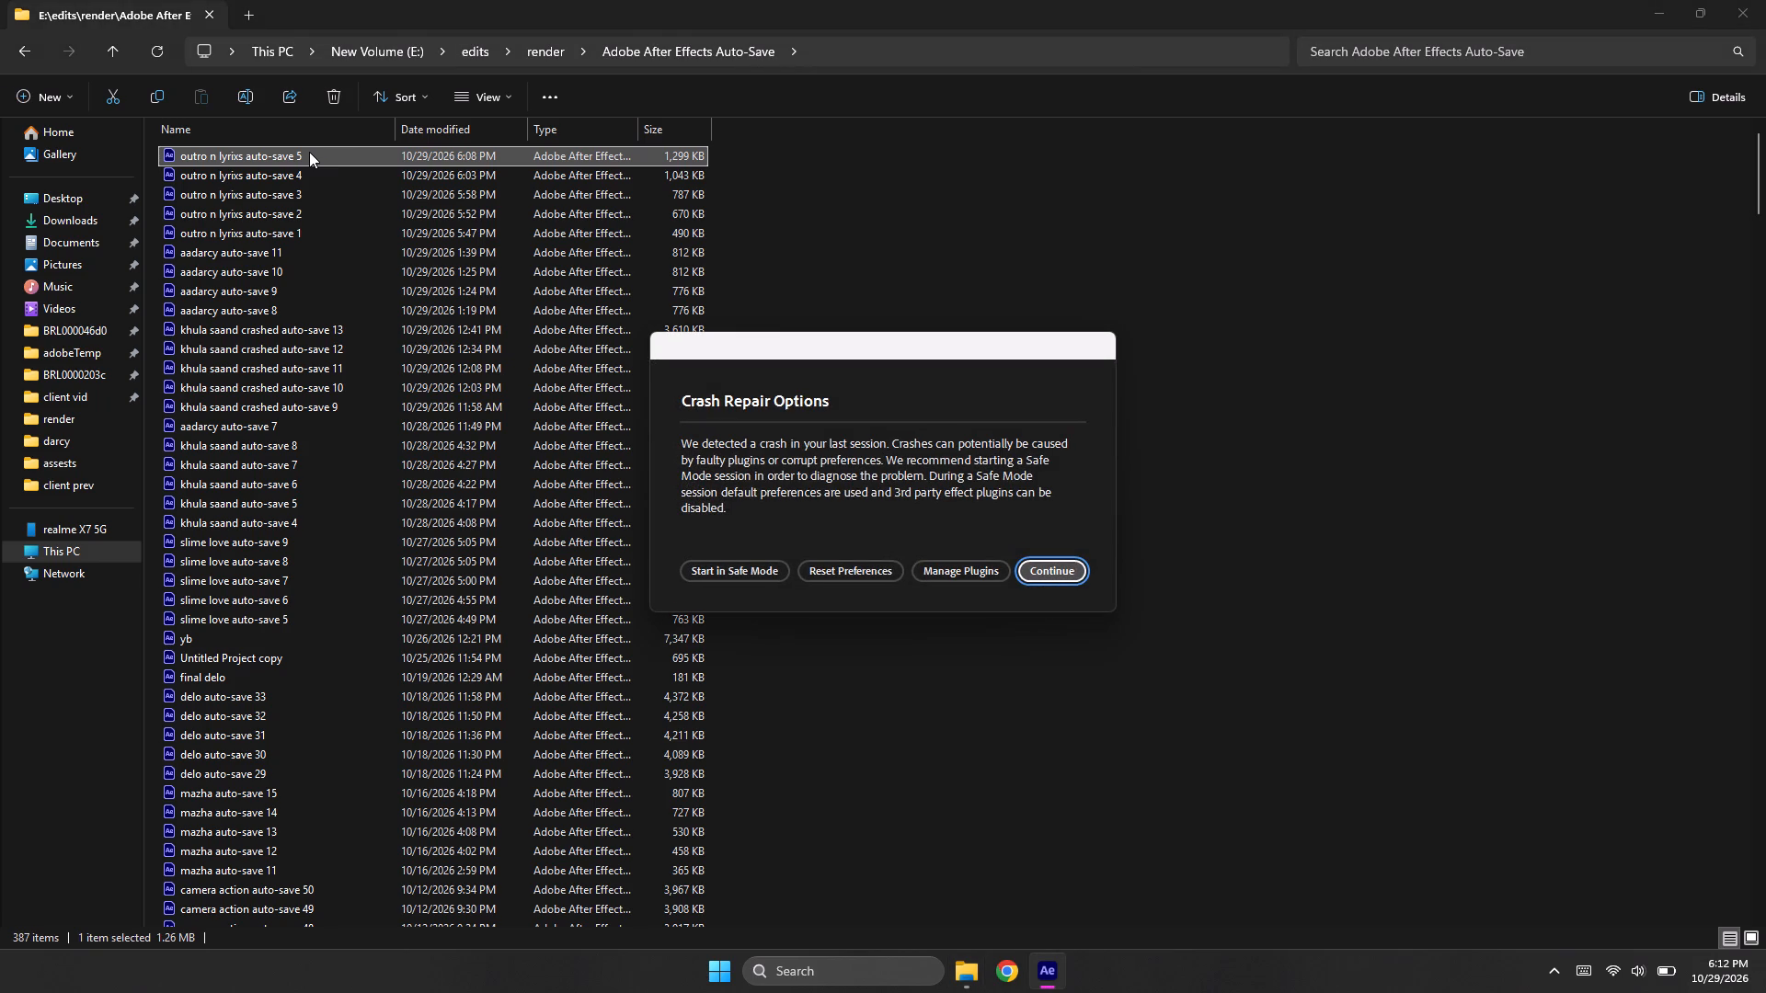
key(Return)
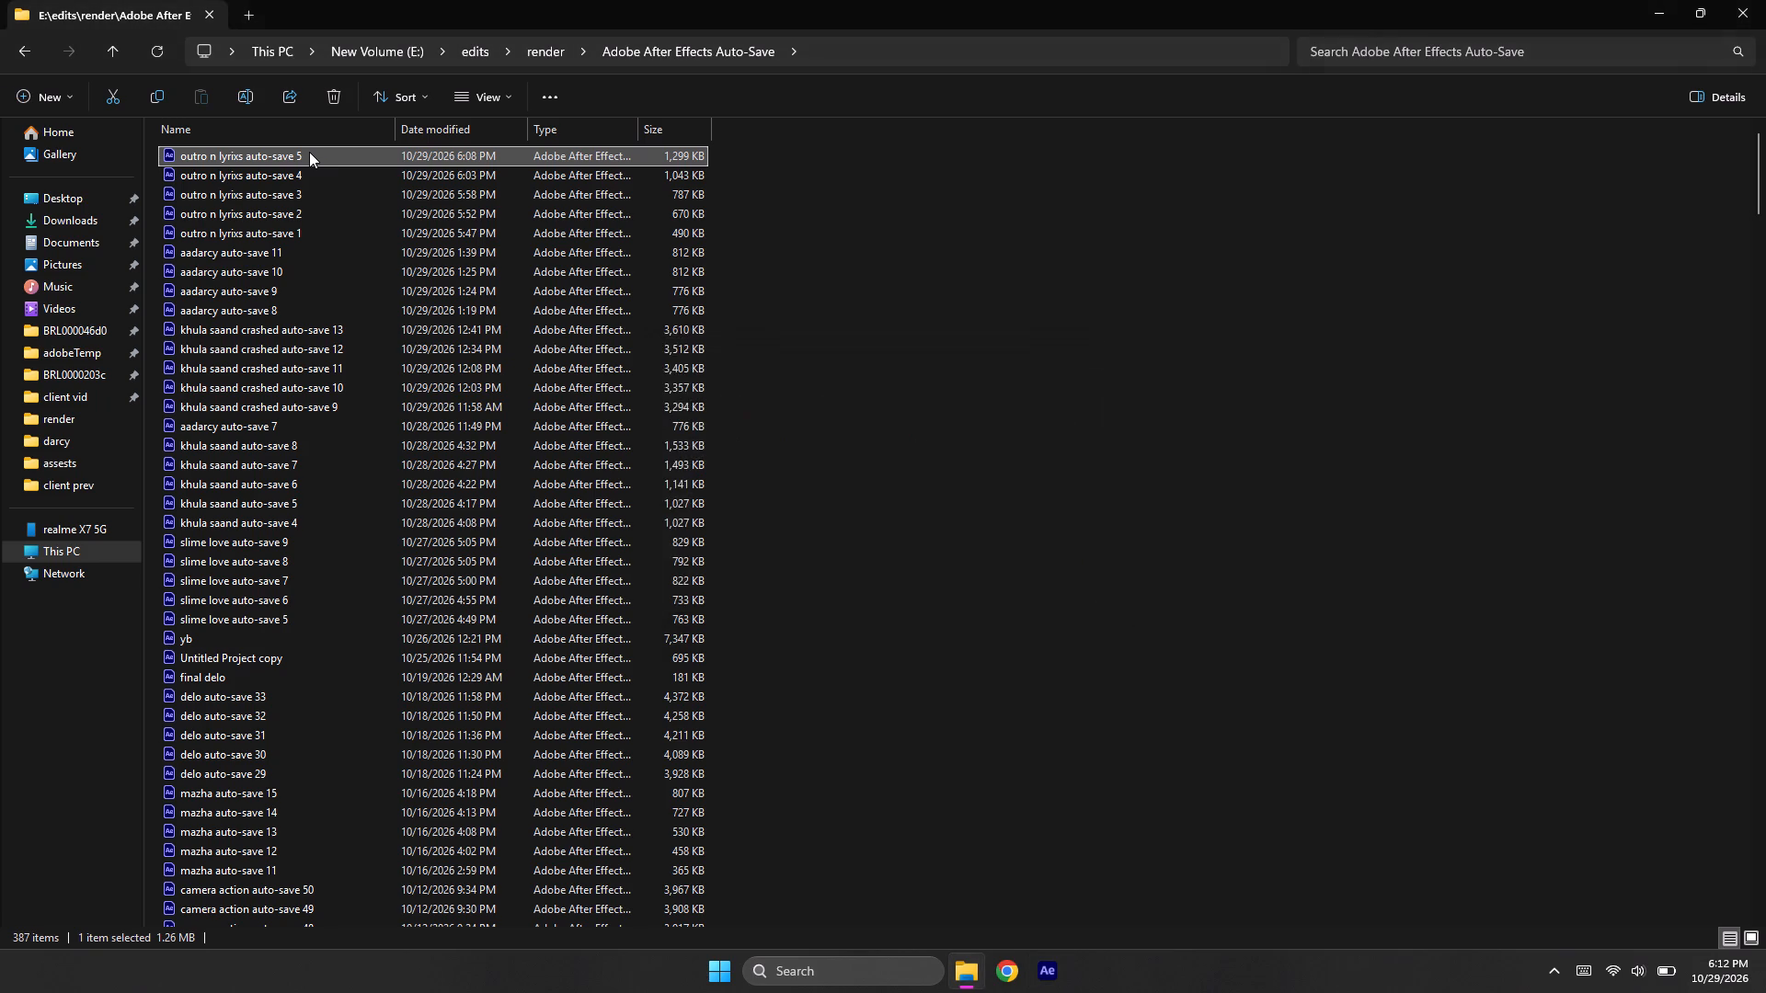
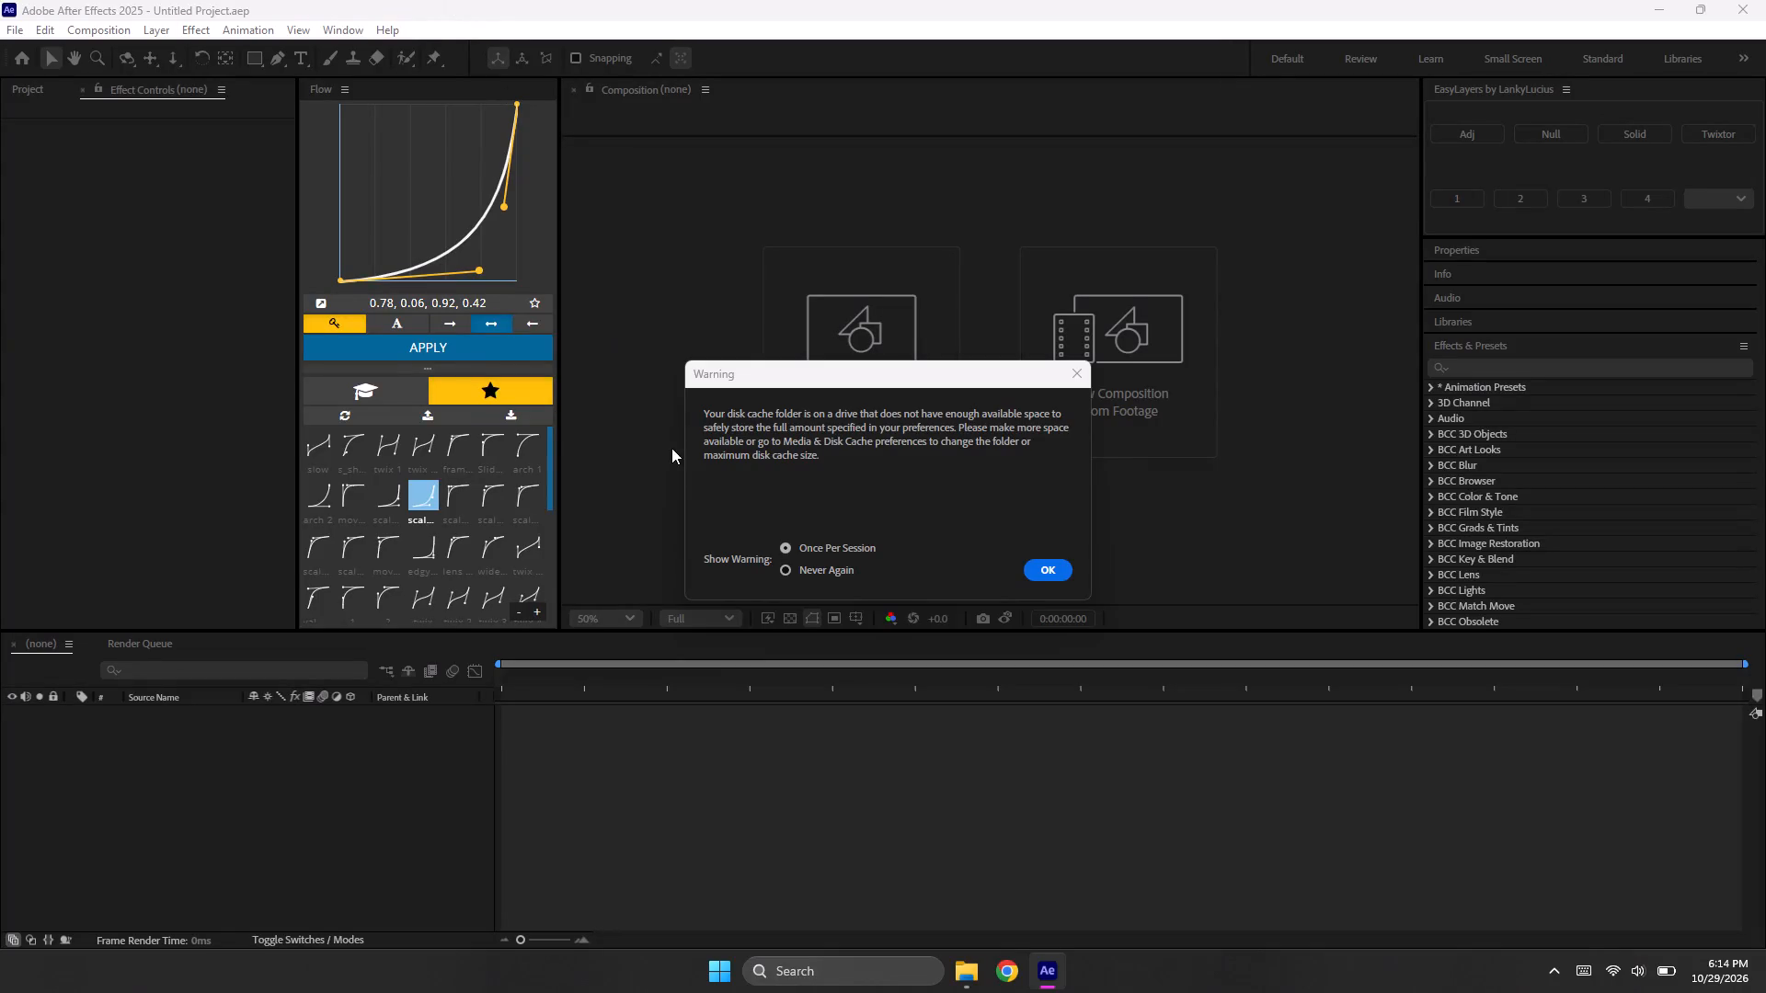
Dismiss the disk cache space warning, leaving it set to Once Per Session, and let the auto-saved project load.
click(1026, 570)
click(1045, 571)
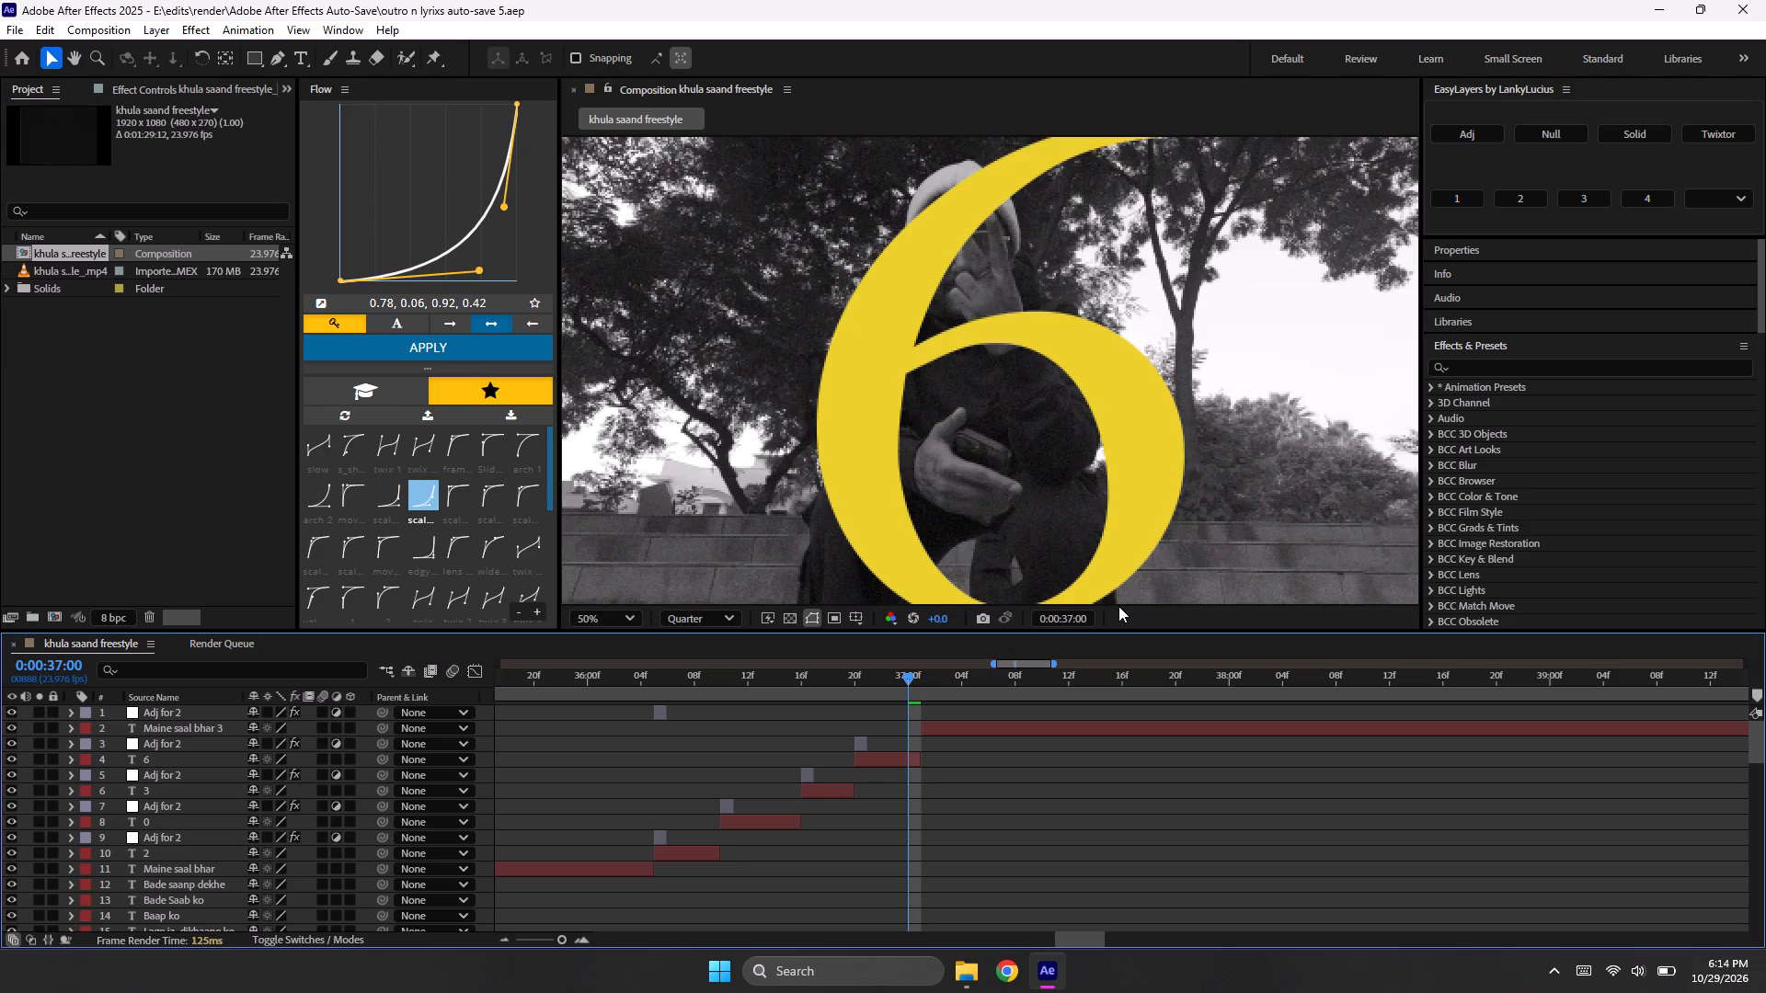
Show the hidden system tray icons.
click(1557, 957)
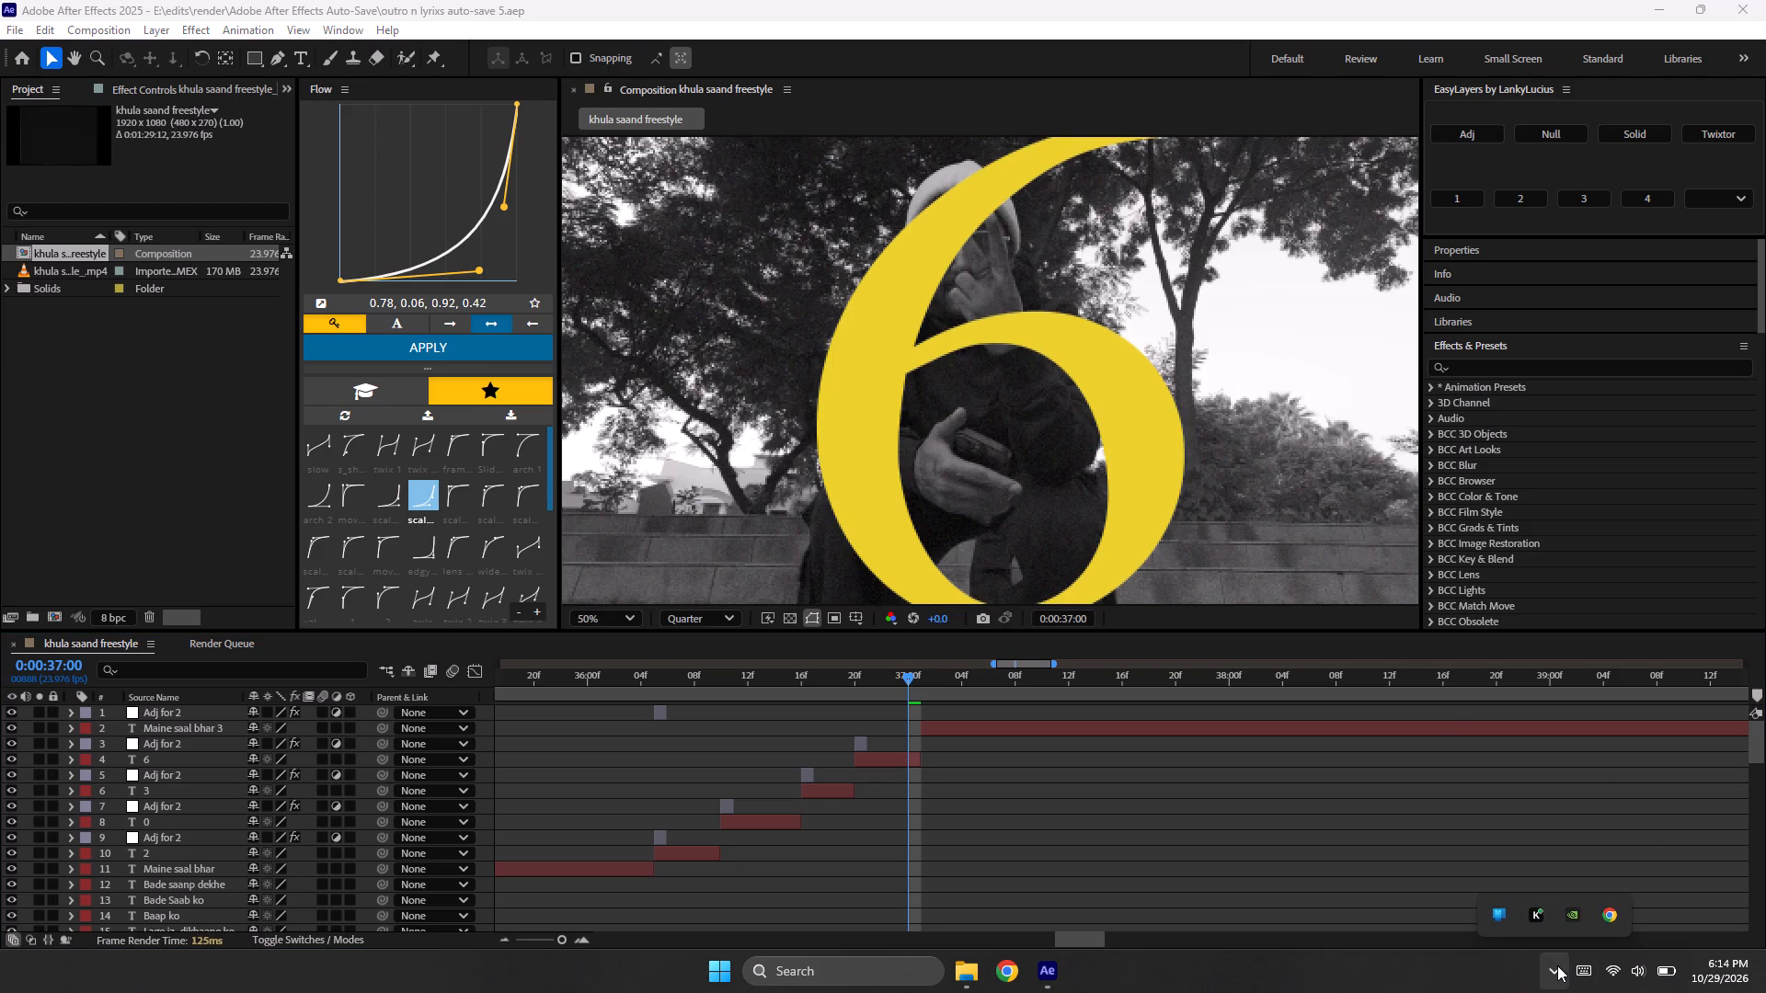
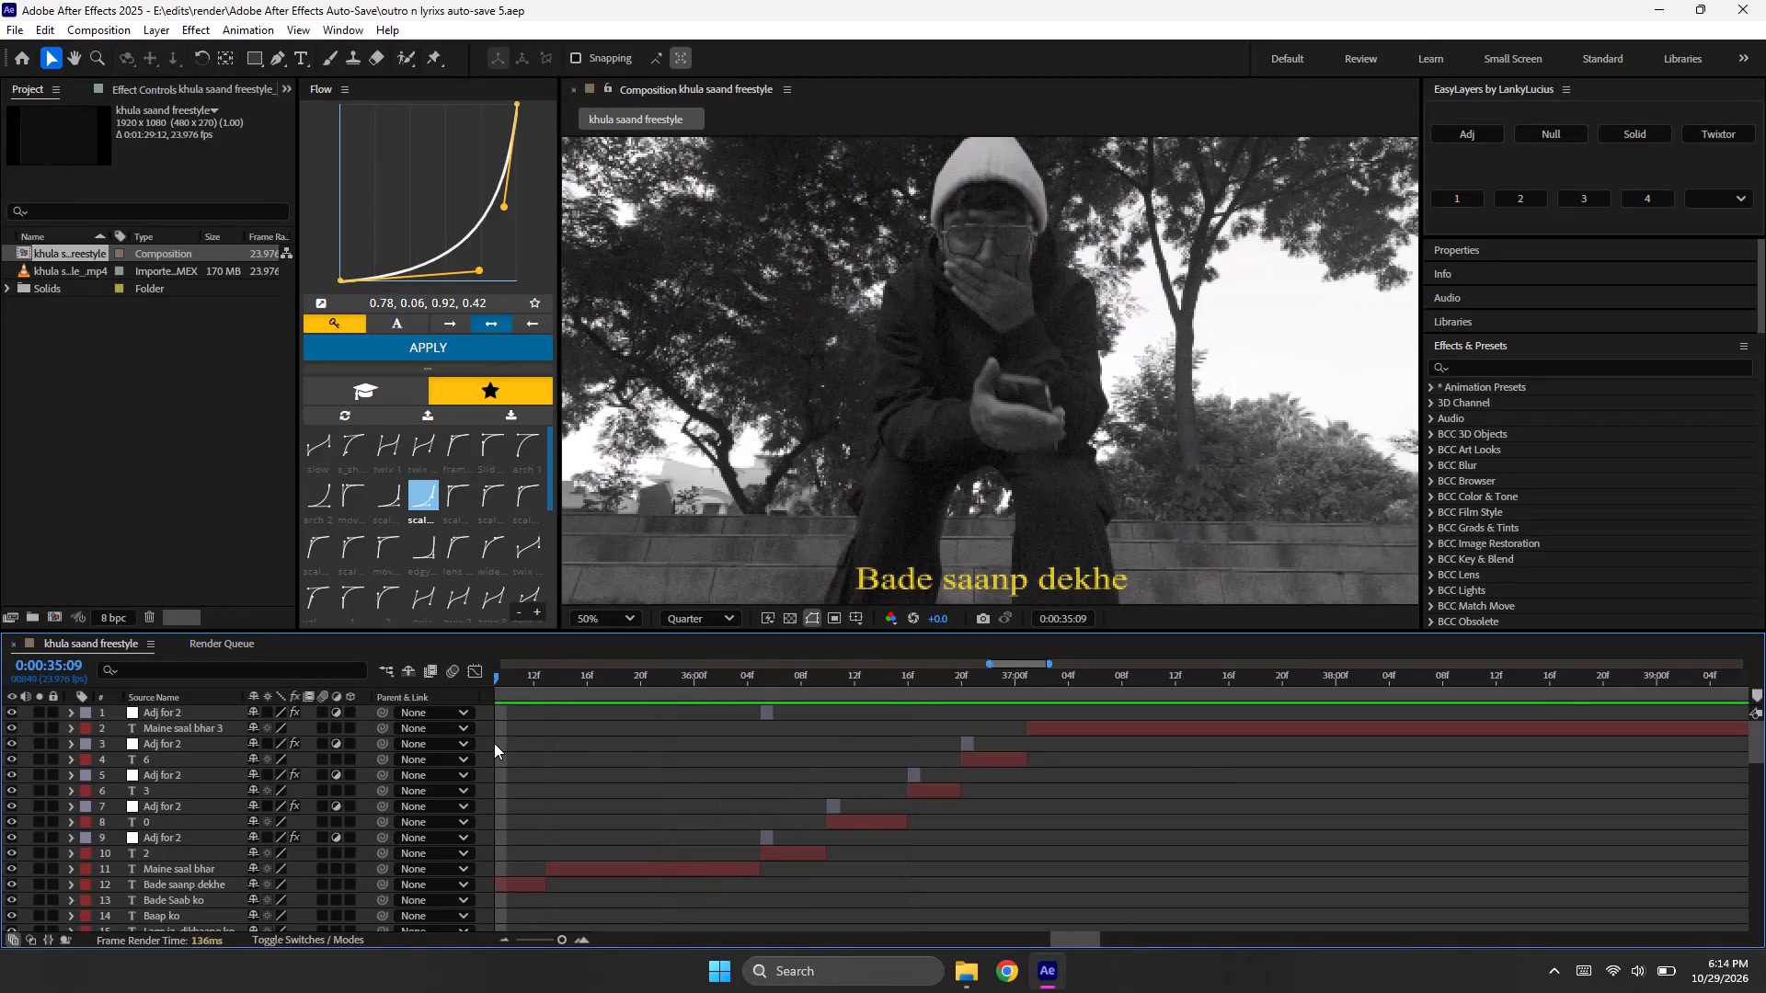
Preview the khula saand freestyle composition from 0:00:35:09, stopping during the "Maine saal bhar" lyric at about 0:00:39:17.
key(space)
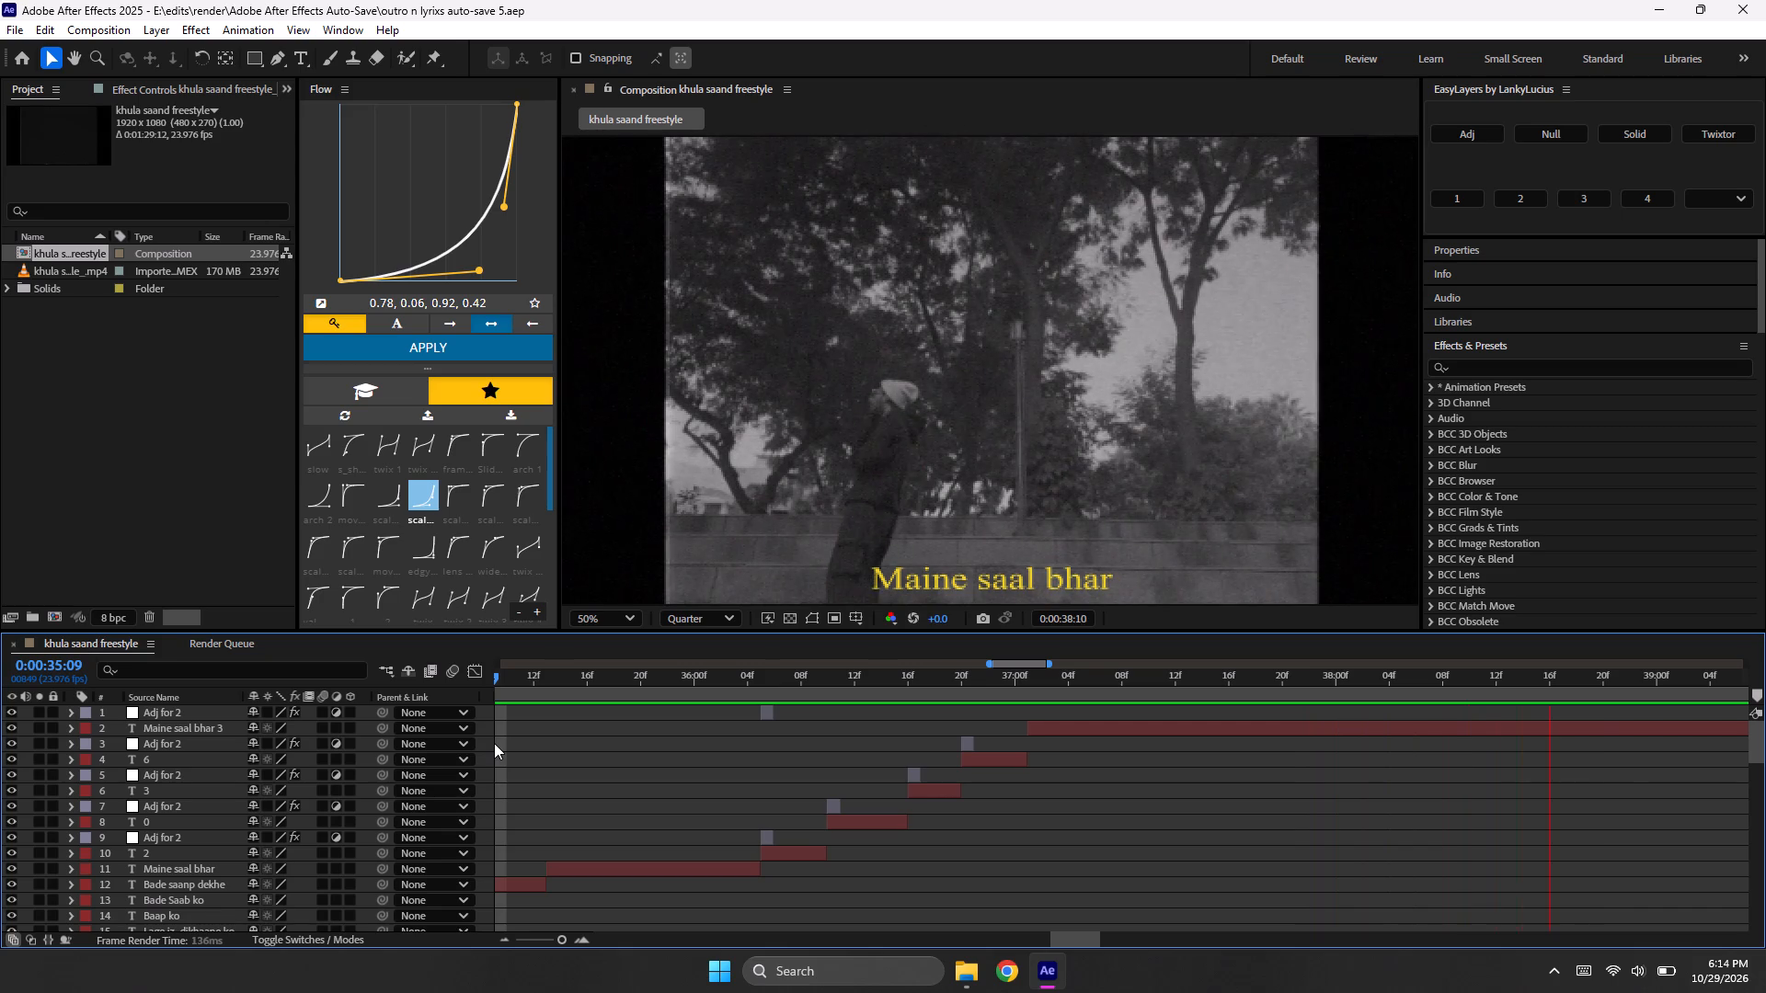
key(space)
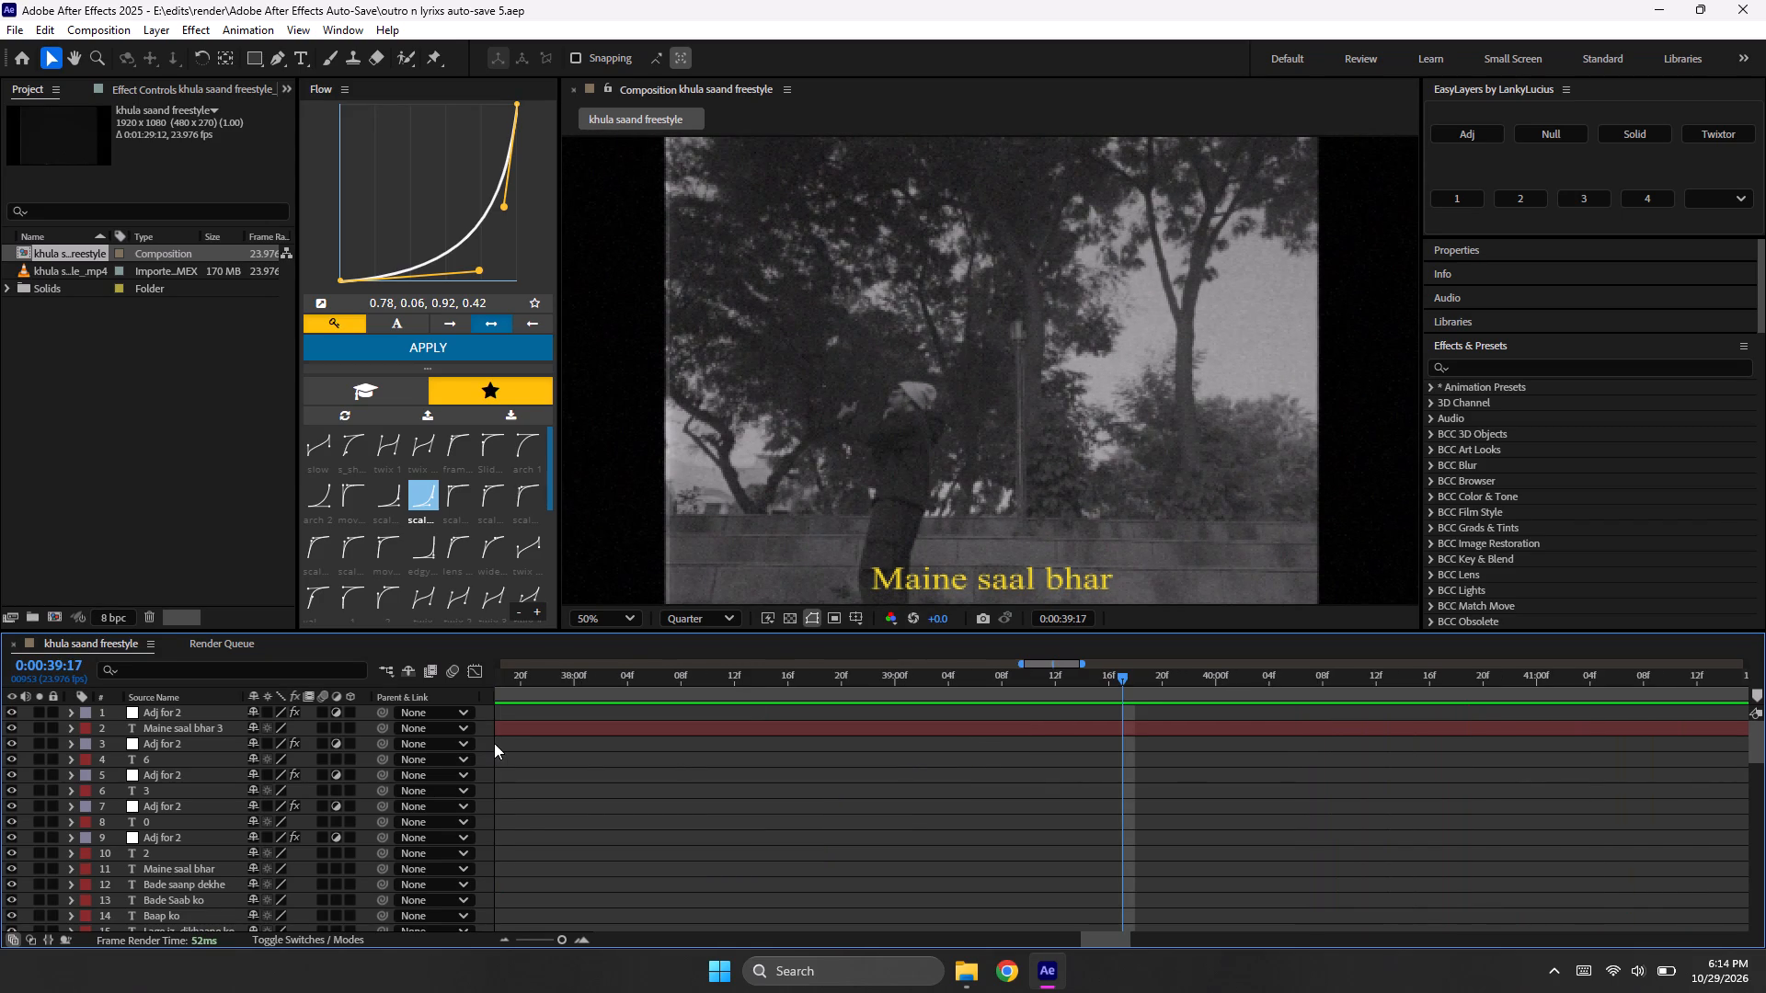
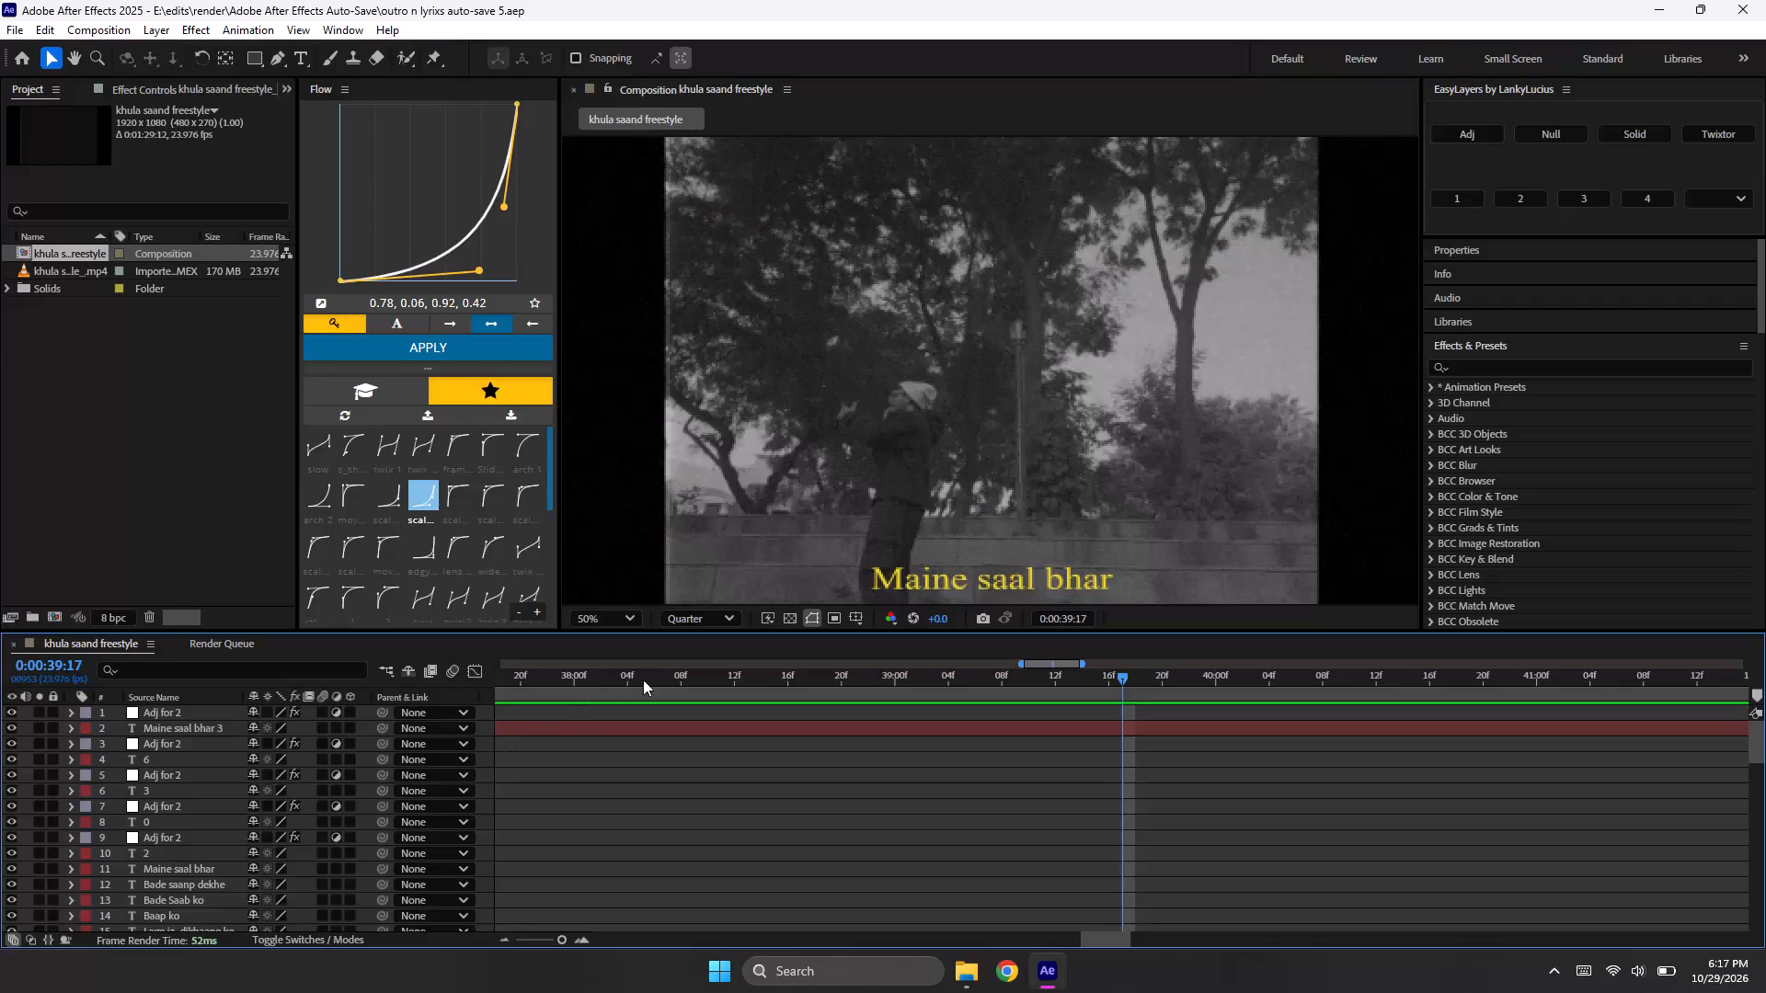
Preview the "Maine saal bhar" lyric from 0:00:38:05, and again from 0:00:36:03 through the 2, 0, 3 and 6 number captions.
drag(639, 685, 630, 696)
click(636, 684)
key(space)
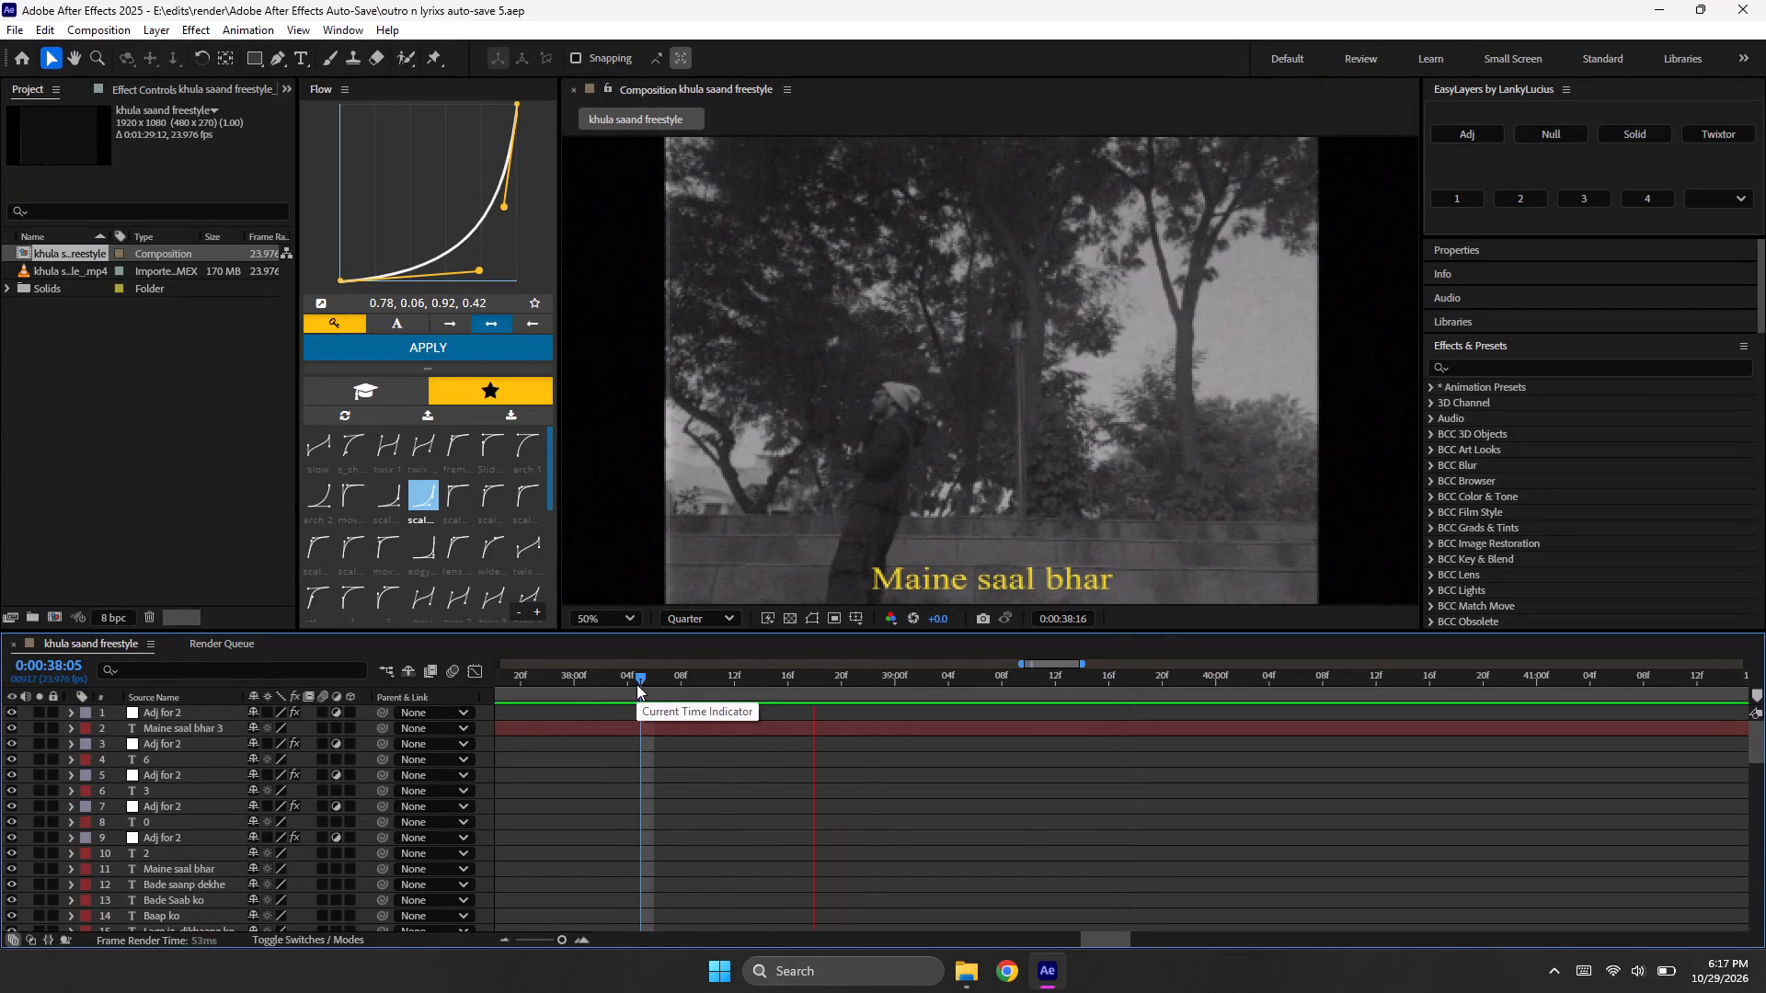
key(space)
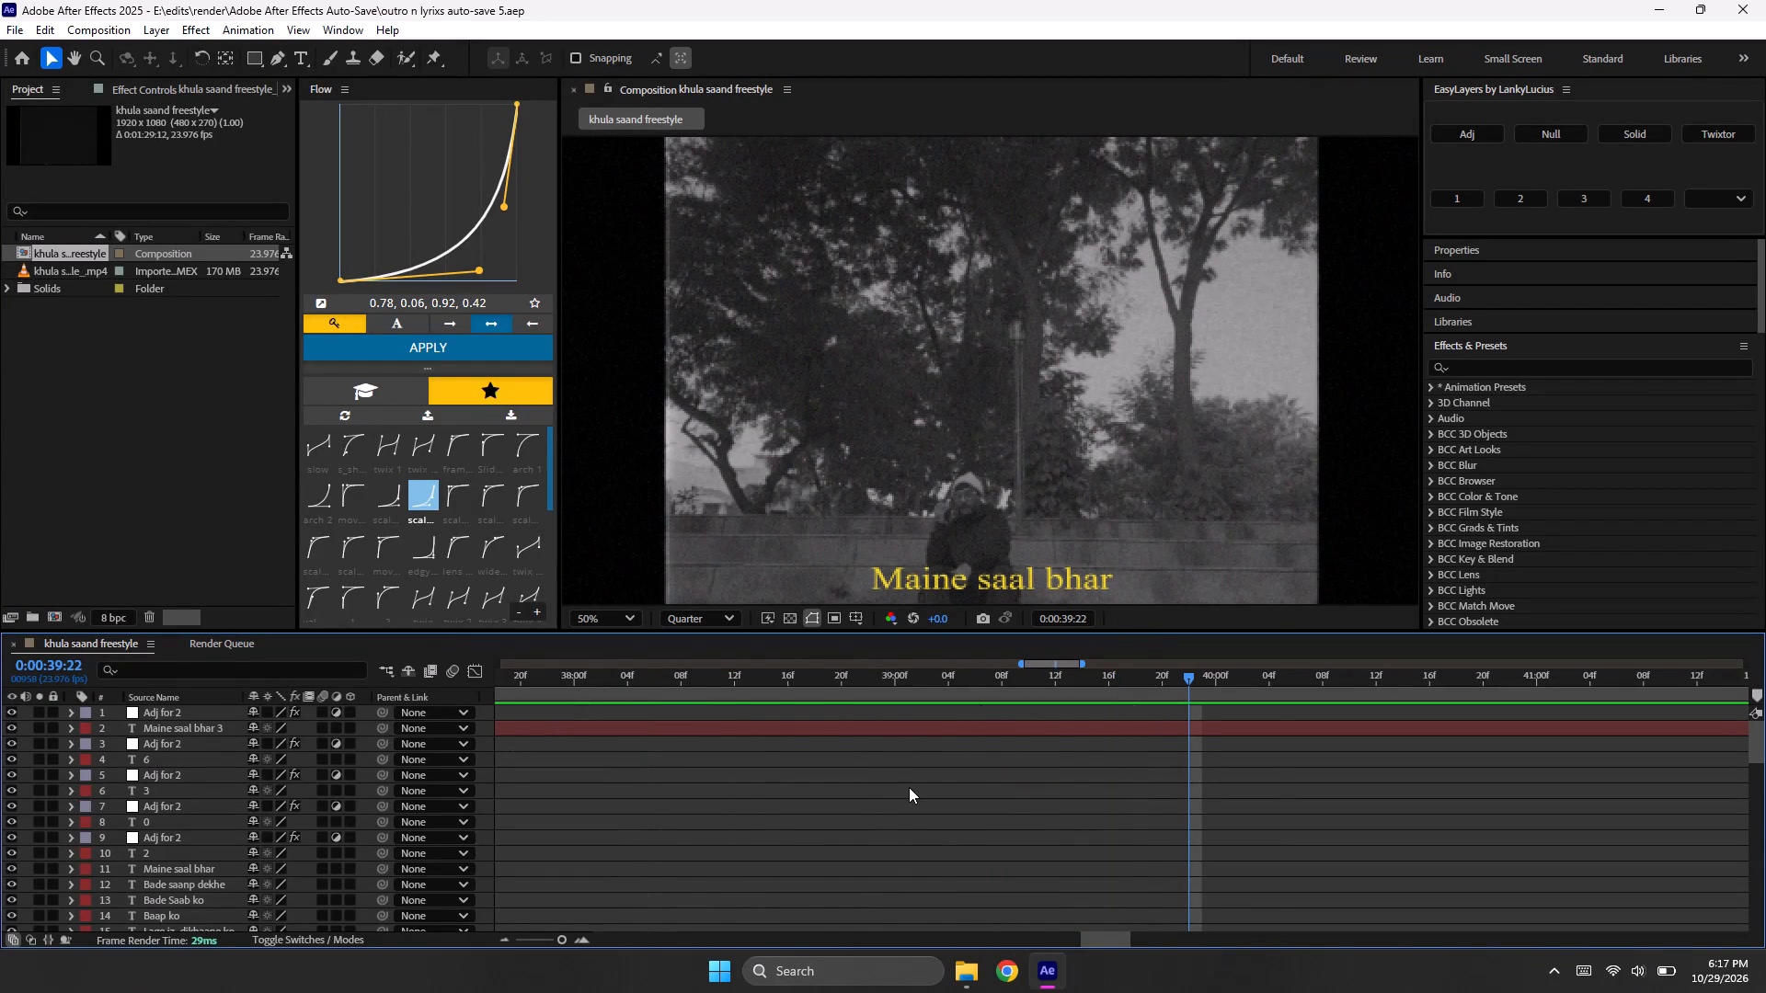
scroll(909, 787, right, 1)
drag(1104, 940, 1054, 933)
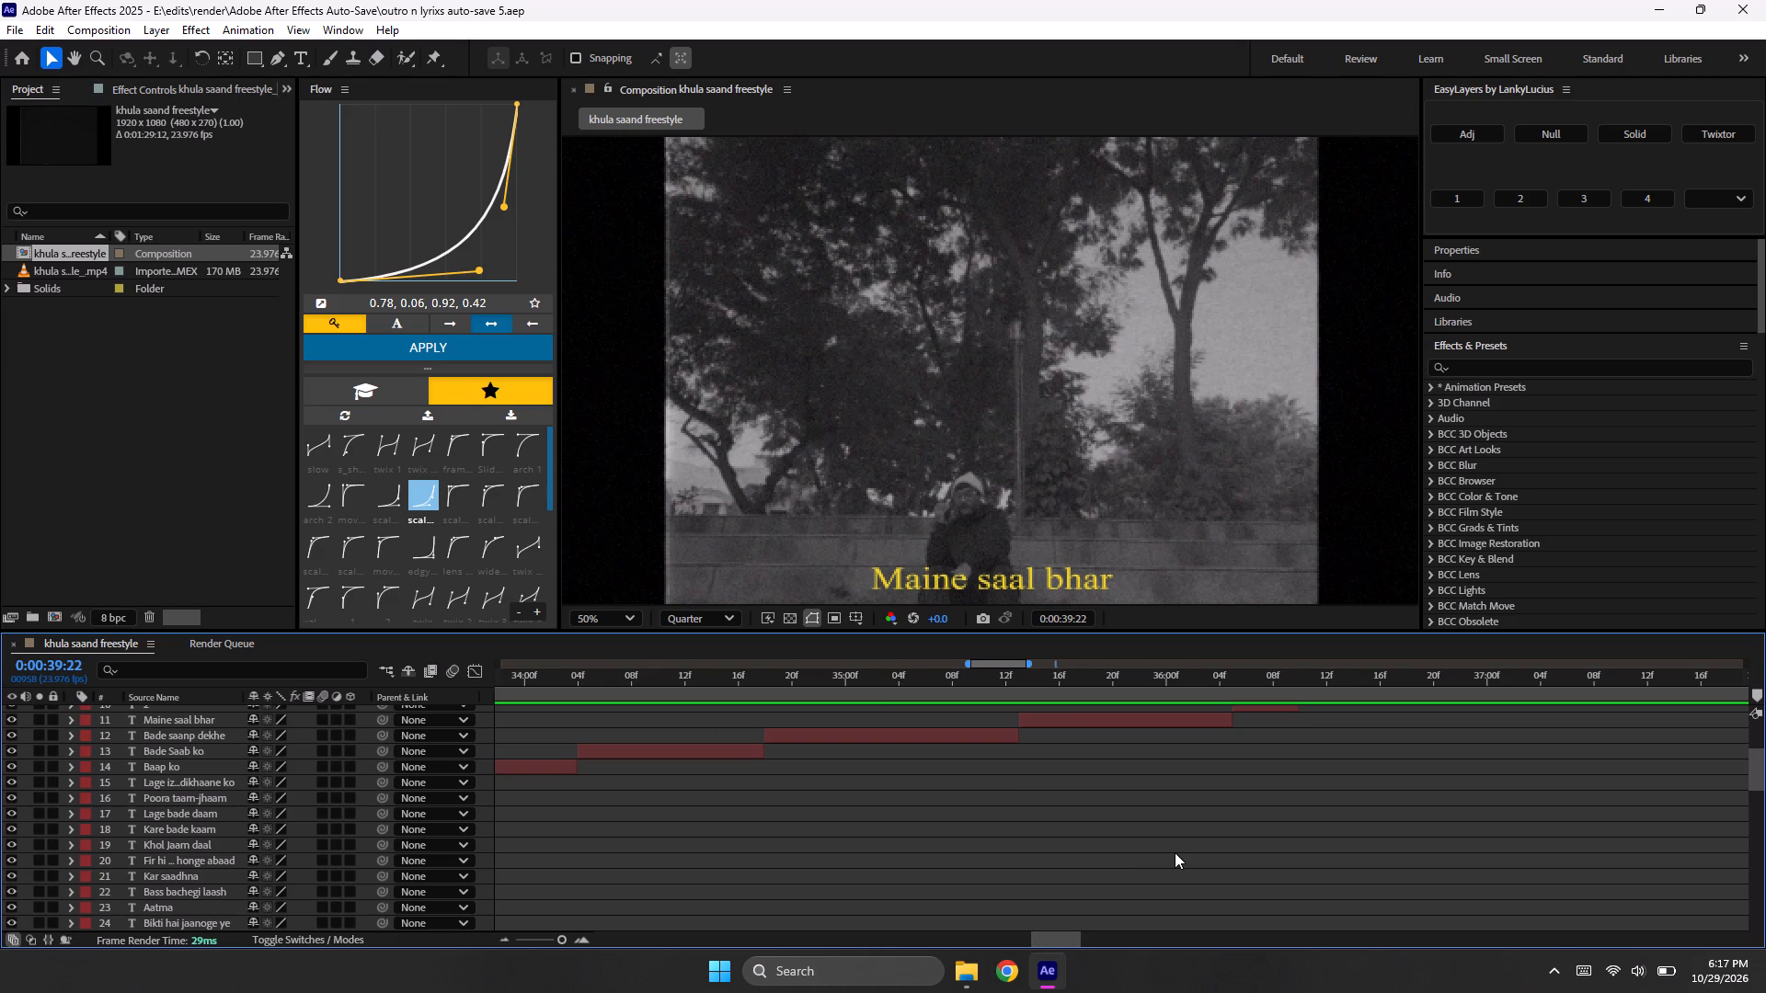
scroll(1175, 852, up, 4)
drag(1065, 935, 1080, 936)
click(837, 689)
key(space)
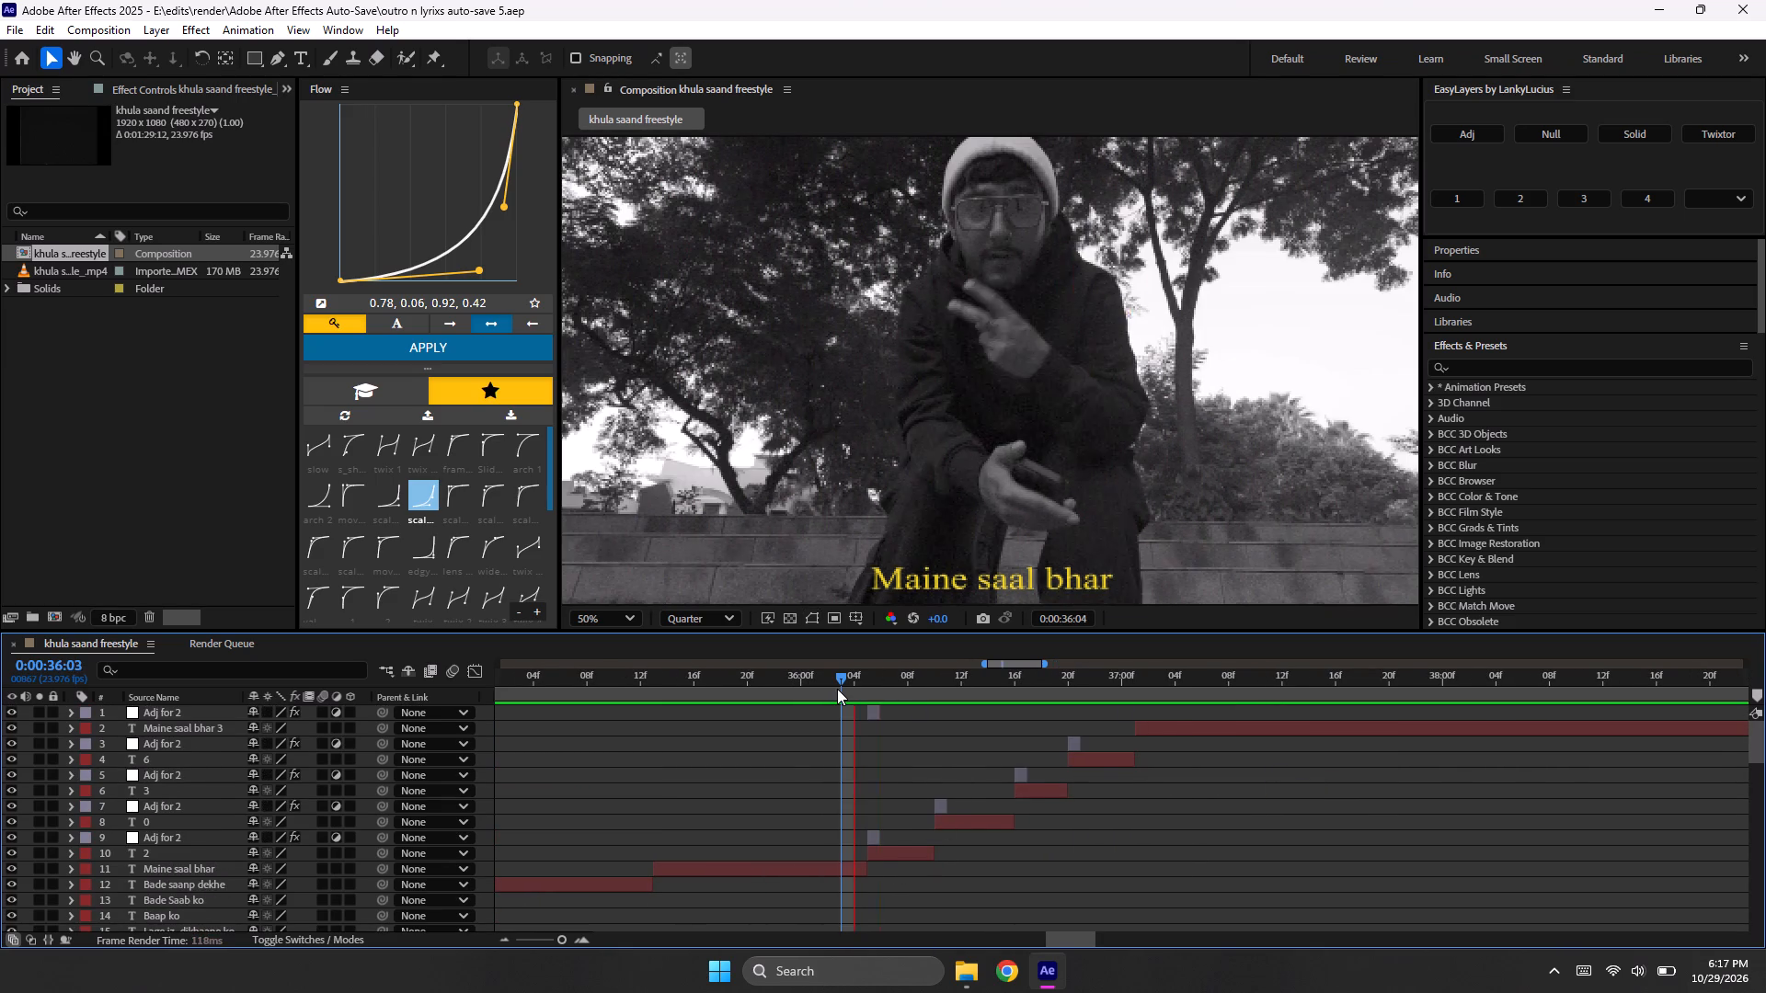
key(space)
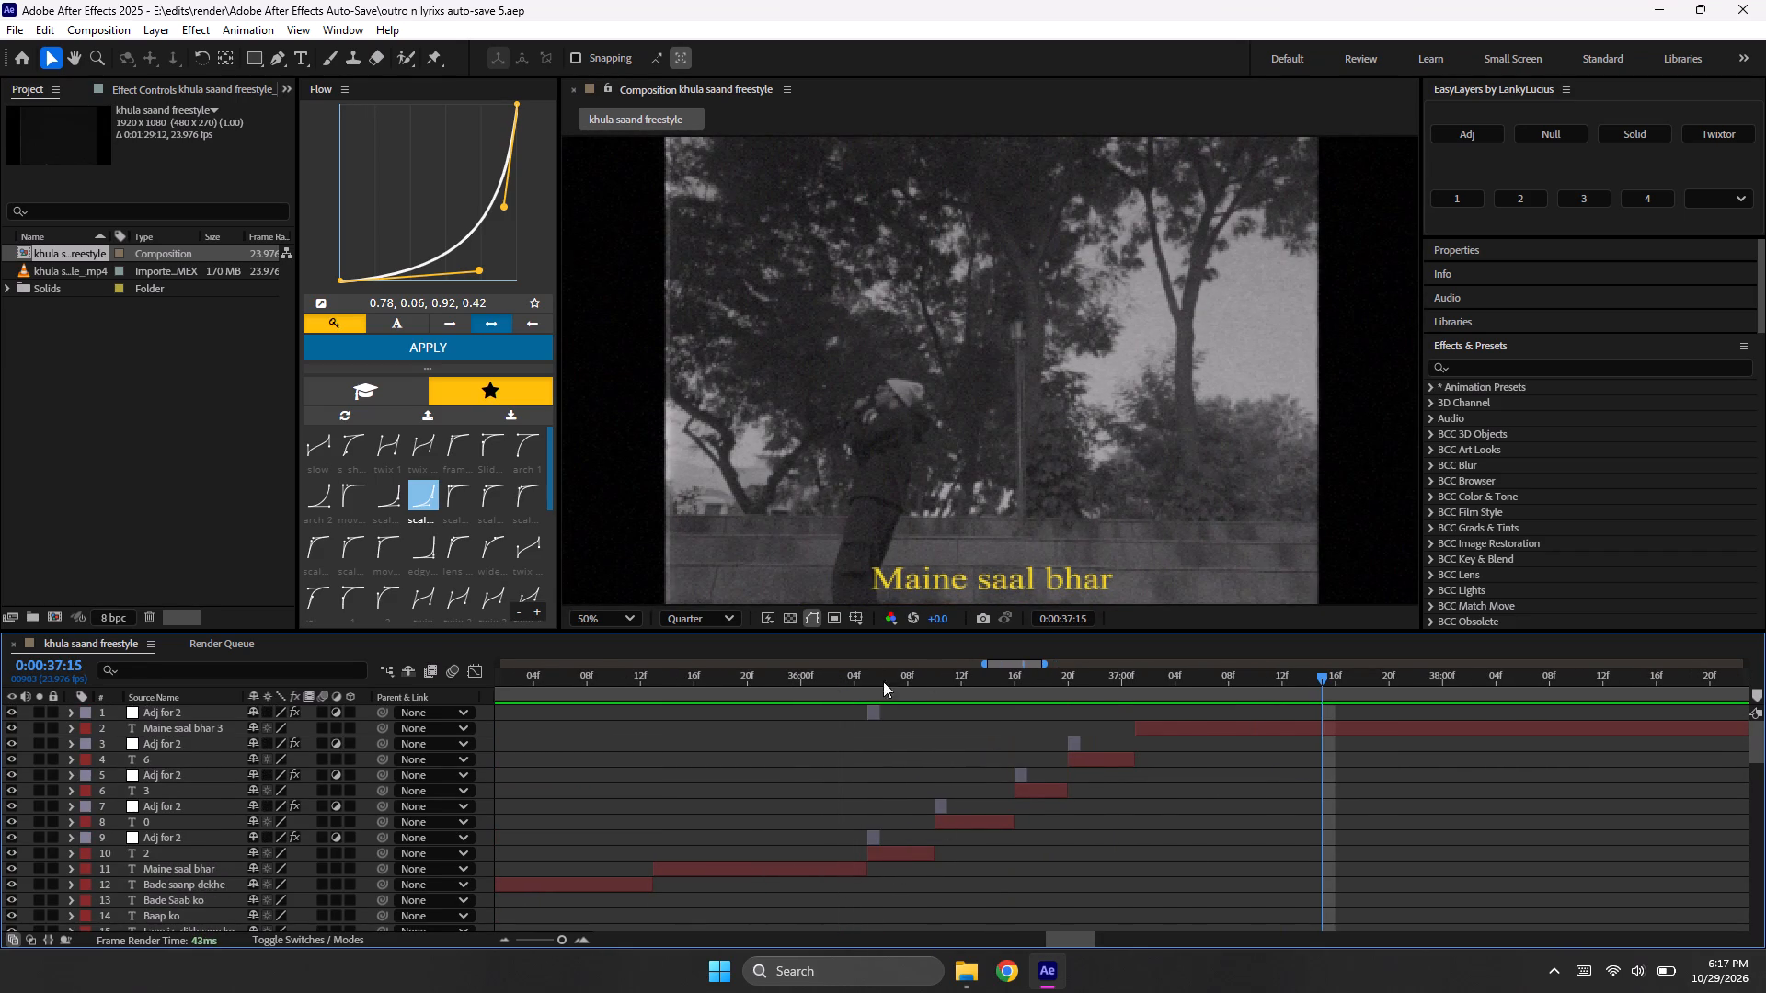
Move the topmost Adj for 2 layer to start at 0:00:37:00 and preview the transition from 0:00:36:04.
click(1111, 680)
drag(1111, 680, 1121, 690)
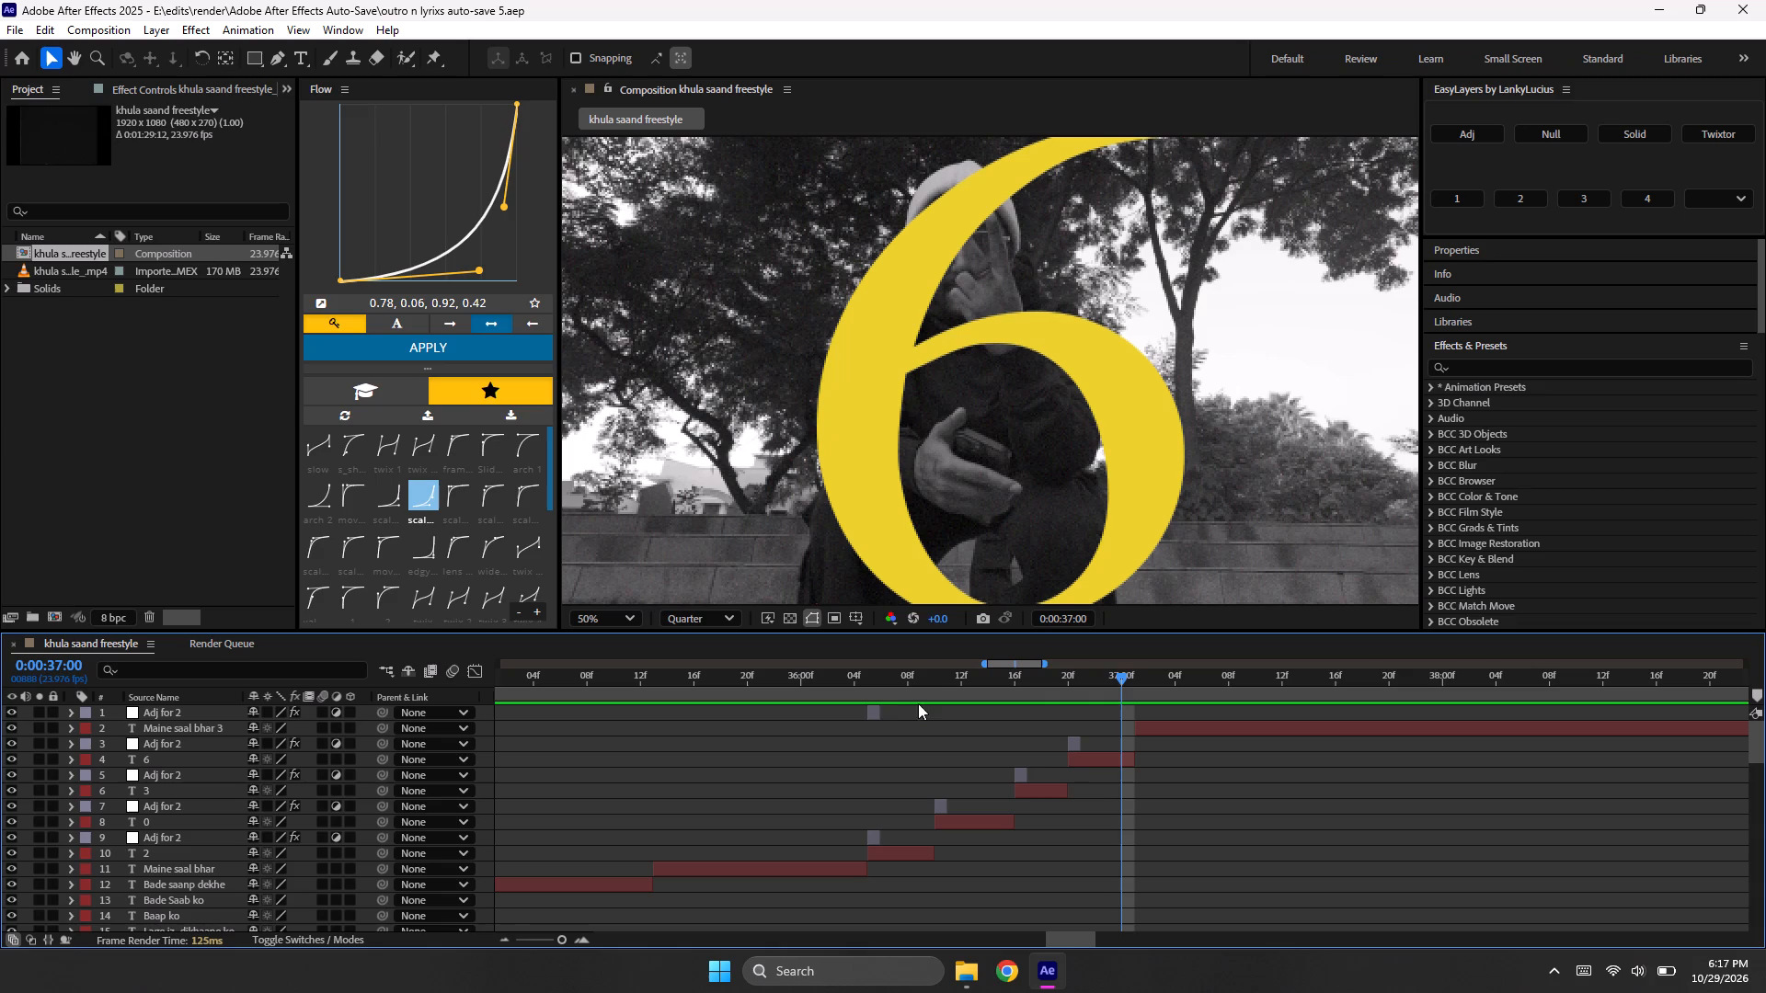
click(872, 711)
key(bracketleft)
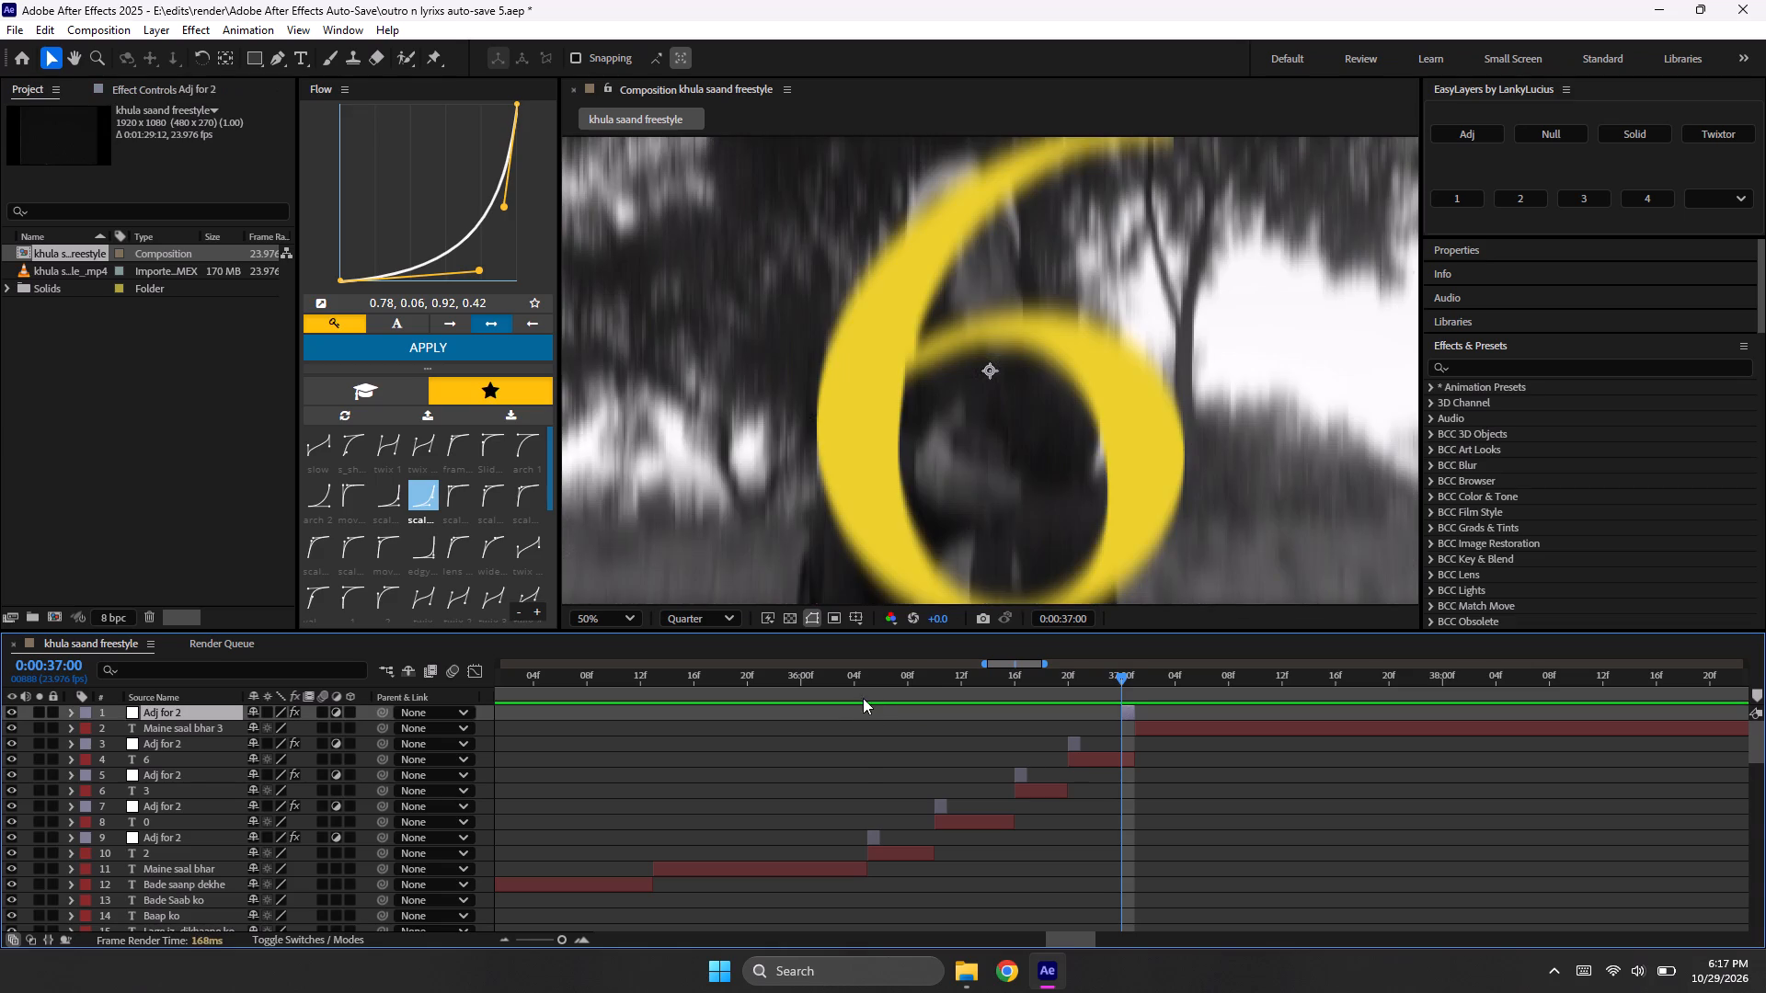
click(851, 695)
key(space)
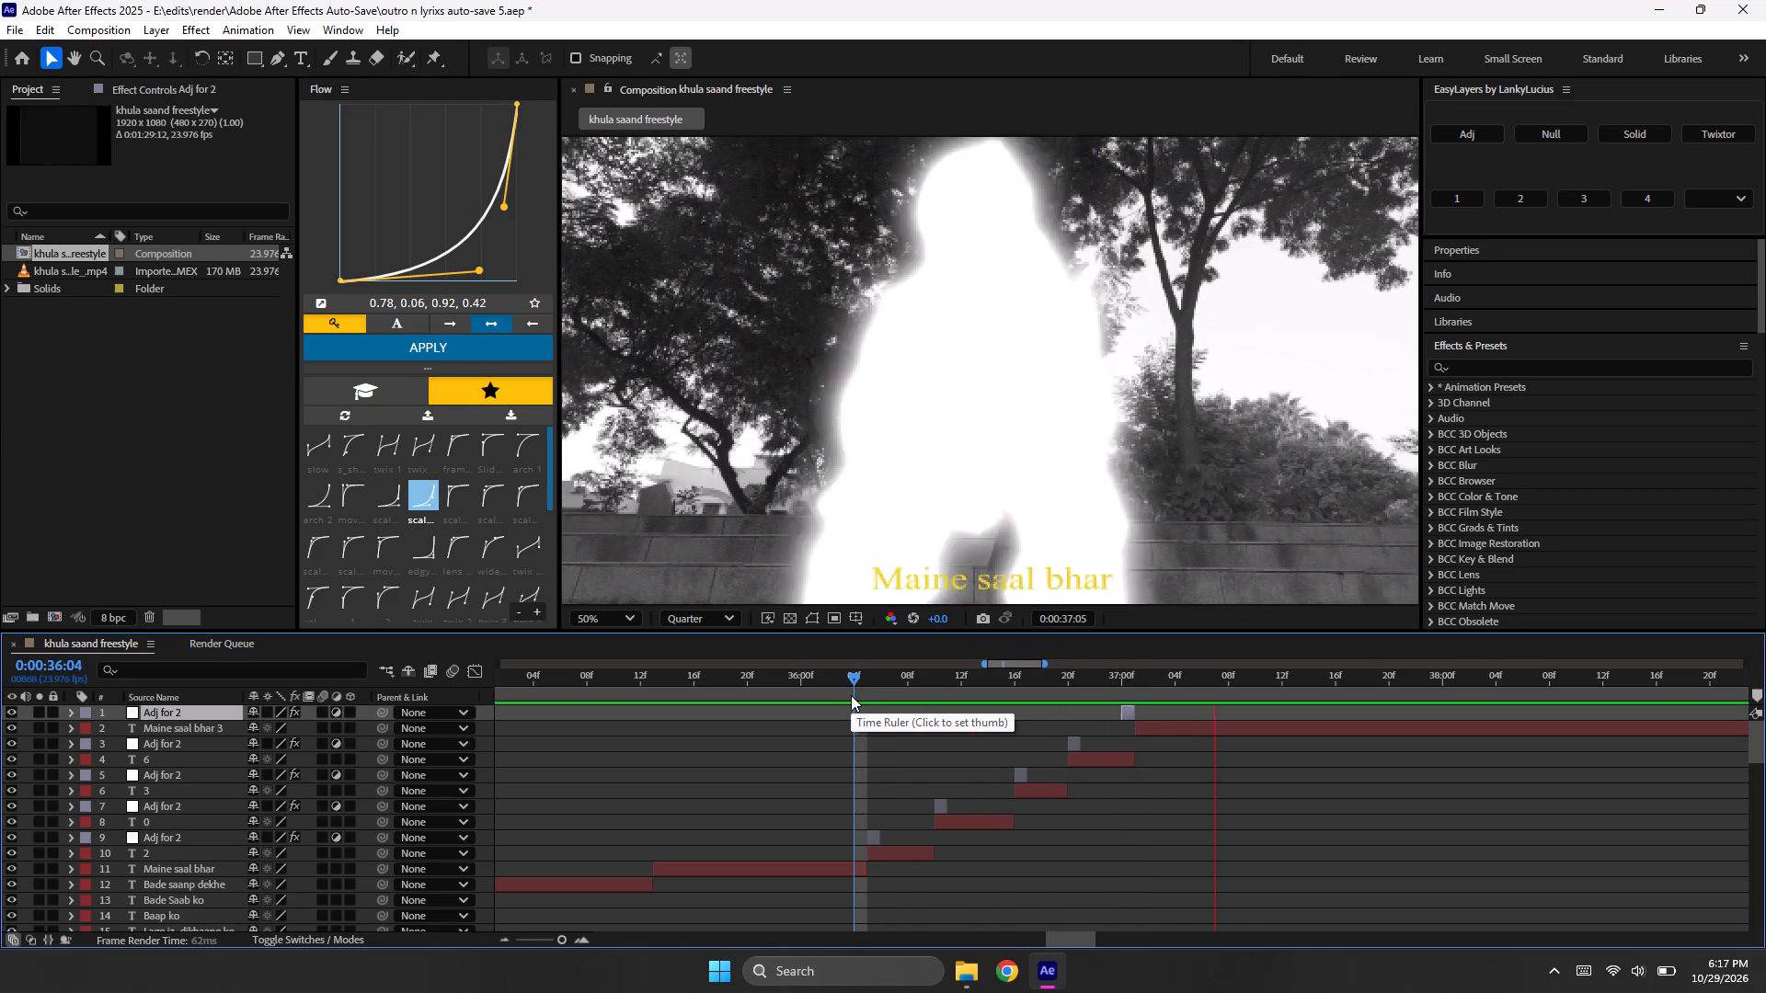
key(space)
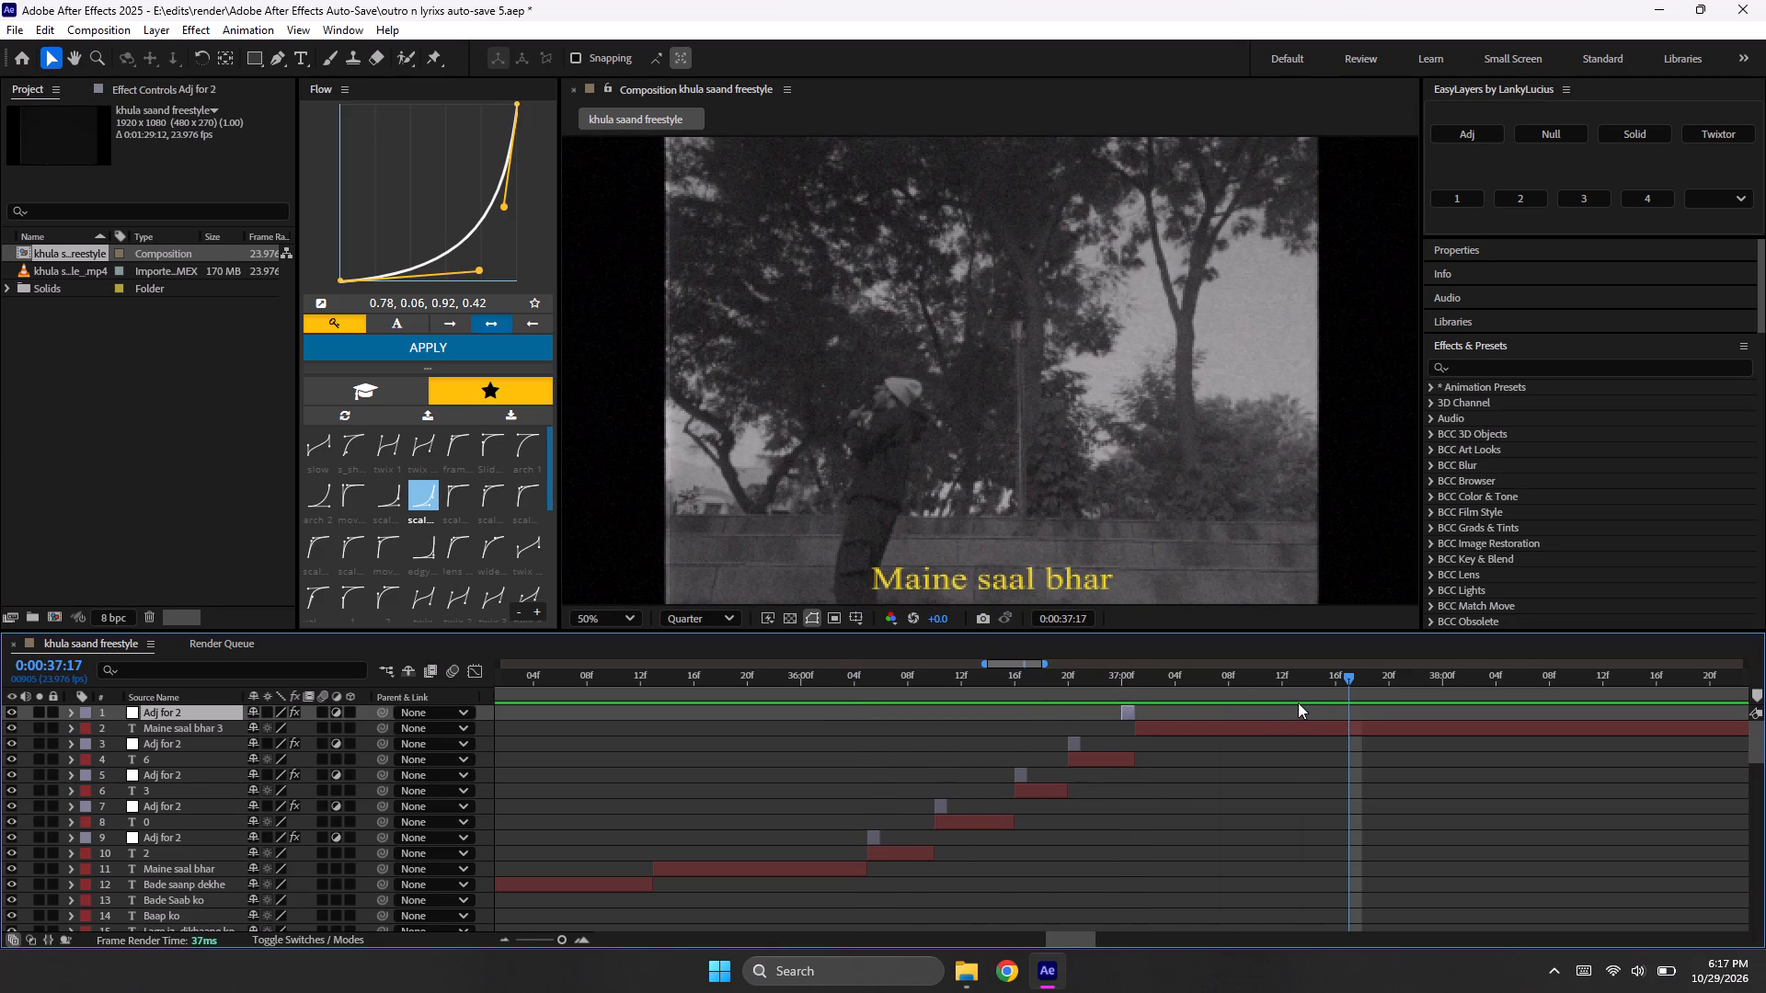
Play on to find the end of the lyric and split the Maine saal bhar 3 text layer at 0:00:38:00.
click(1304, 724)
key(space)
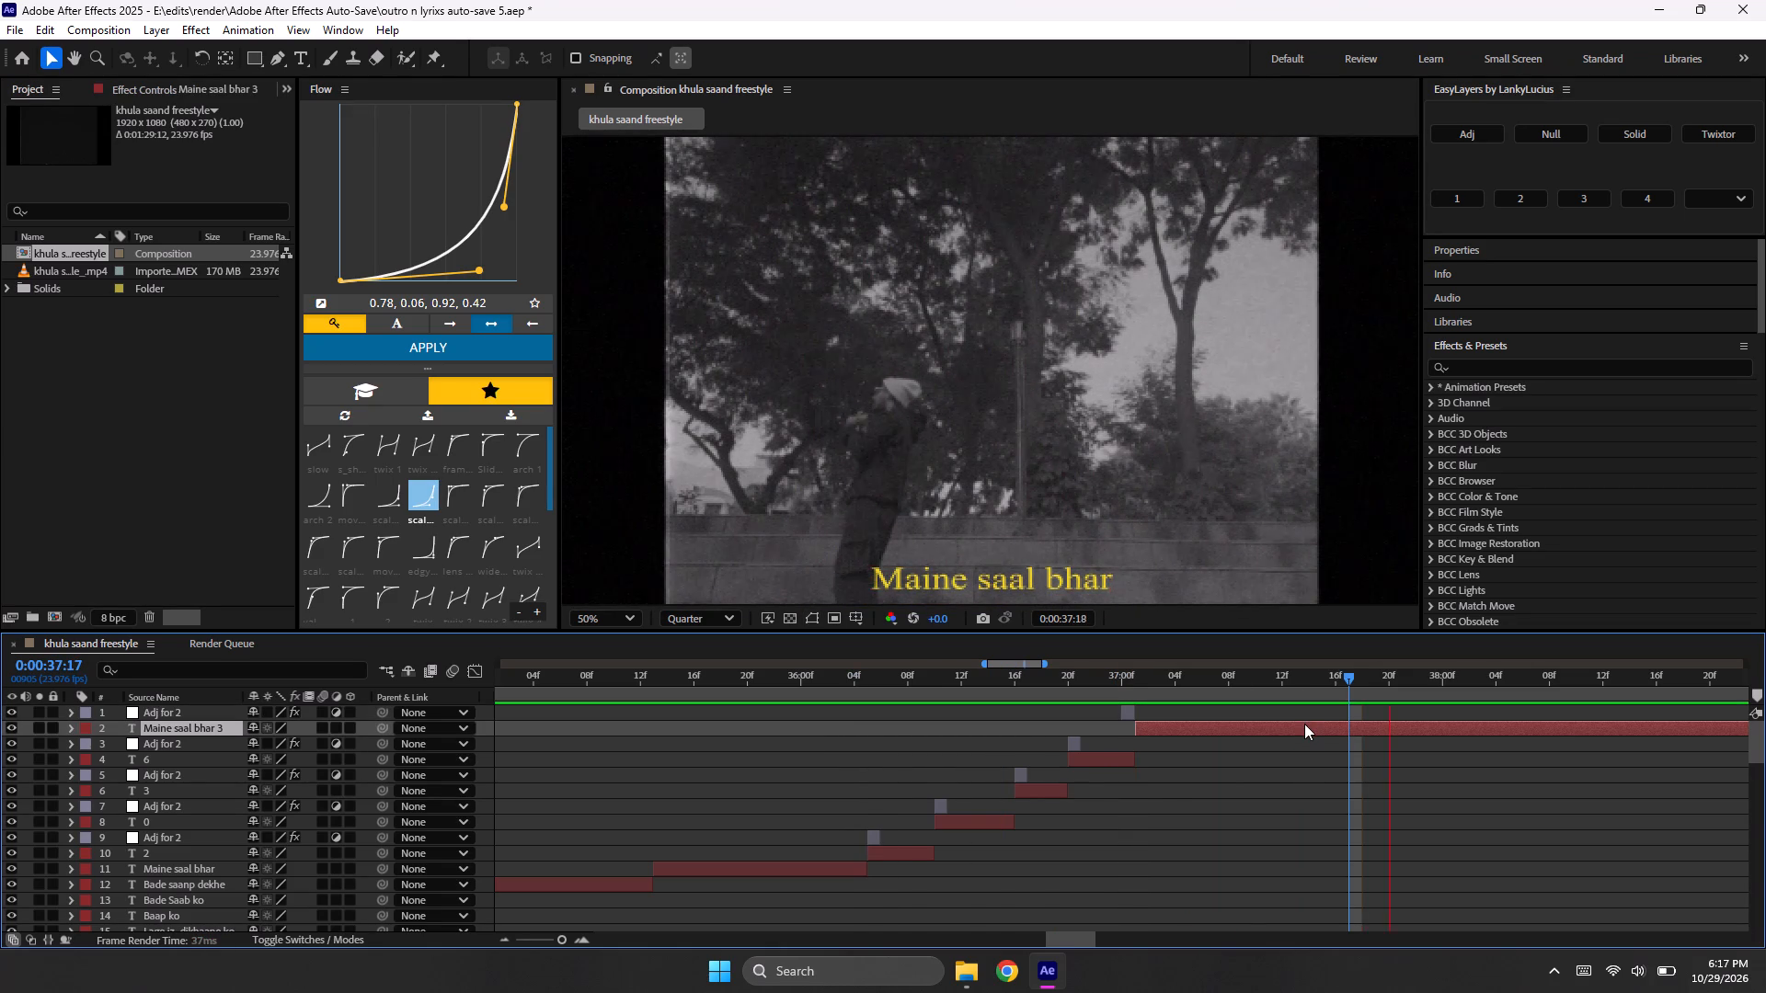
key(space)
drag(1552, 670, 1448, 692)
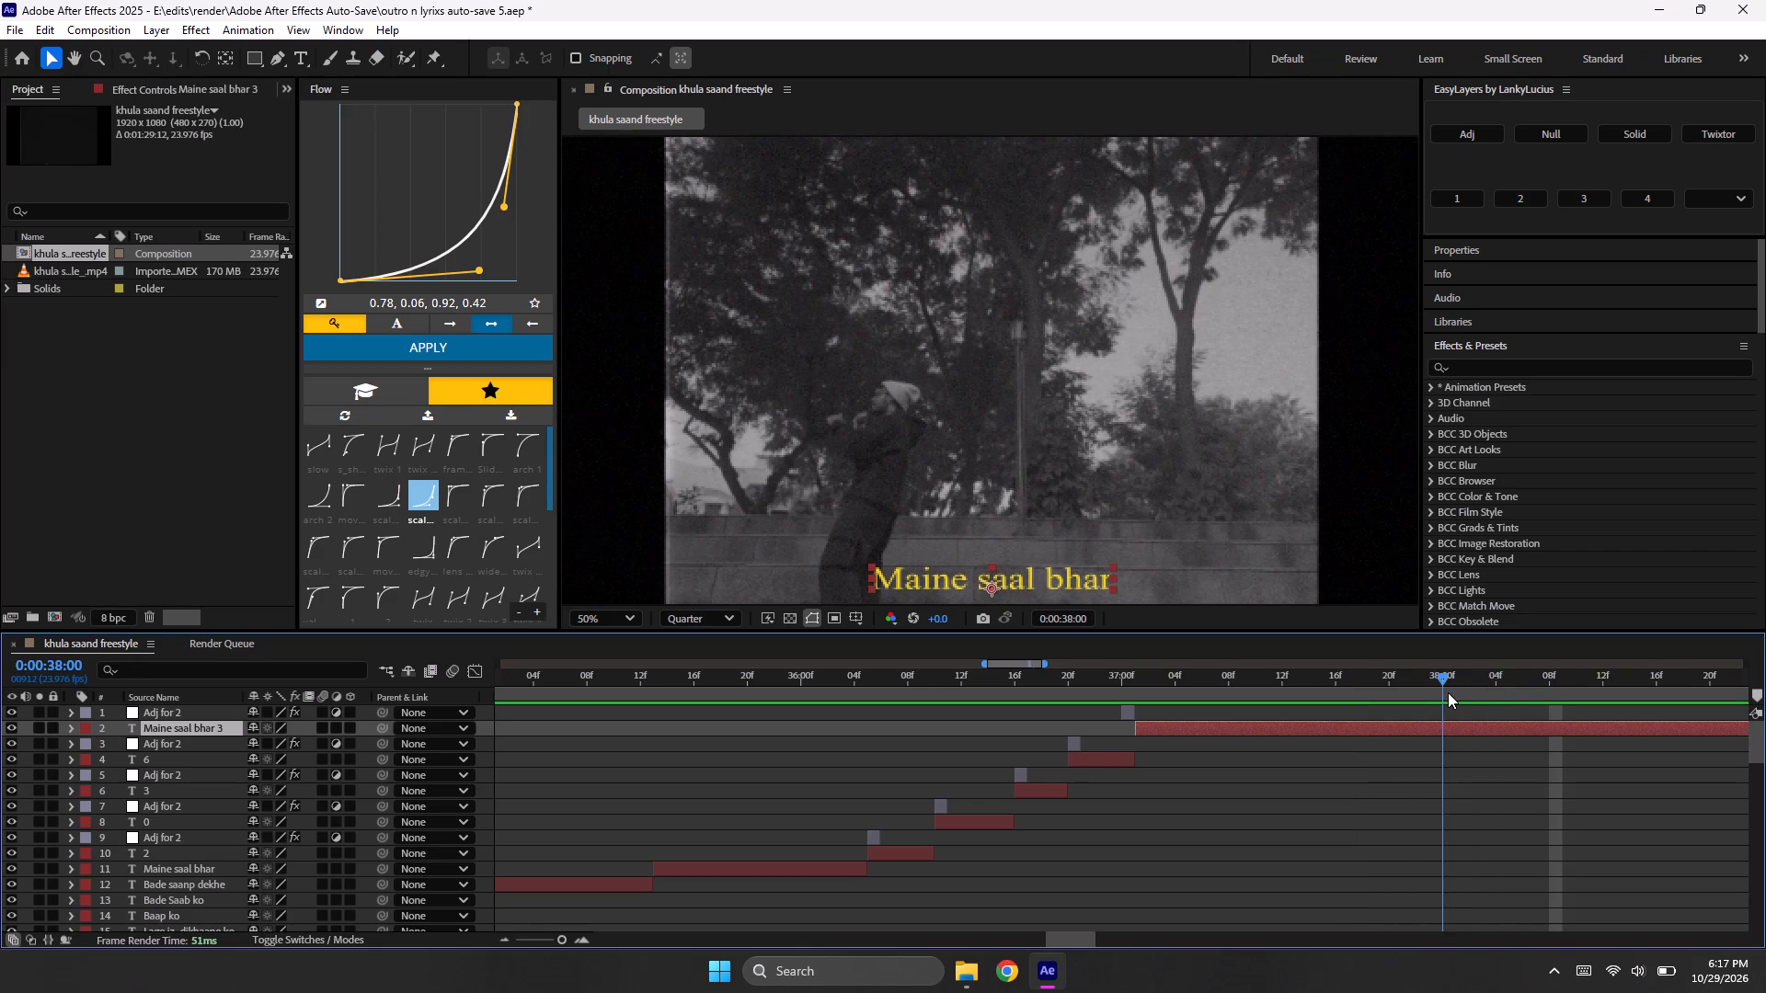
drag(1448, 692, 1449, 692)
key(ctrl+shift+d)
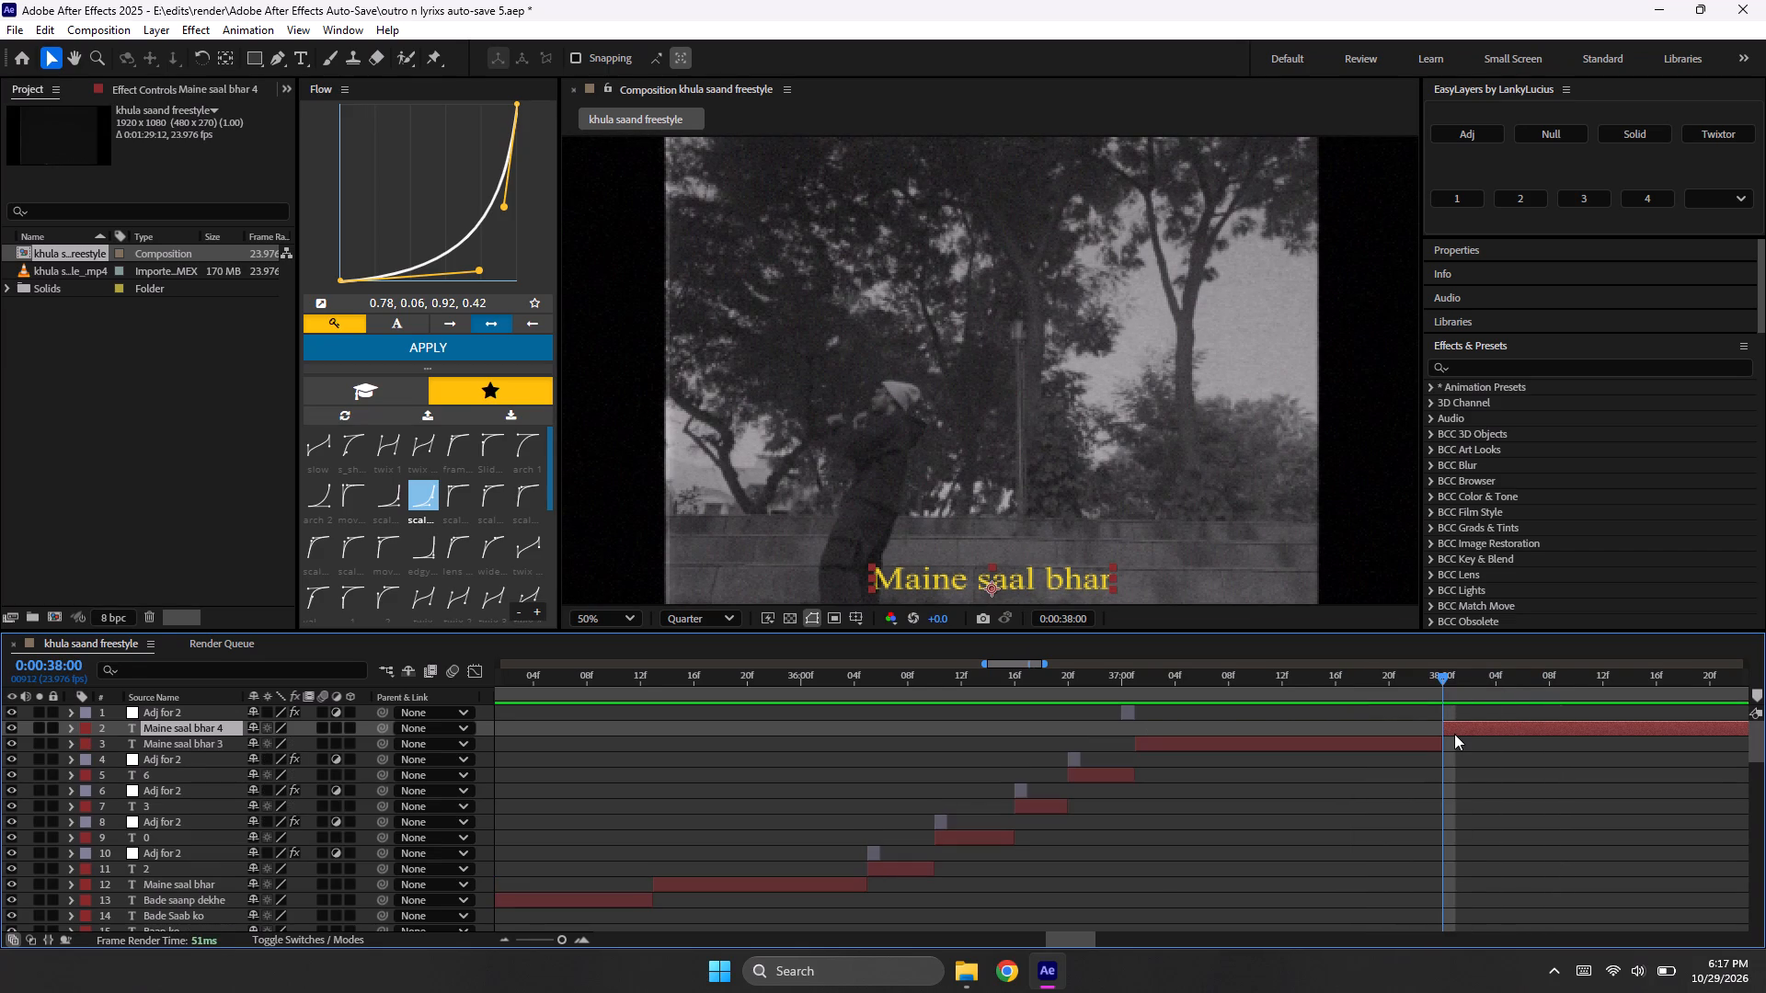
Switch to the Chrome browser.
click(972, 970)
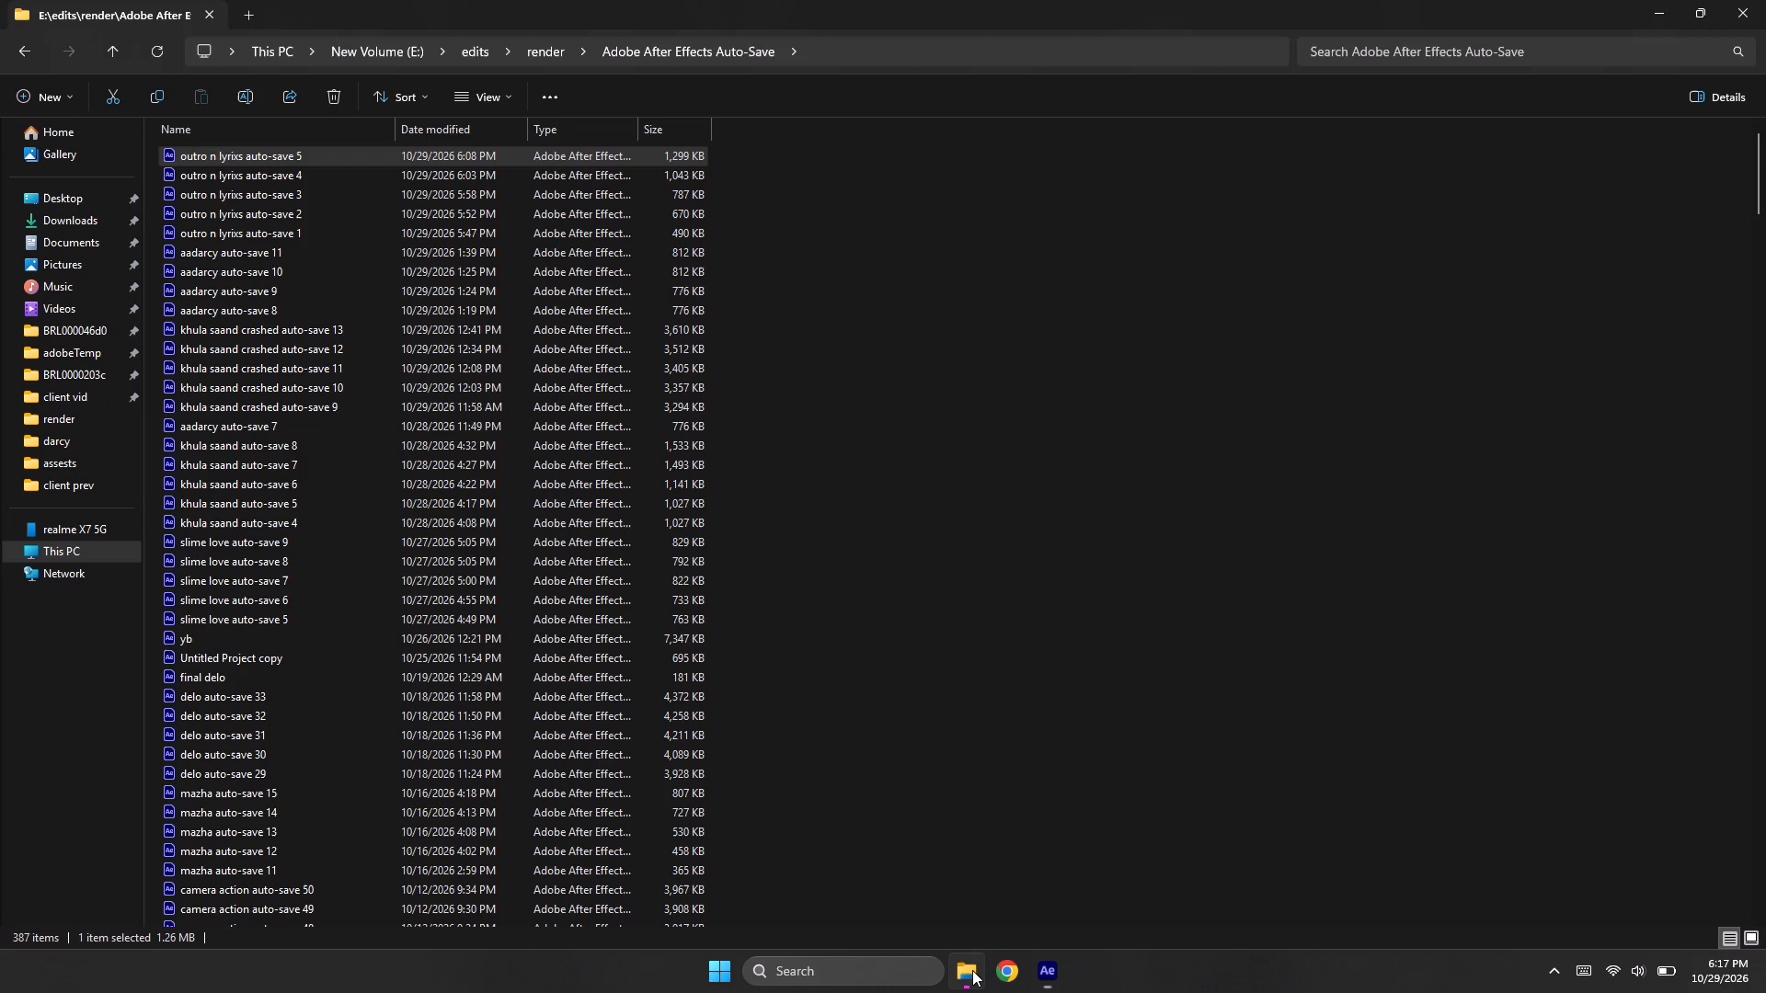
click(1015, 972)
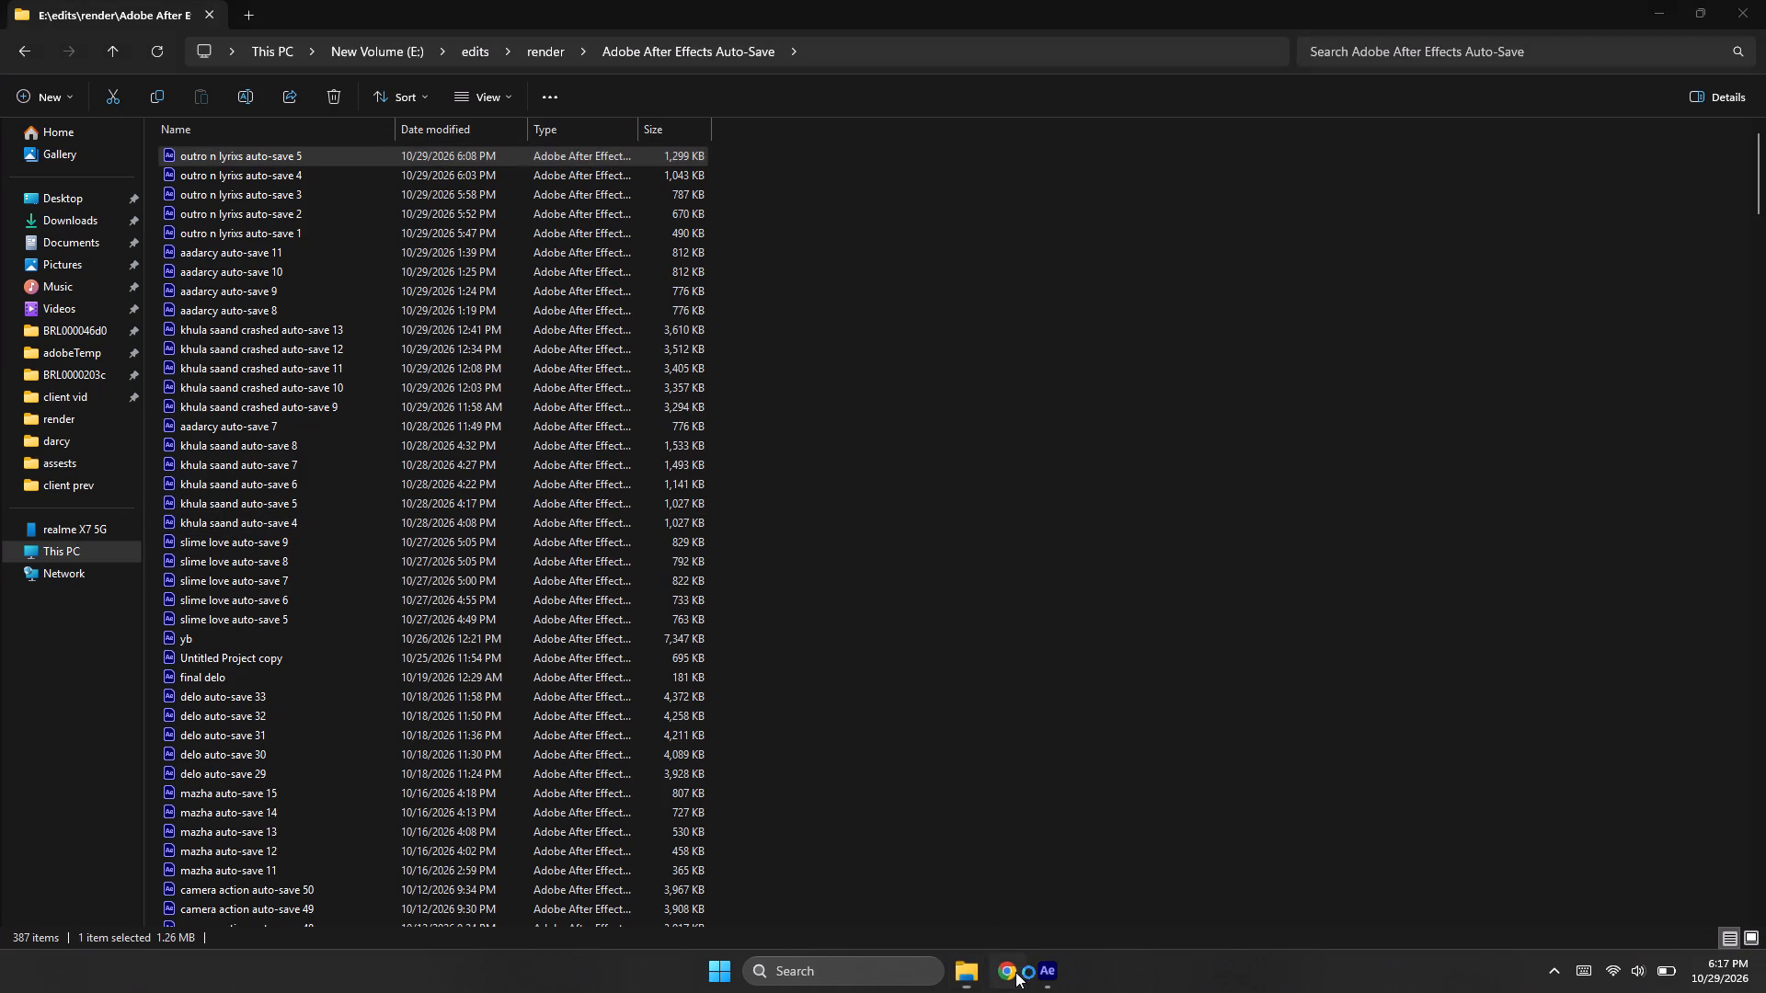
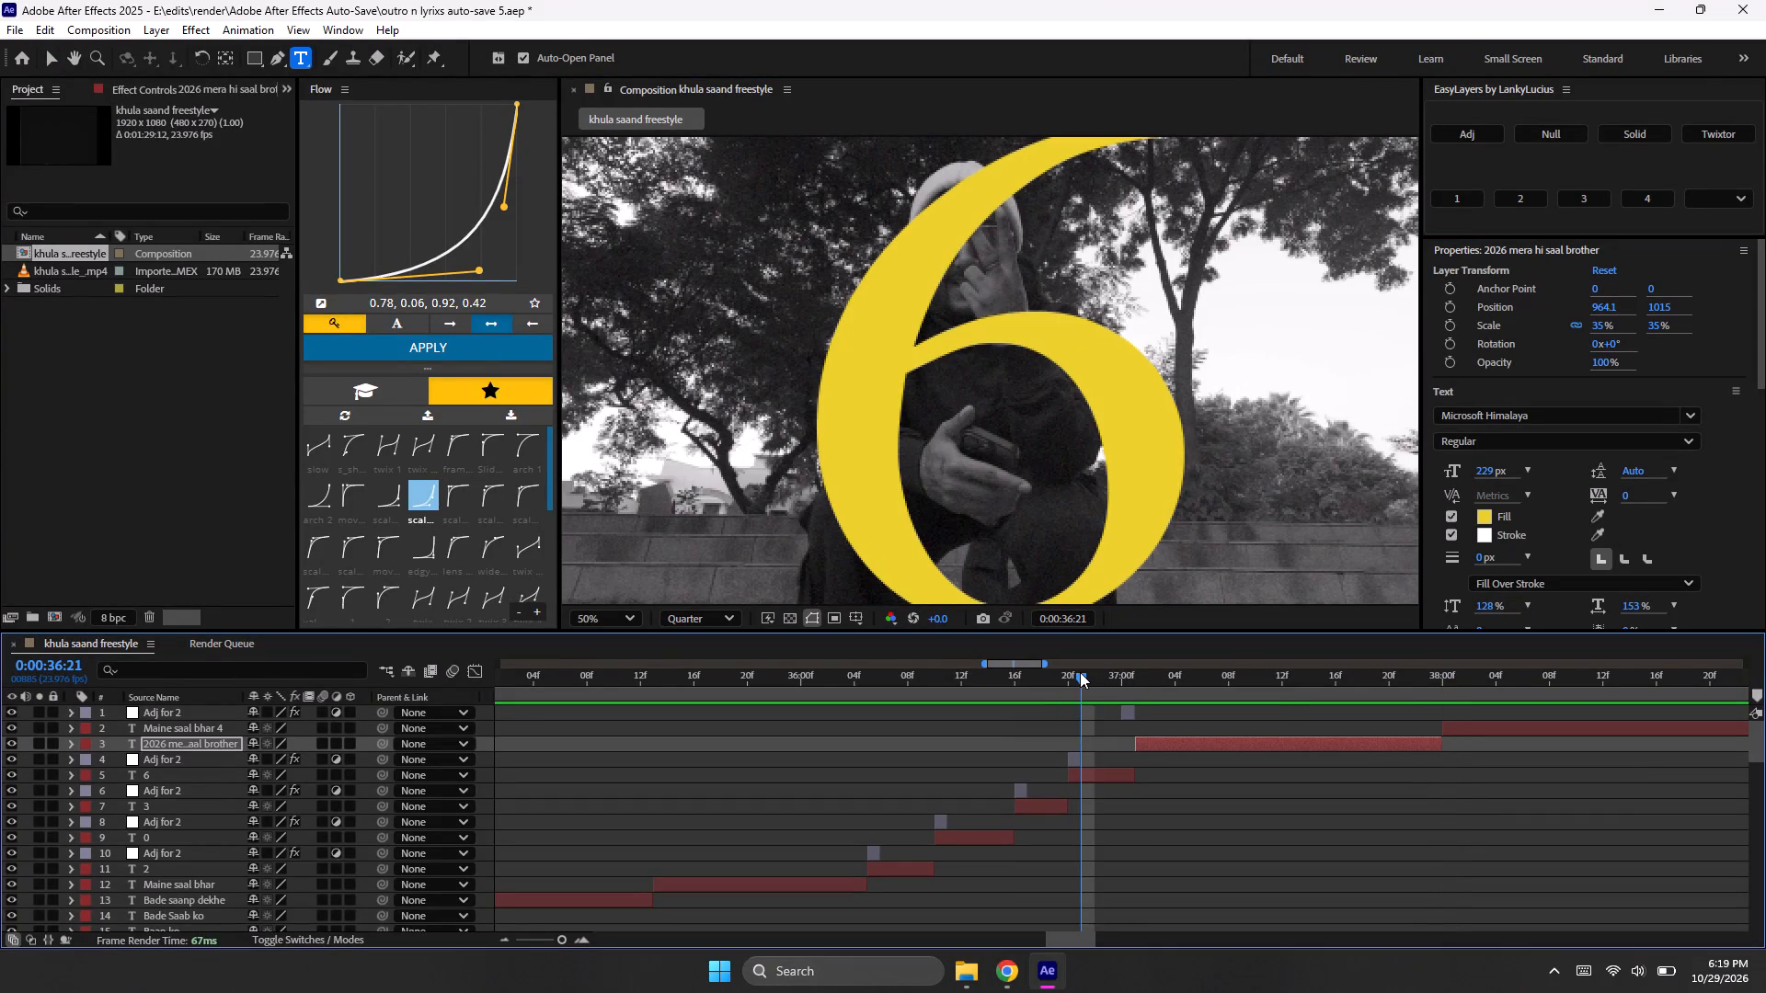
Preview the composition from 0:00:36:21, from the 6 caption through the 2026 mera hi saal brother lyric.
key(space)
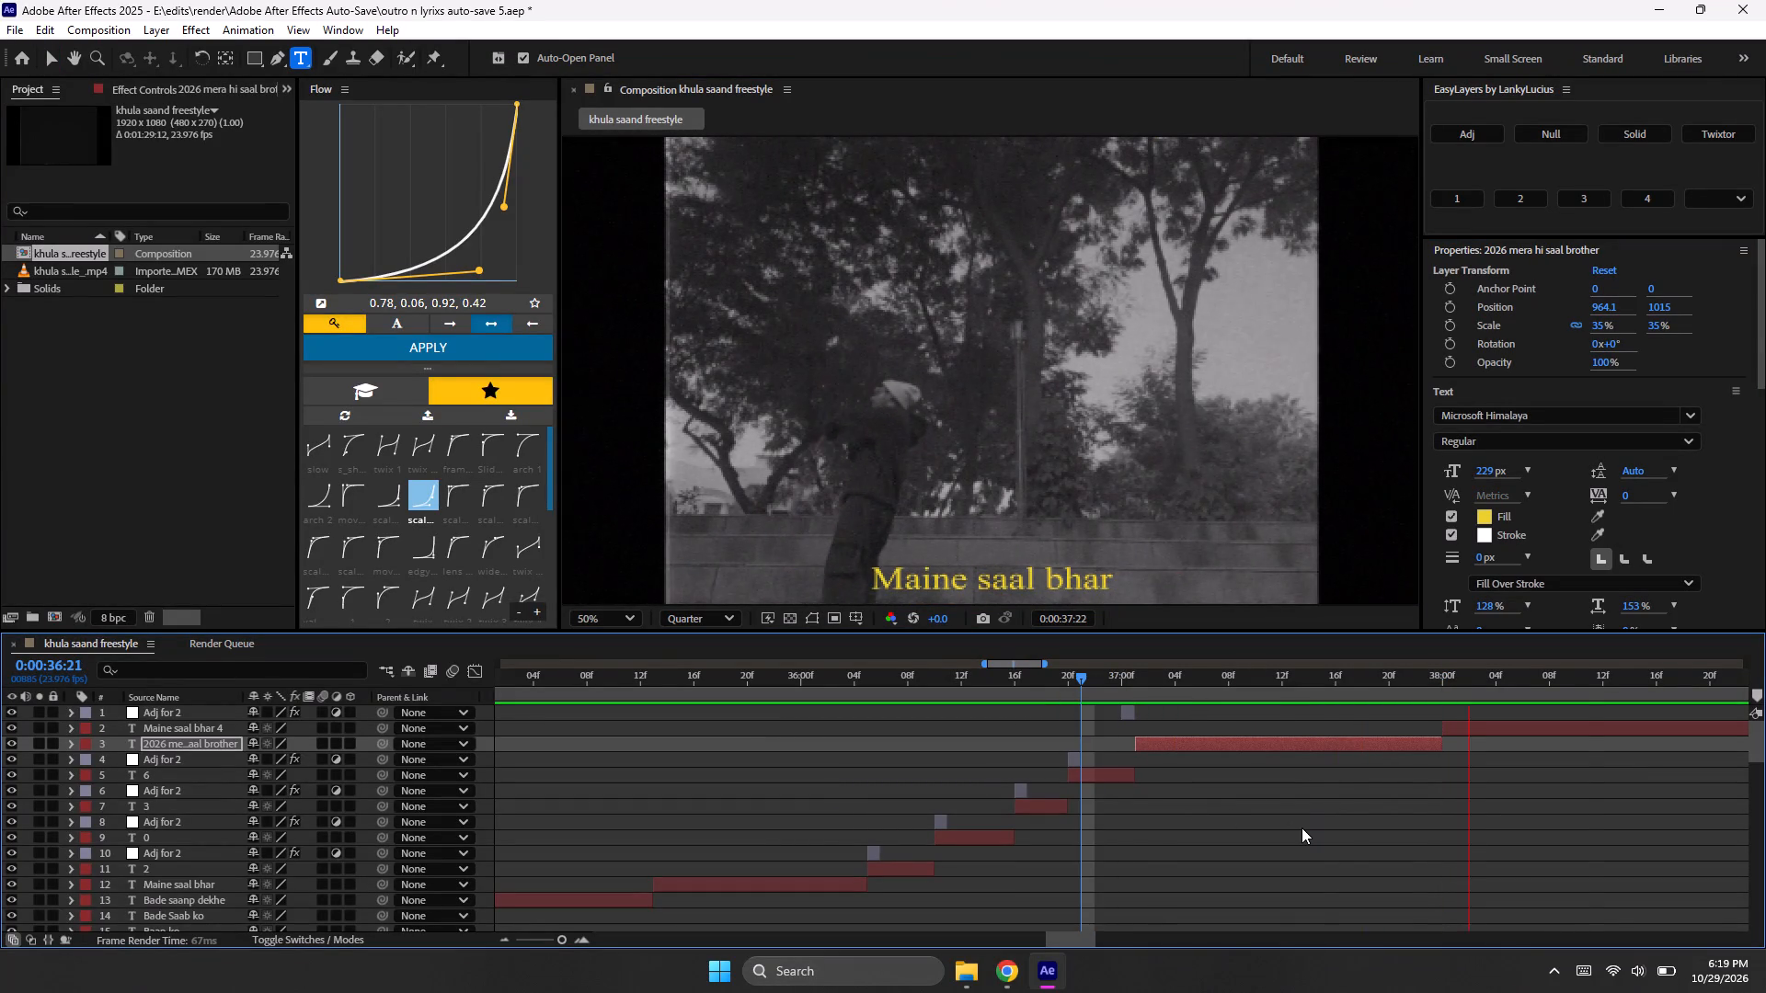
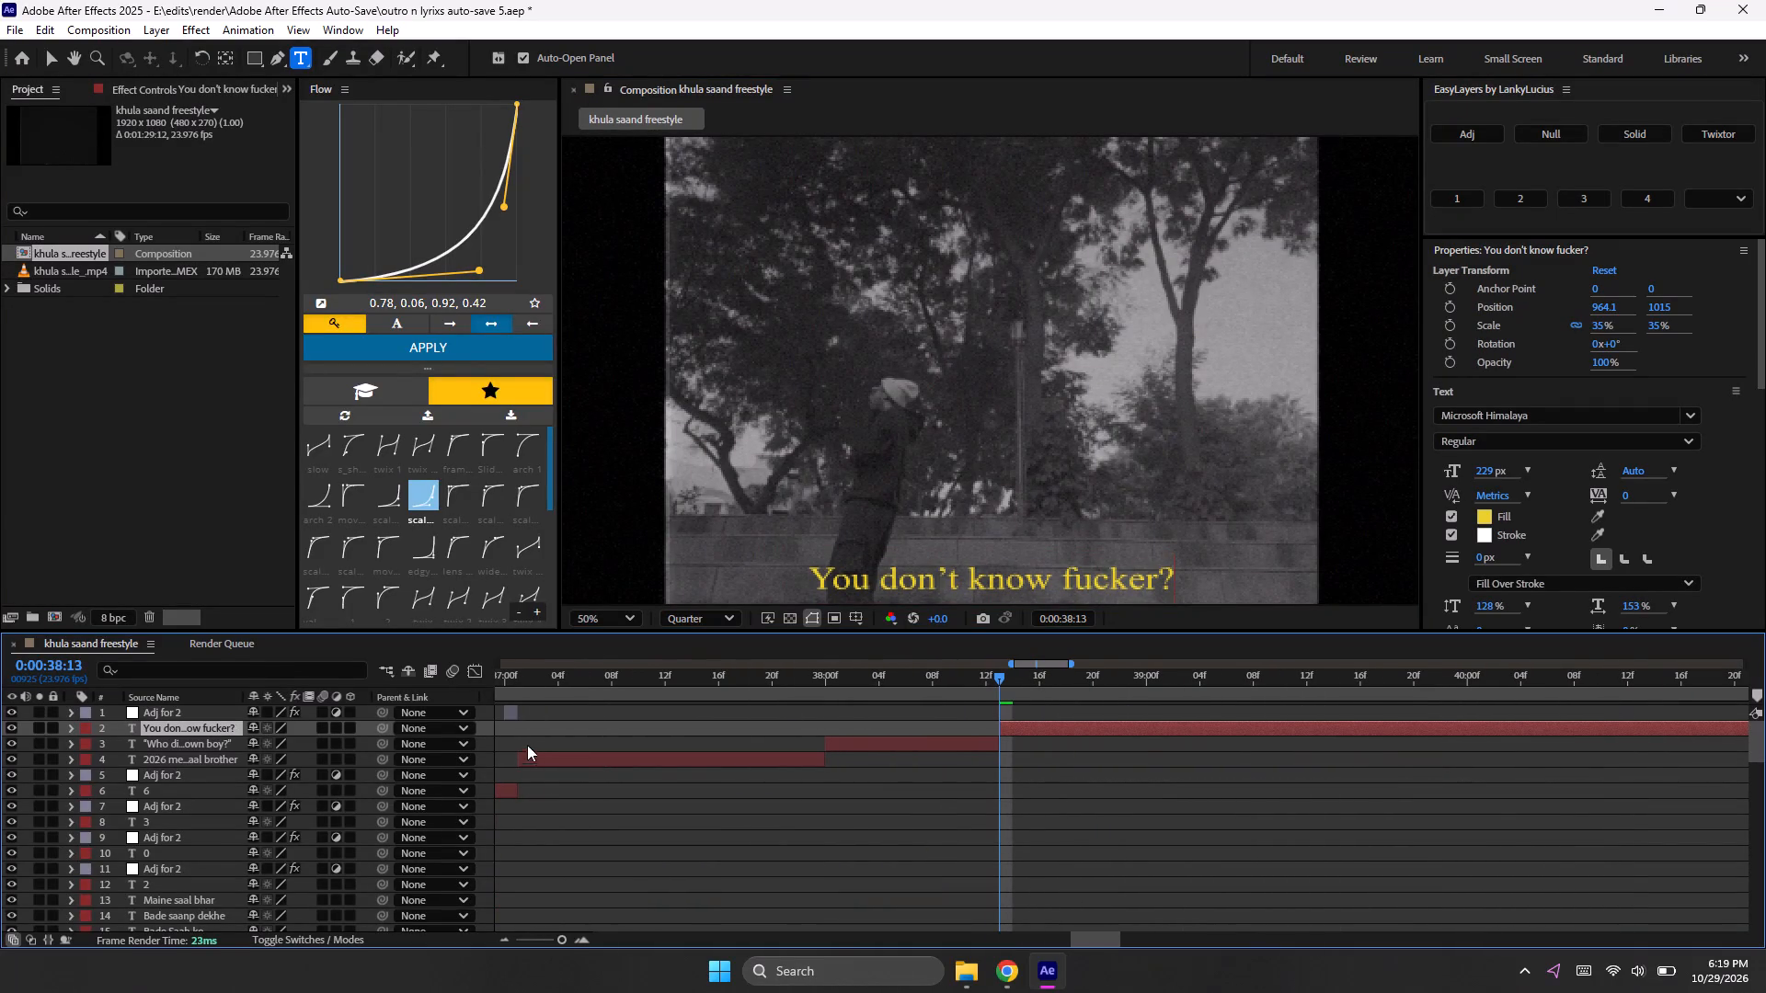
Preview from 0:00:36:20, split the "Who dis brown boy?" text layer at 0:00:38:11, and delete the piece after the cut.
click(499, 673)
key(space)
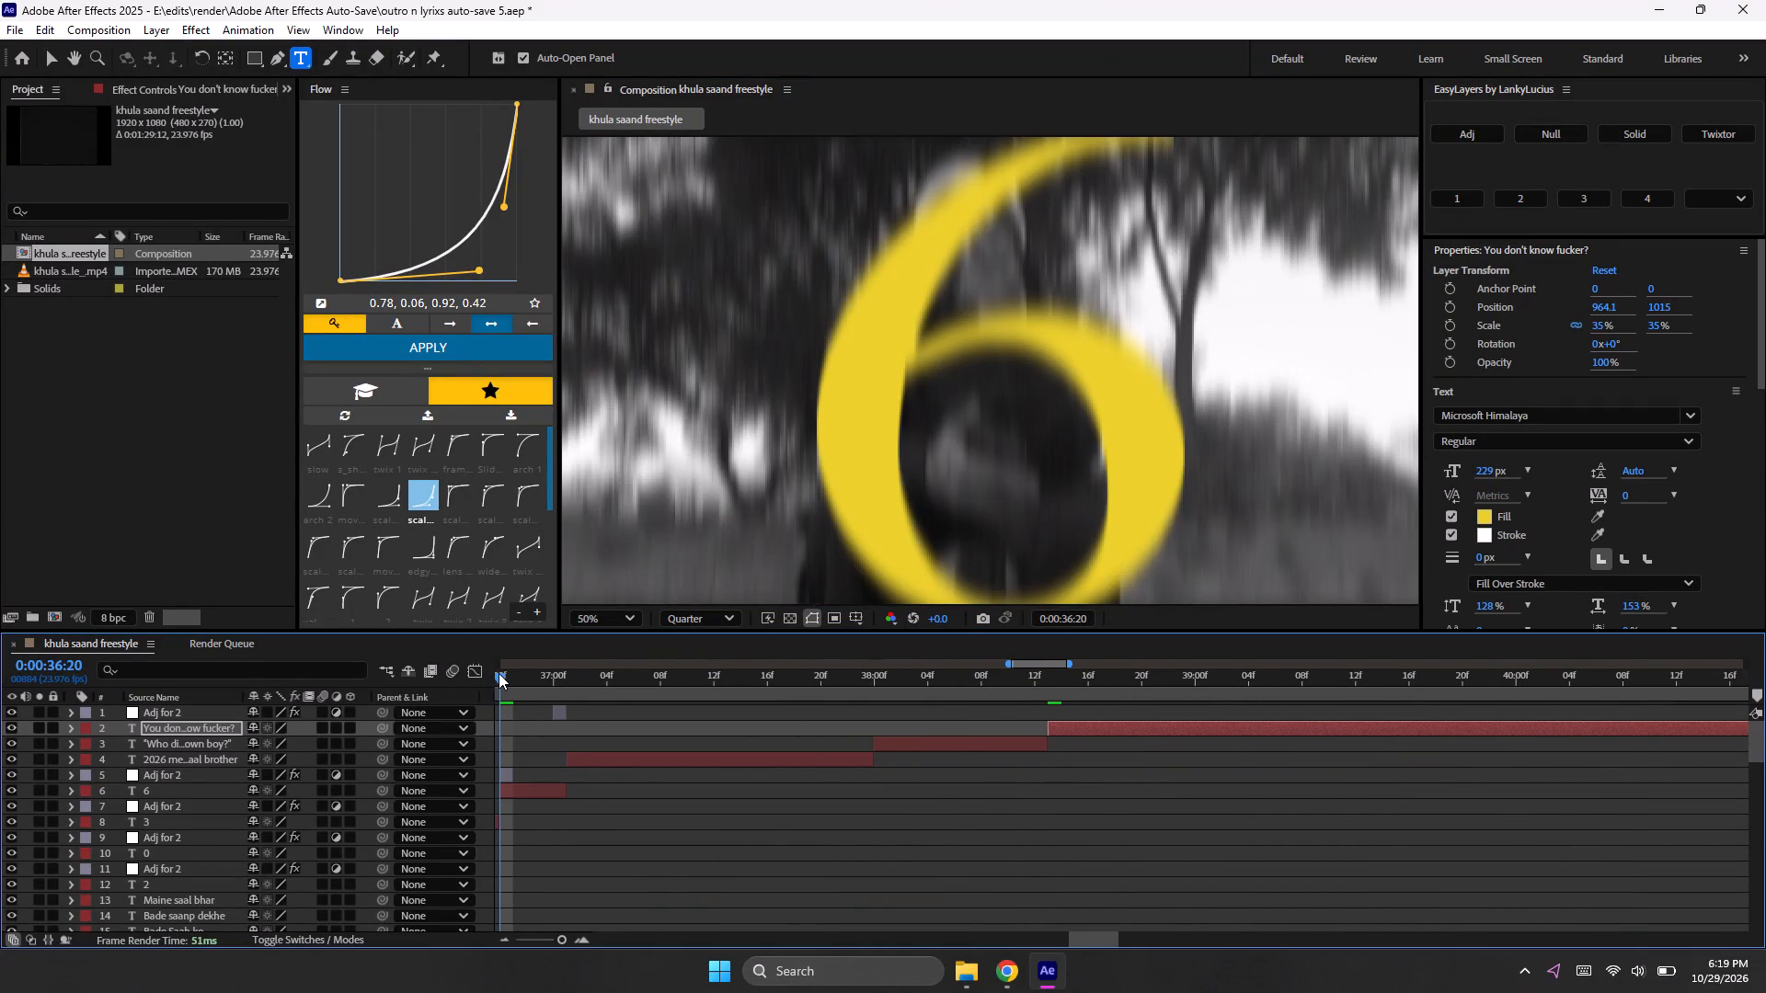
key(space)
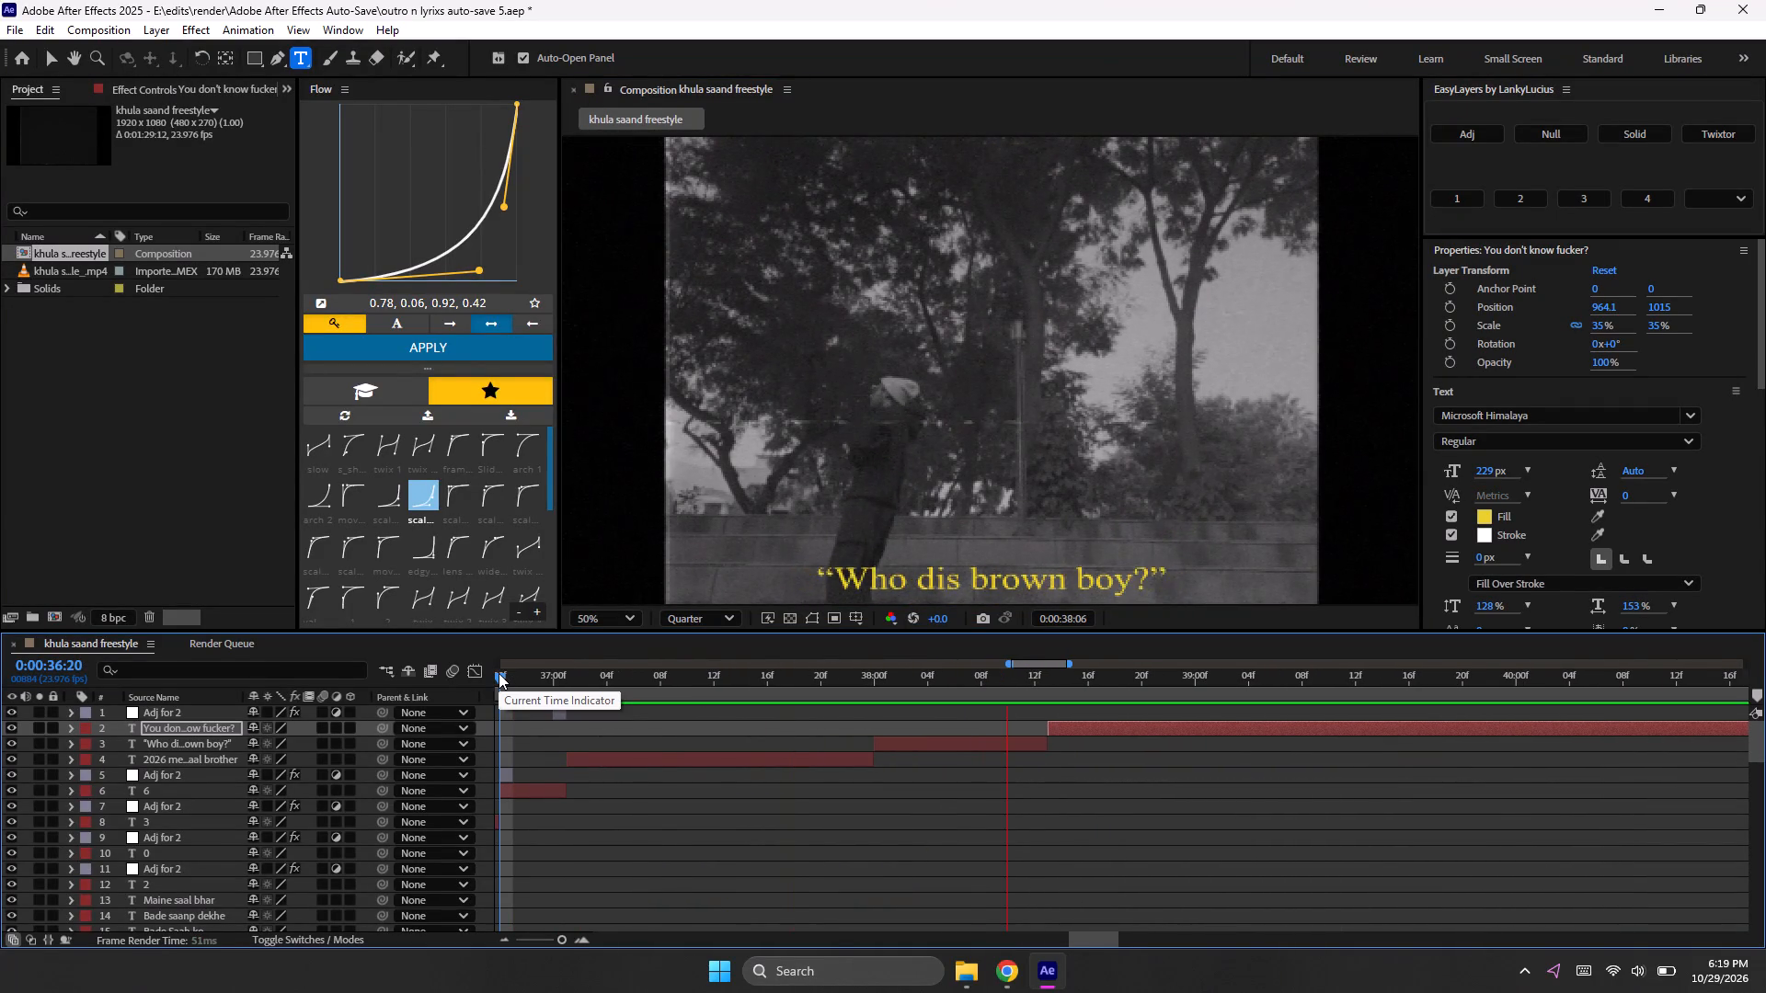
click(1029, 676)
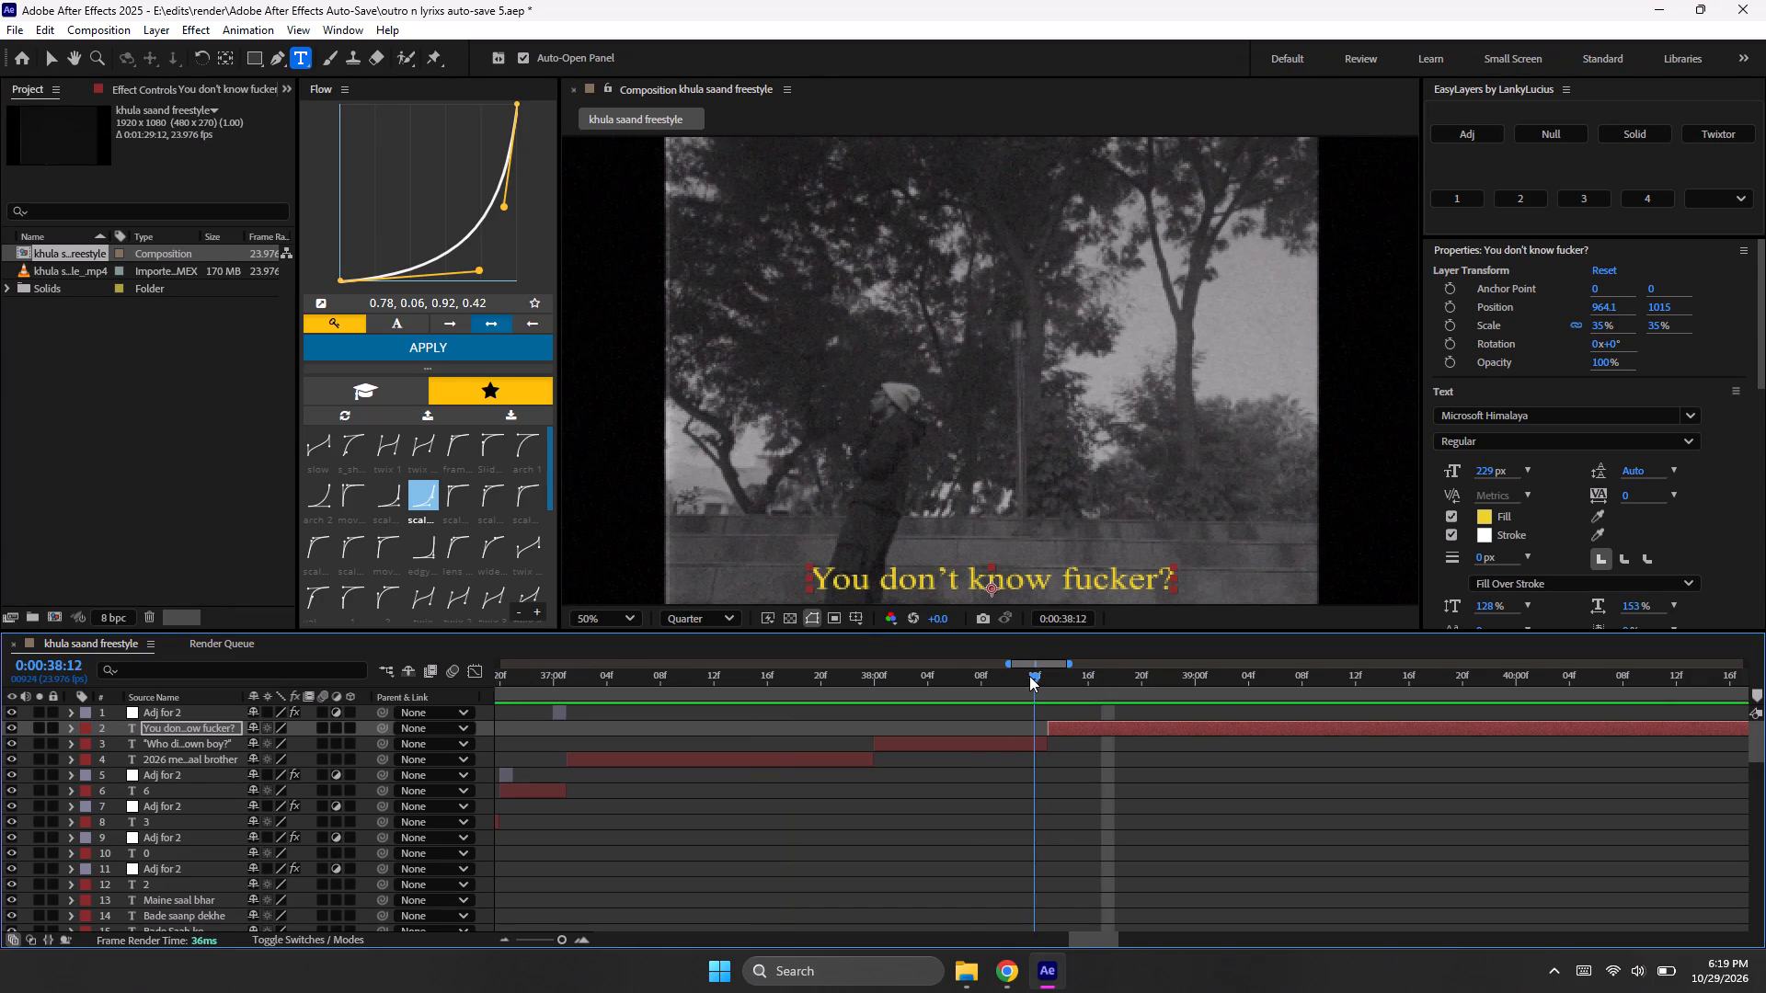
click(1024, 740)
key(ctrl+shift+d)
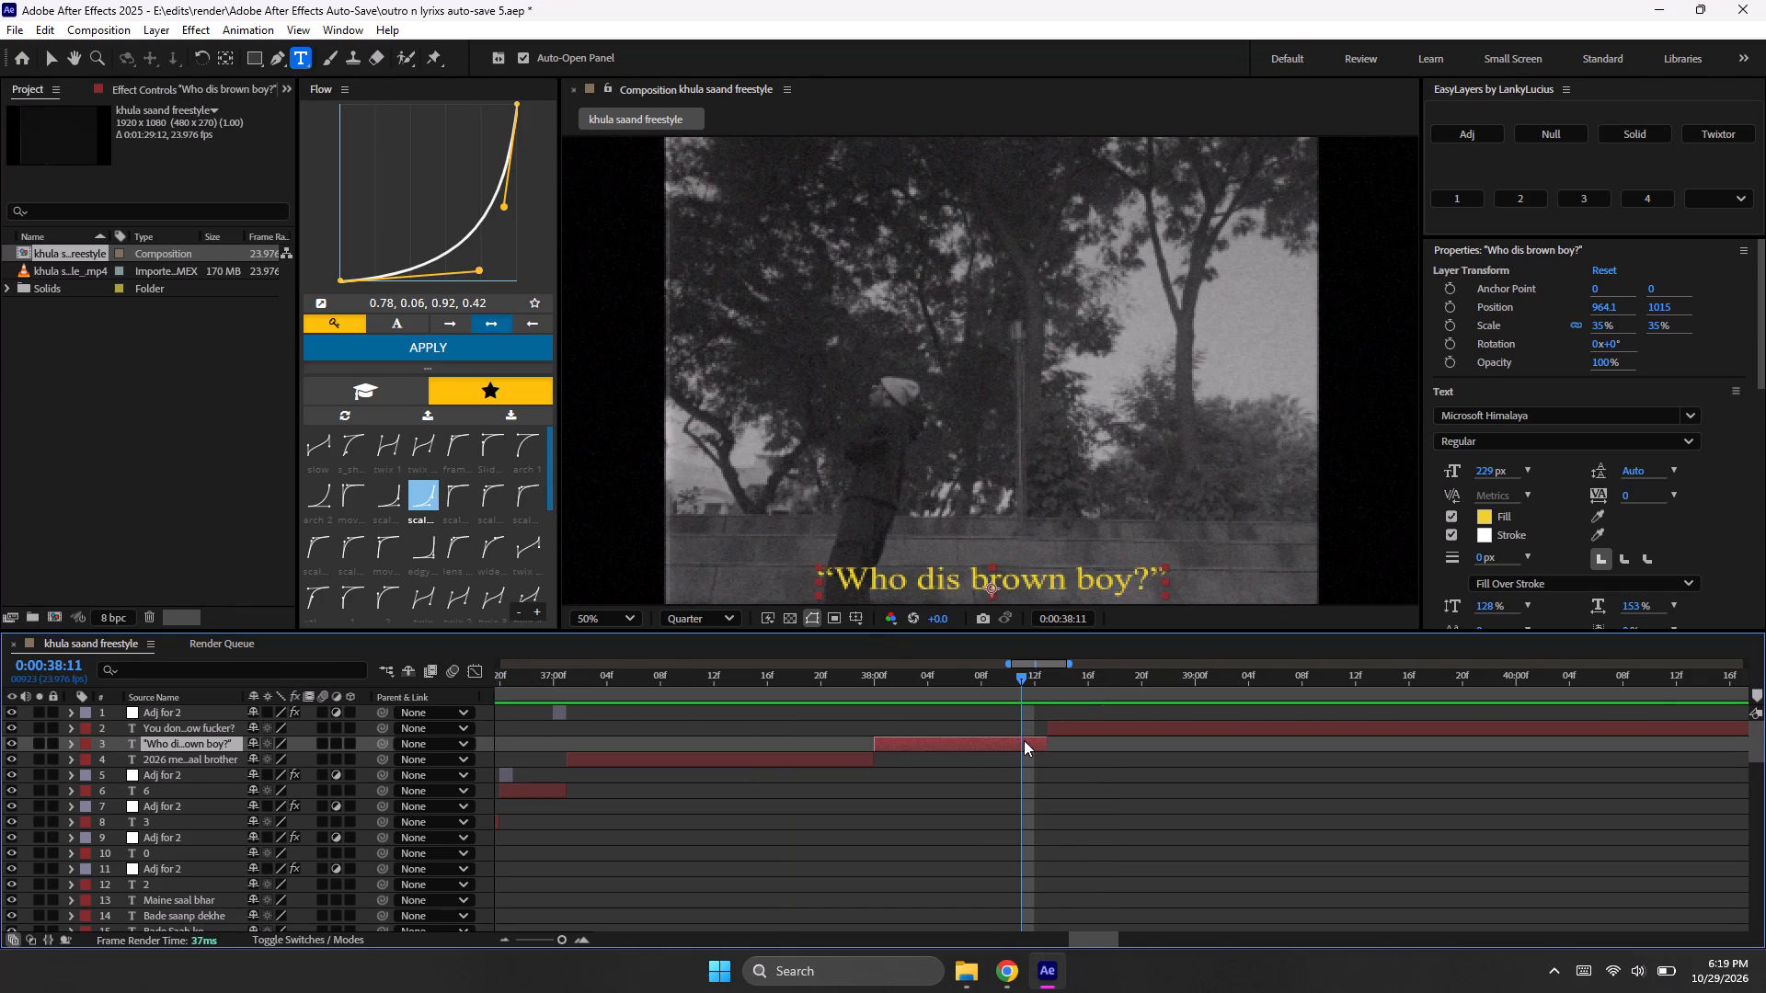
key(Delete)
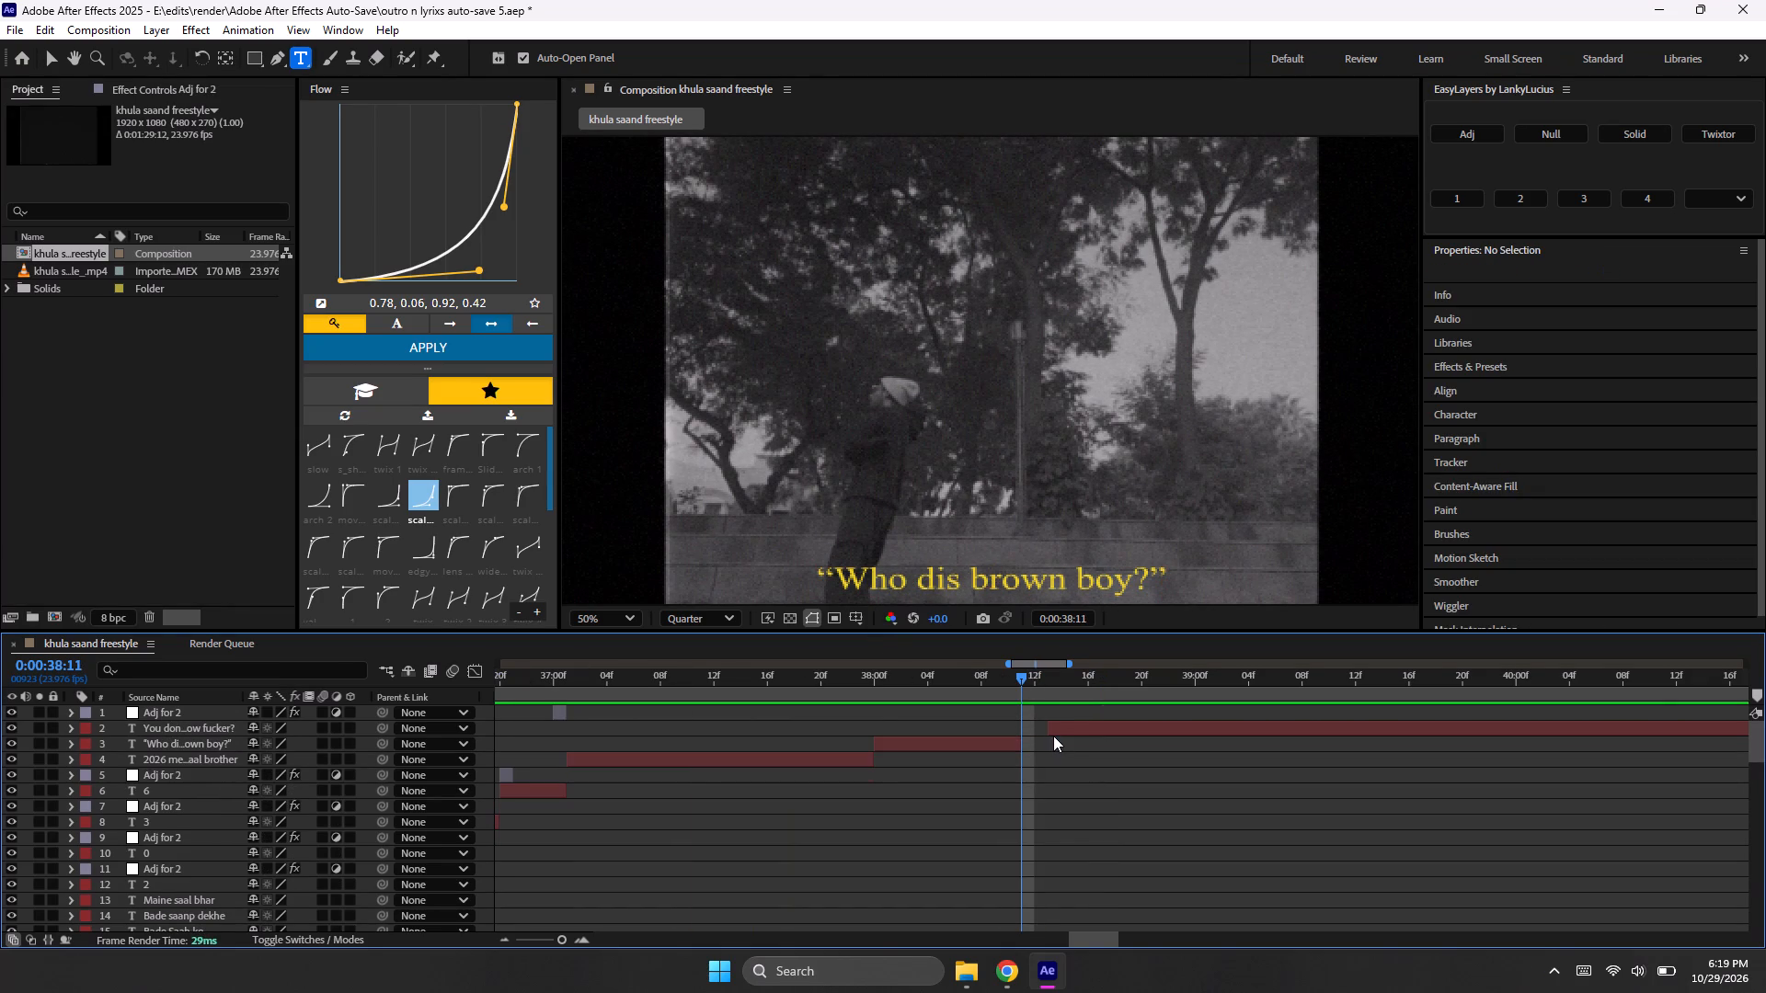
Trim the in point of the "You don't know fucker?" text layer to 0:00:38:11, where the preceding lyric ends.
click(1053, 736)
click(1078, 722)
key(alt+bracketleft)
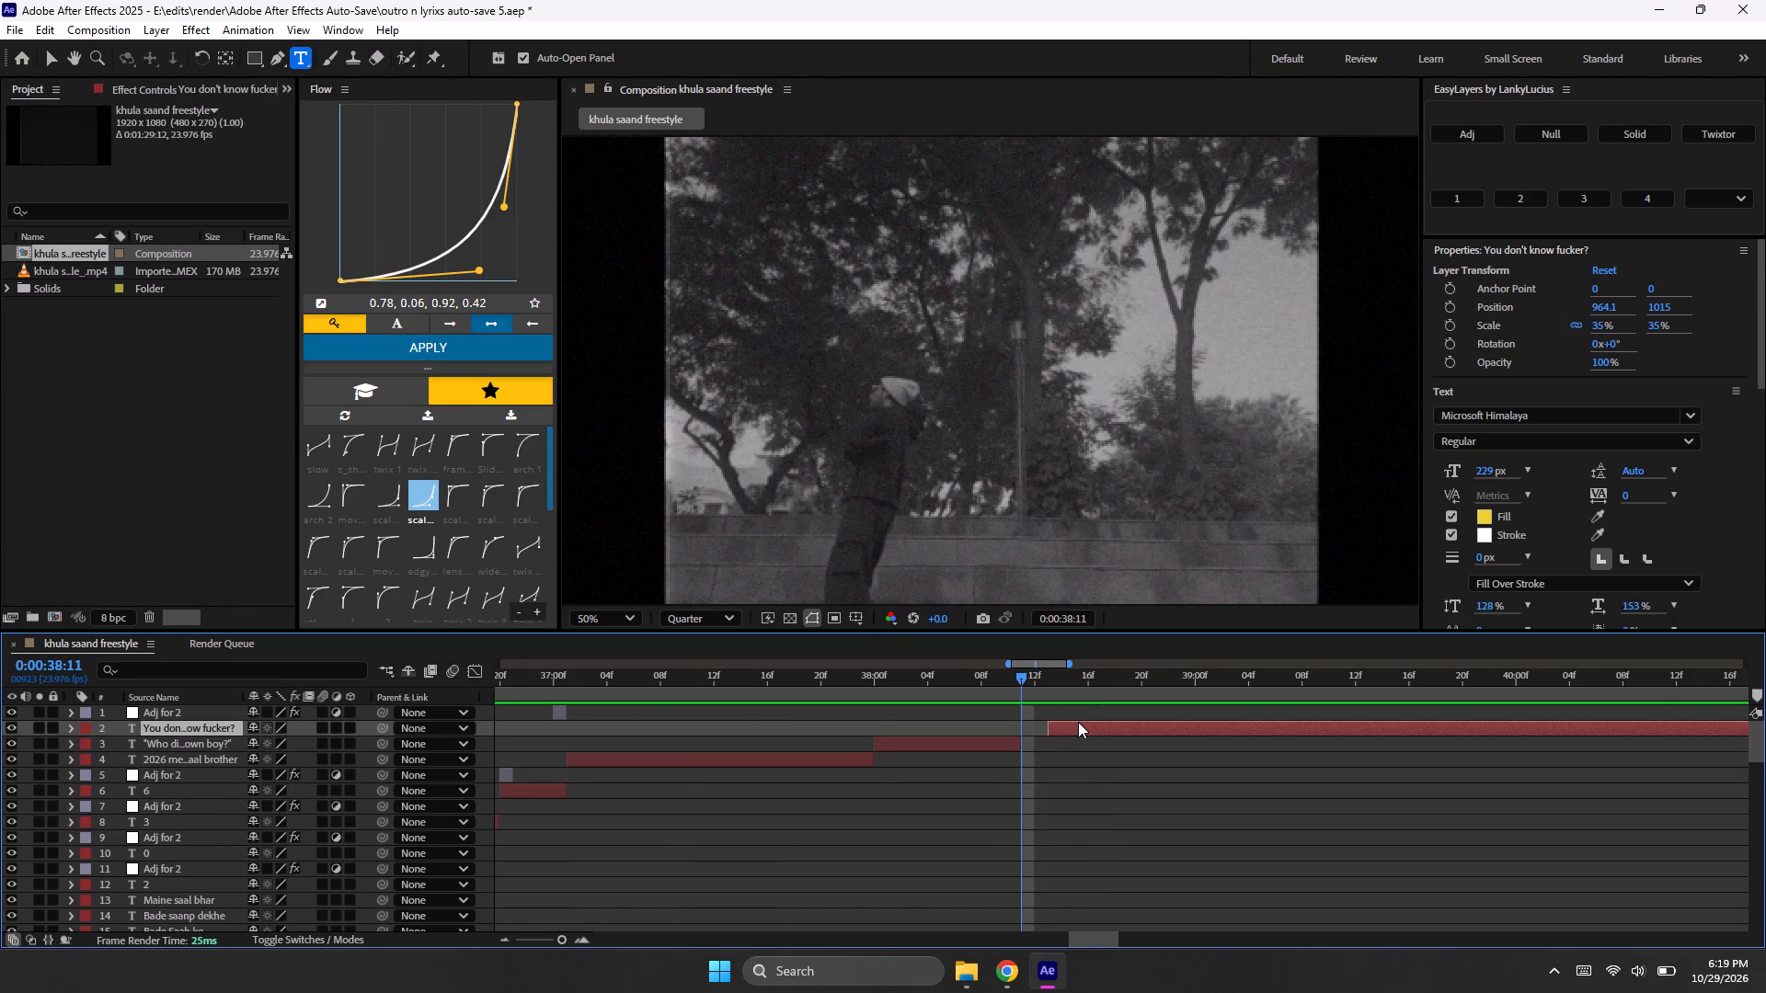
Preview the lyrics from 0:00:37:04 and split the "You don't know fucker?" text layer at 0:00:39:08.
click(605, 683)
key(space)
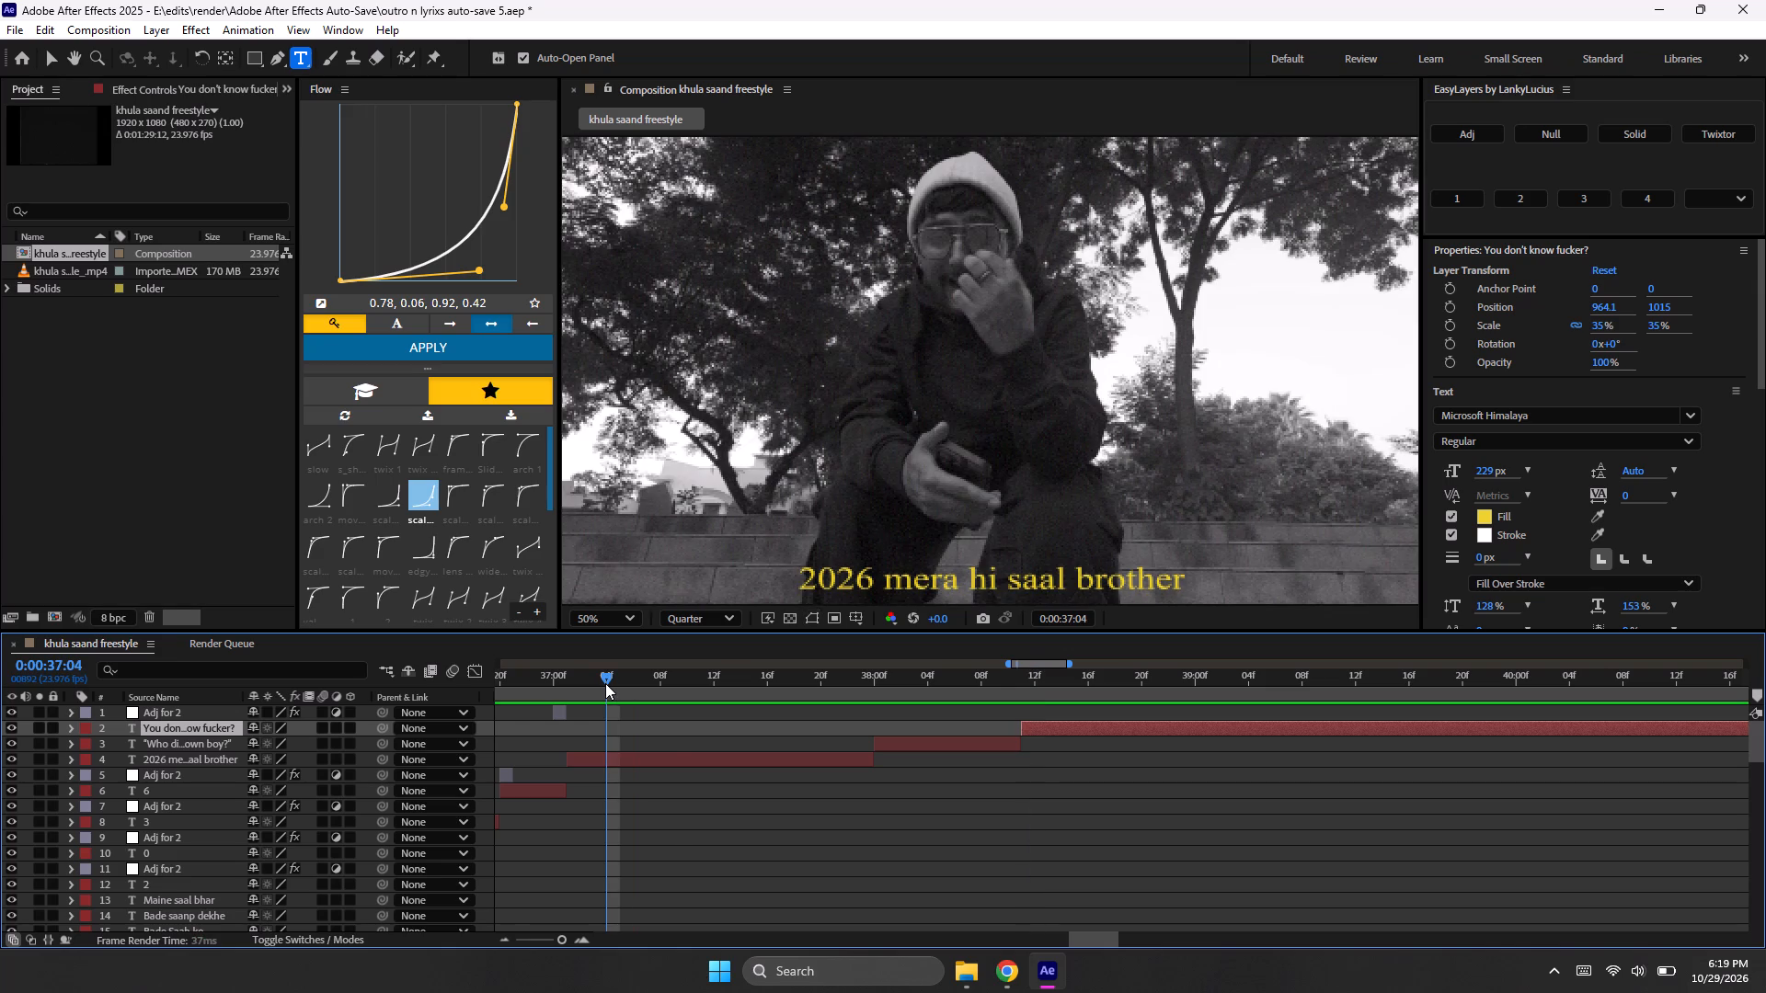
key(space)
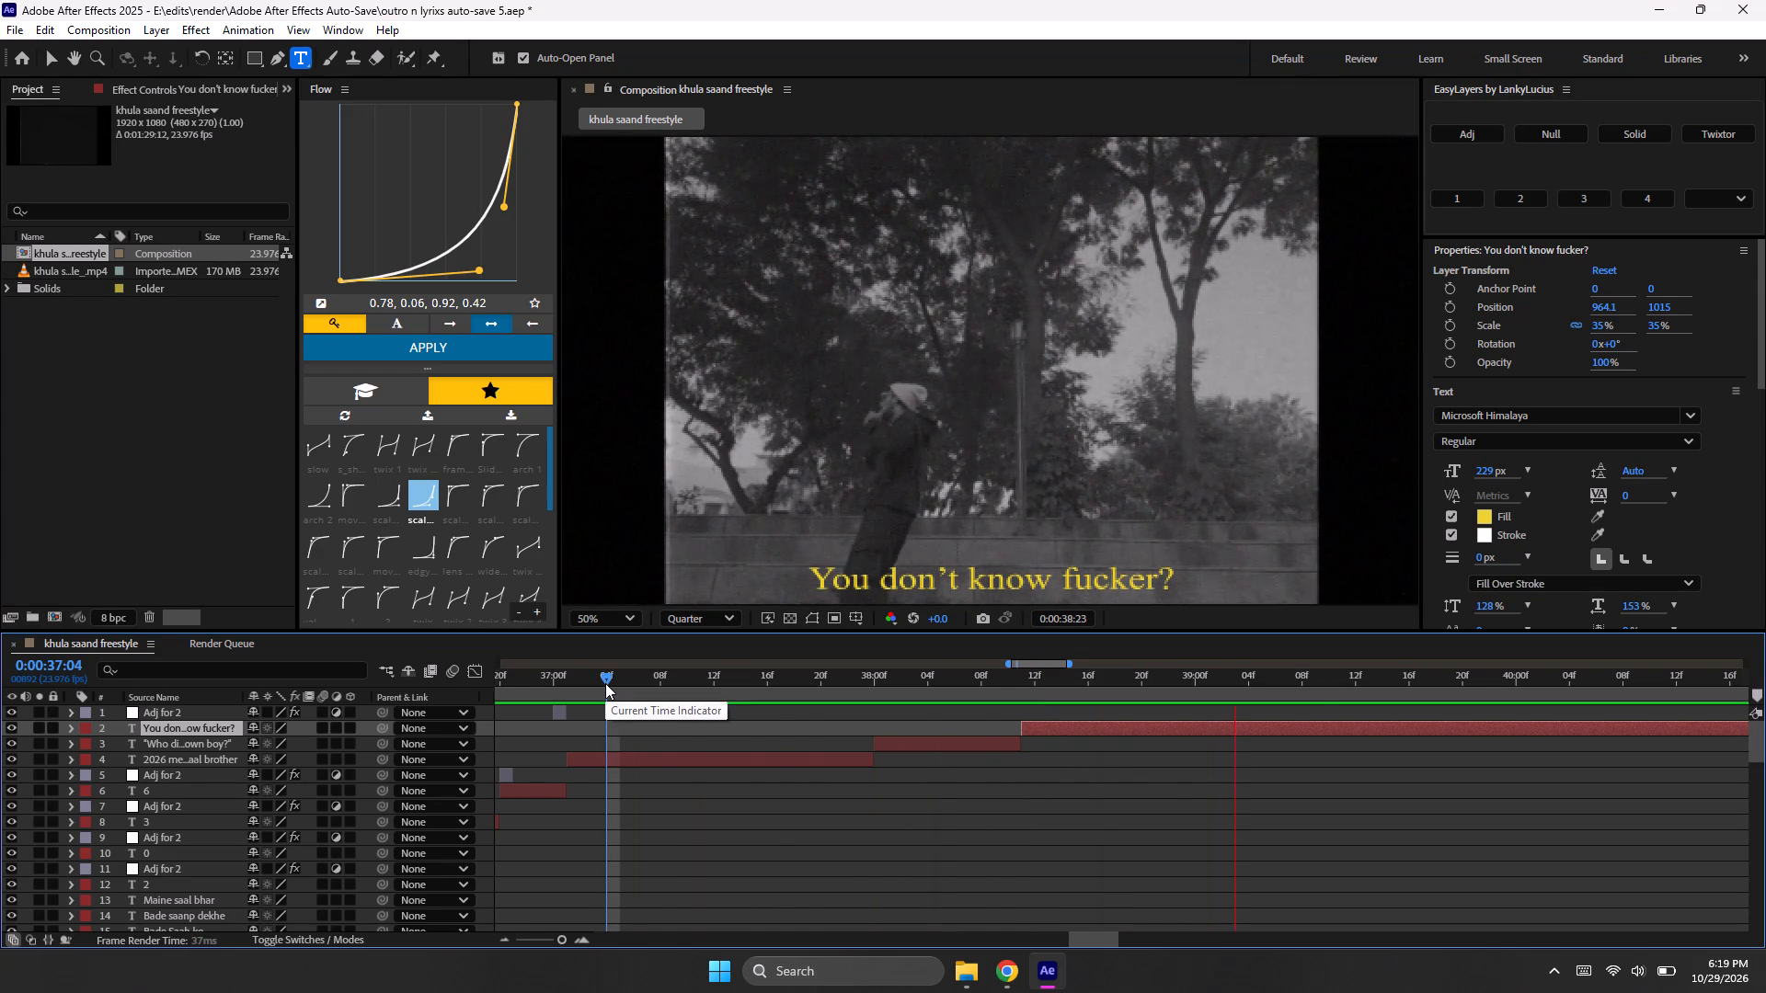
drag(1314, 679, 1303, 683)
key(ctrl+shift+d)
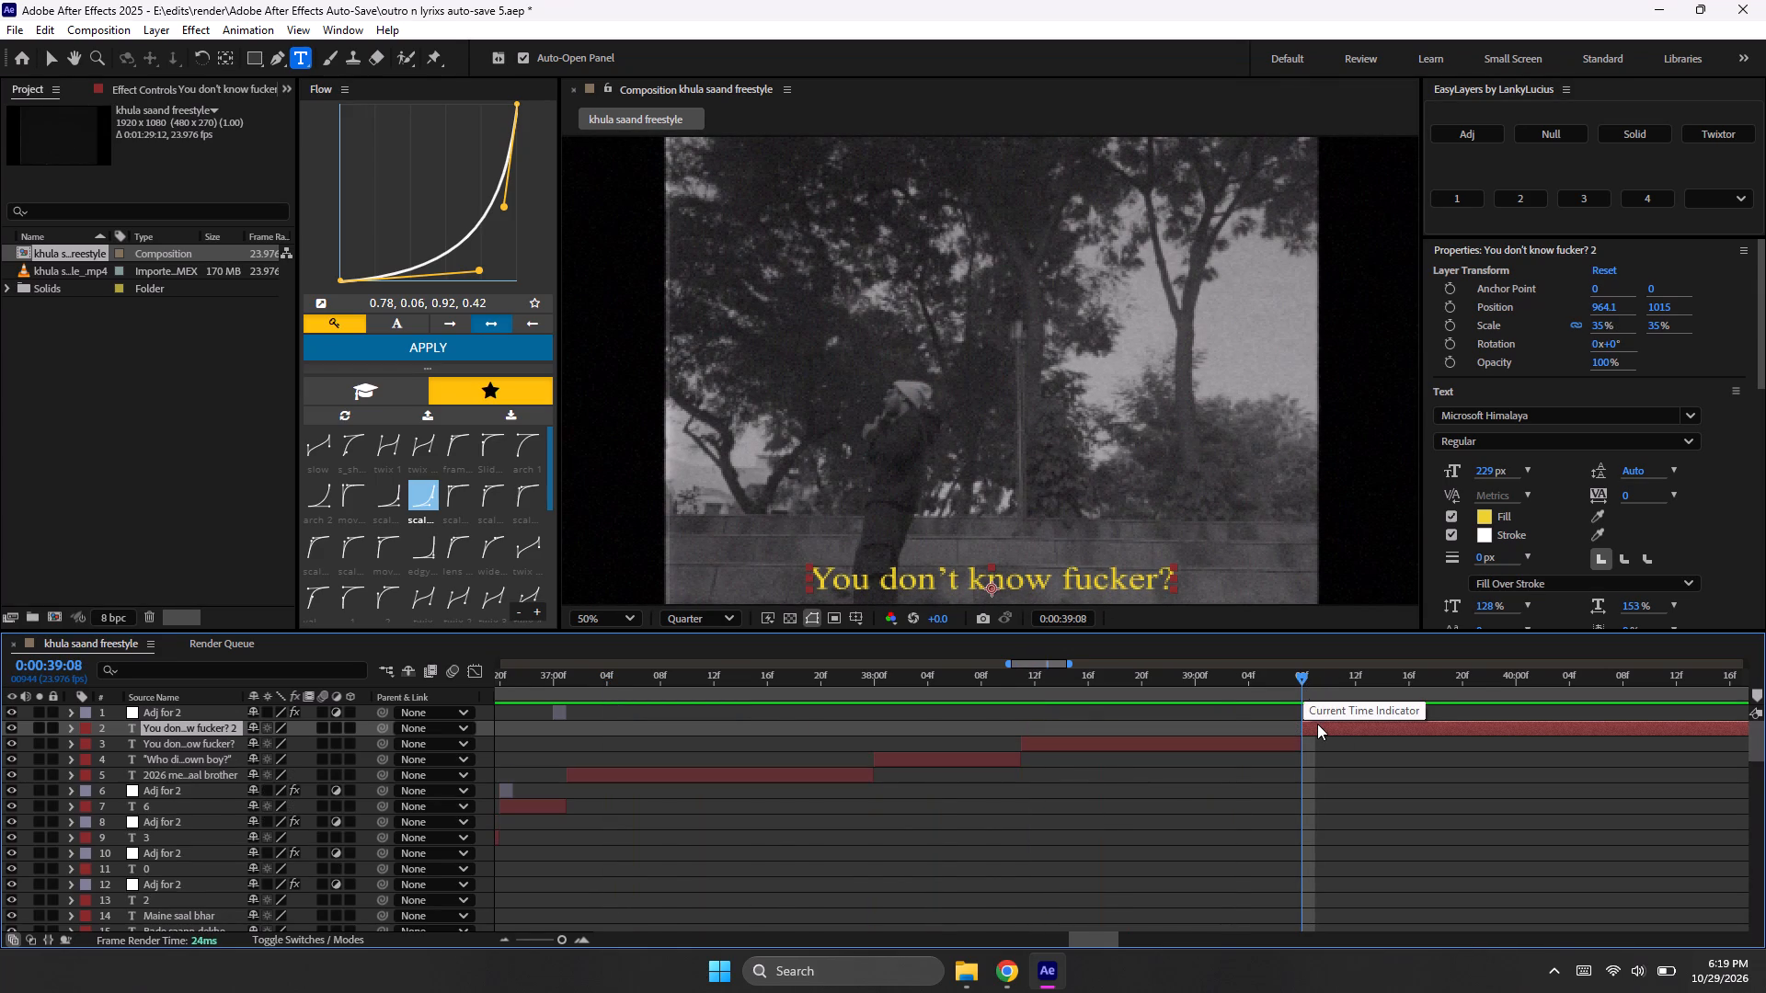
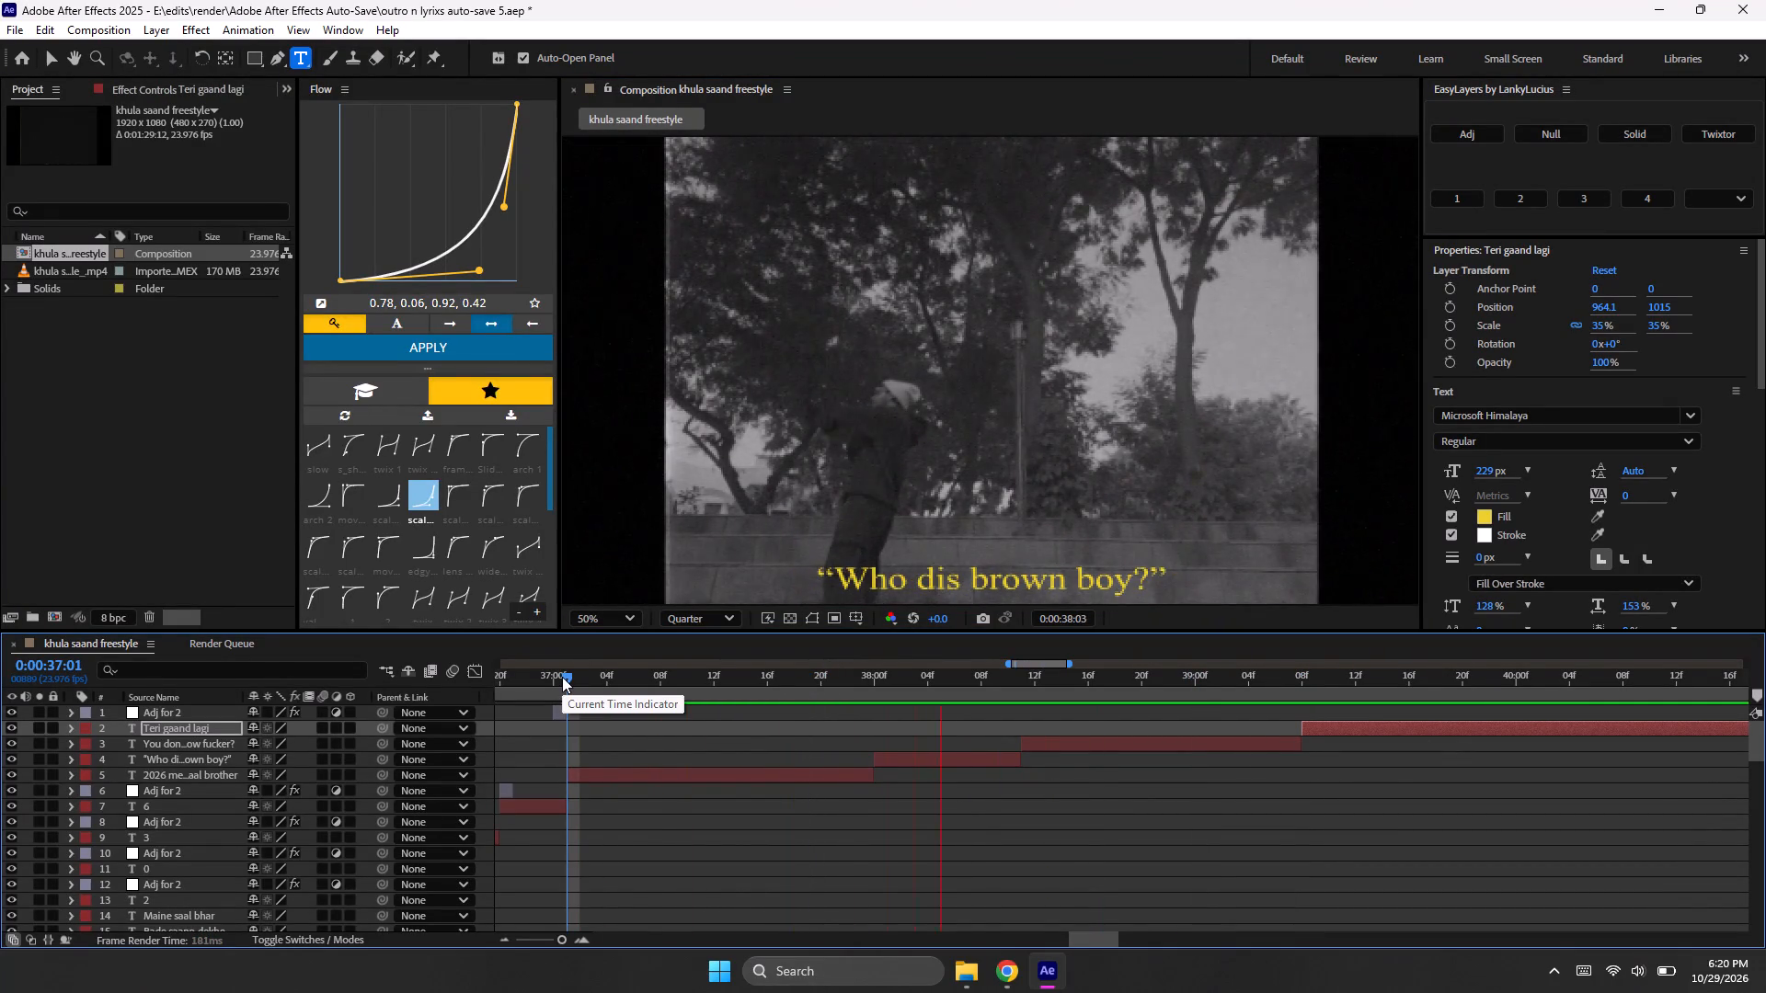
Preview the lyrics from 0:00:37:01 and set the current time to 0:00:40:06 within the "Teri gaand lagi" text layer.
key(space)
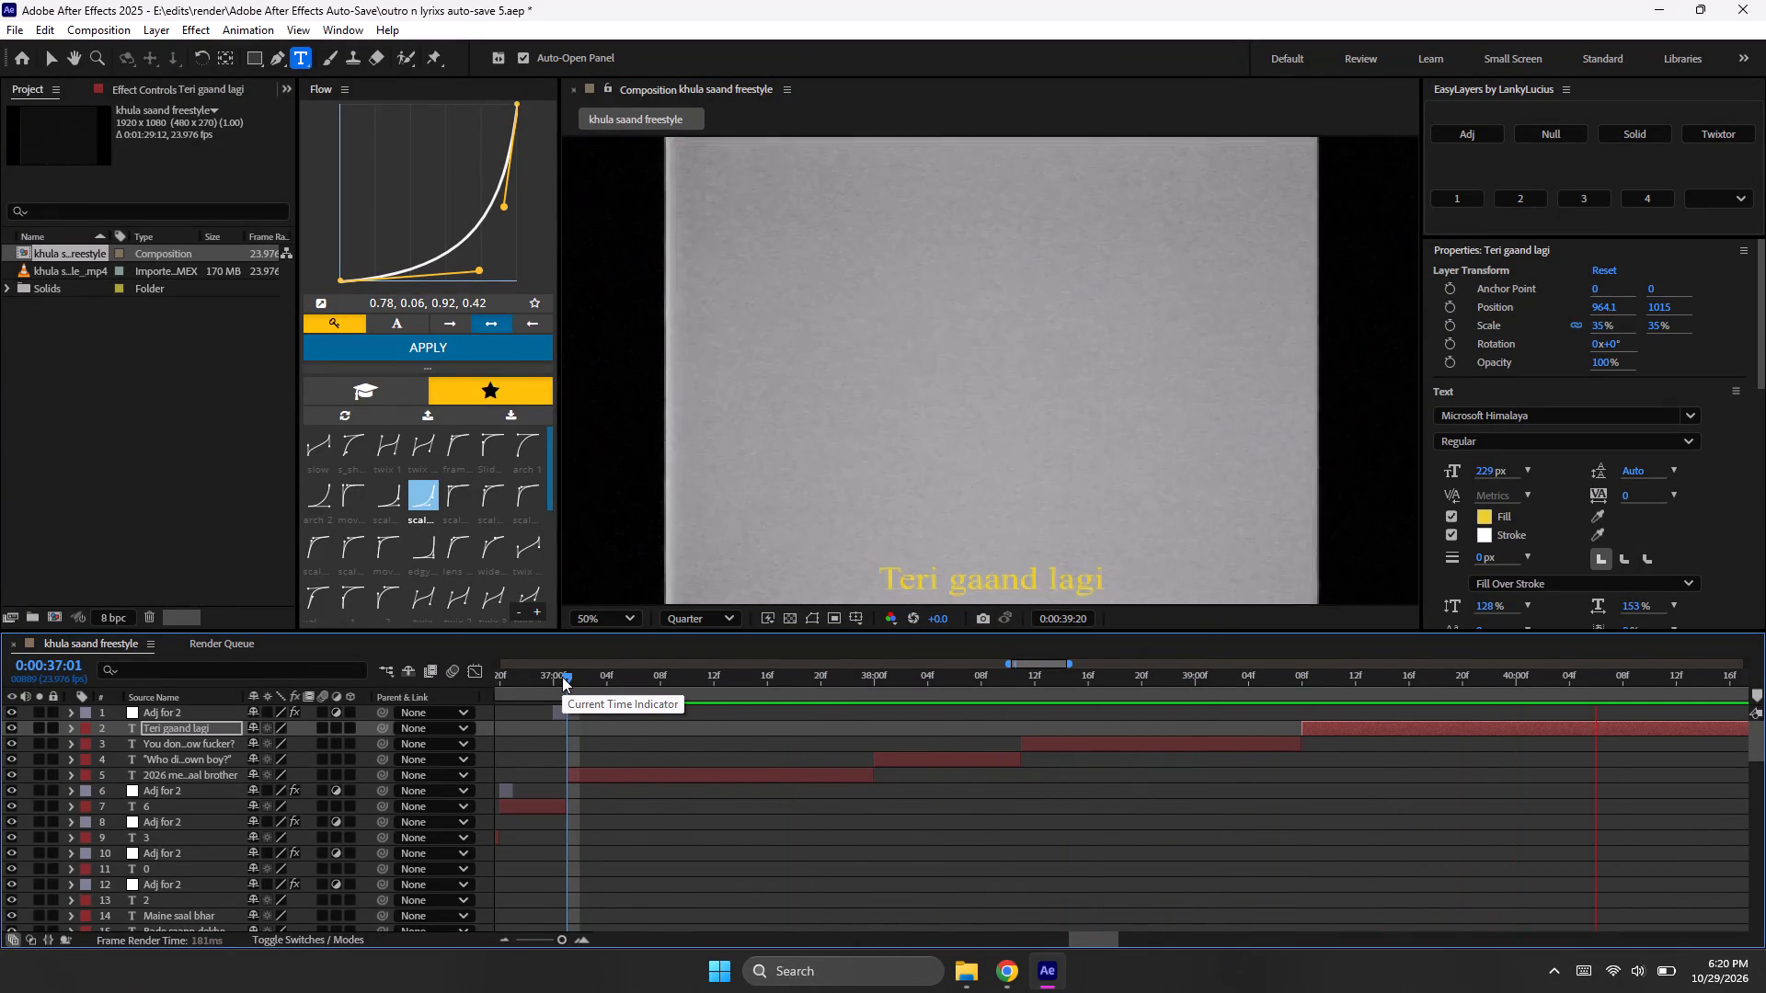
drag(1593, 691, 1592, 691)
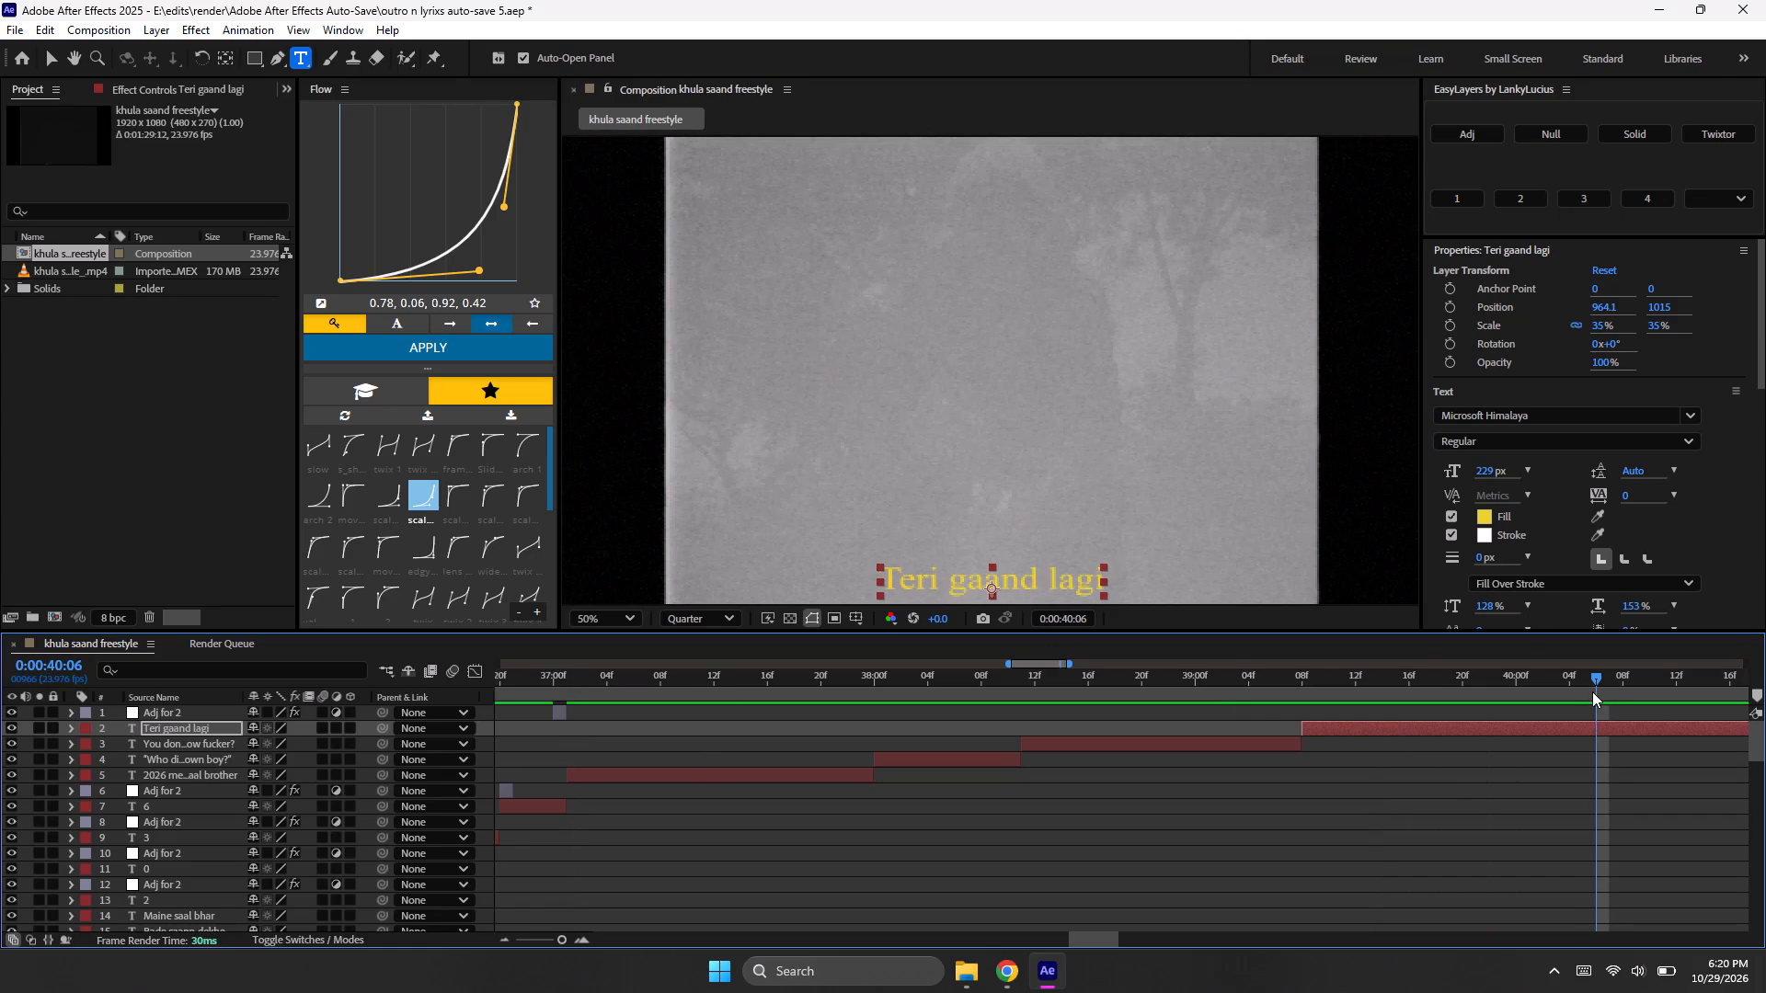
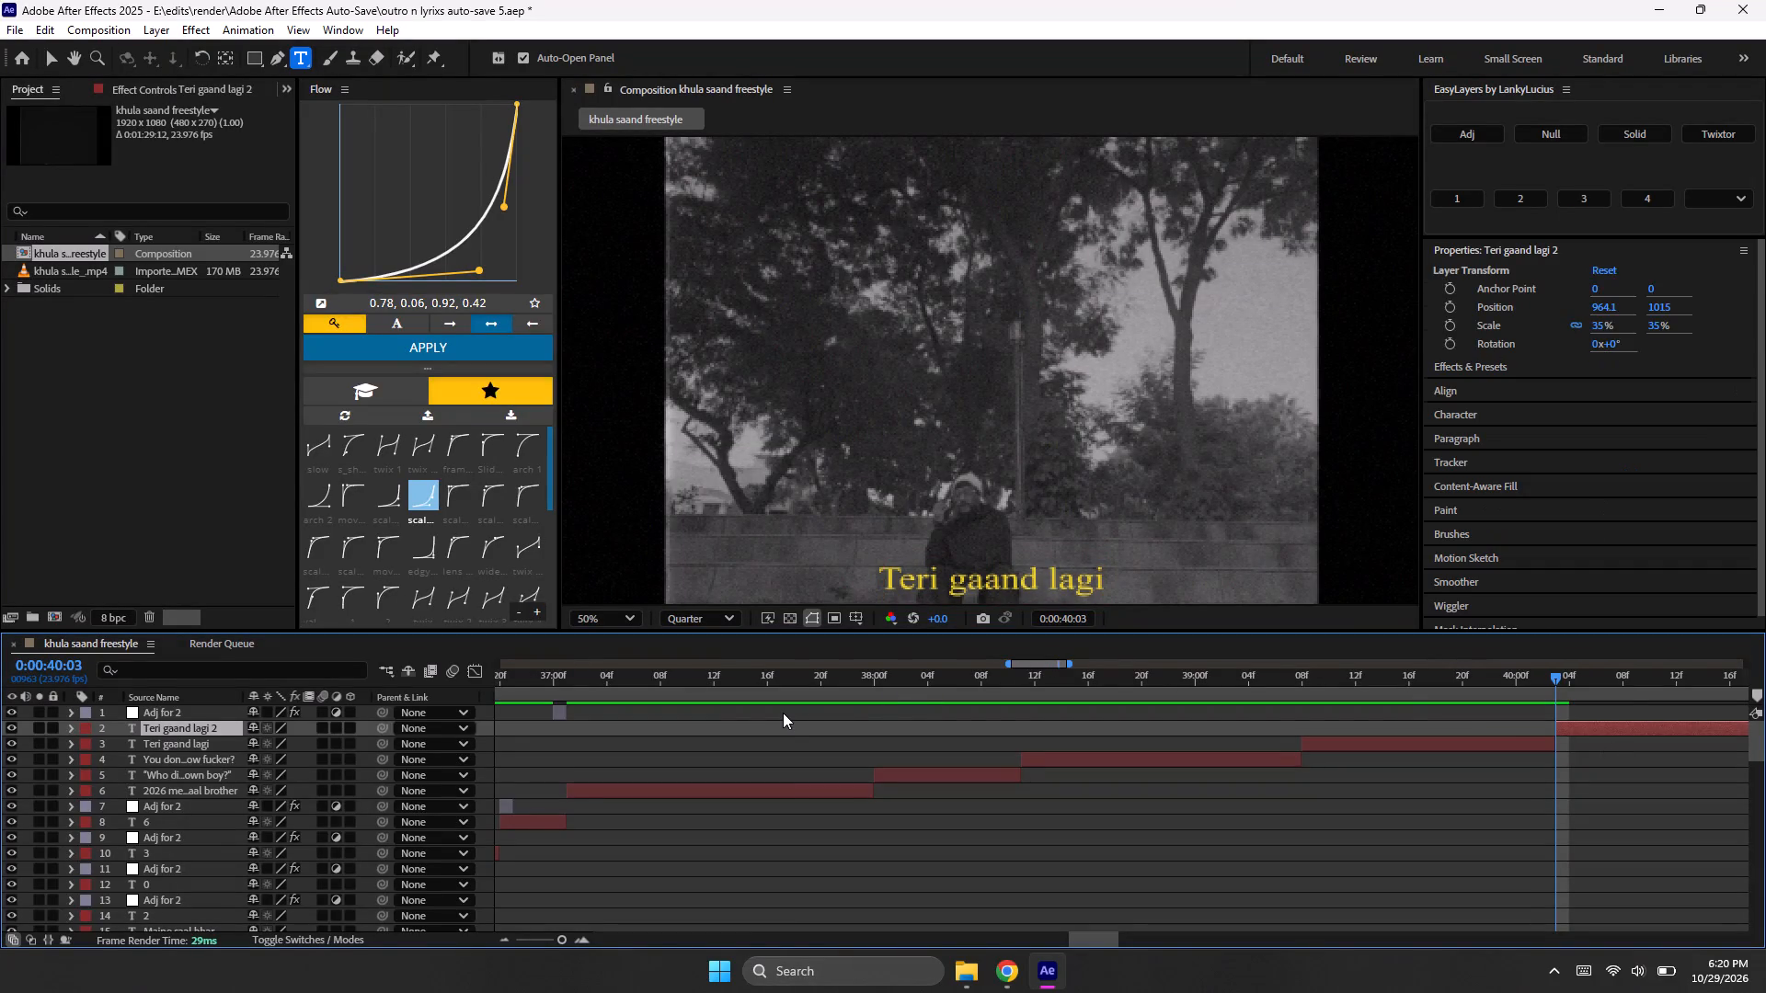
Preview the lyrics from 0:00:37:17, and replace the text of the "Teri gaand lagi 2" layer with "Saade bhaag duffer".
click(778, 688)
key(space)
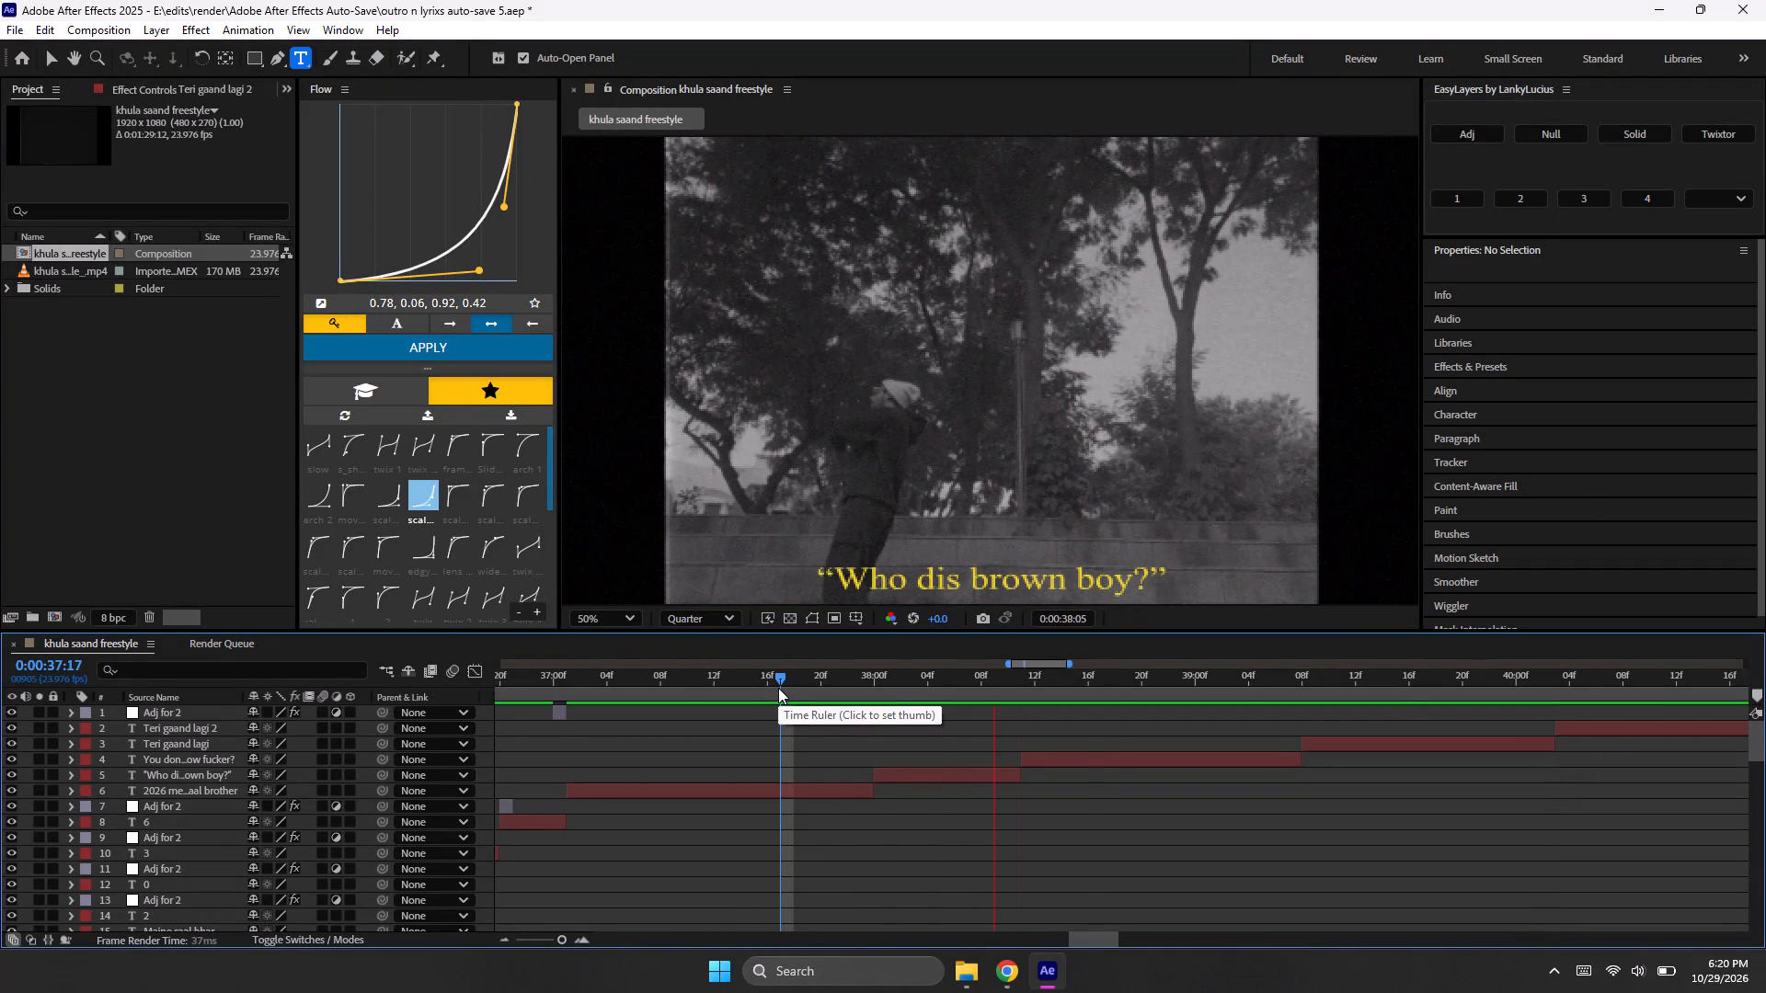
key(space)
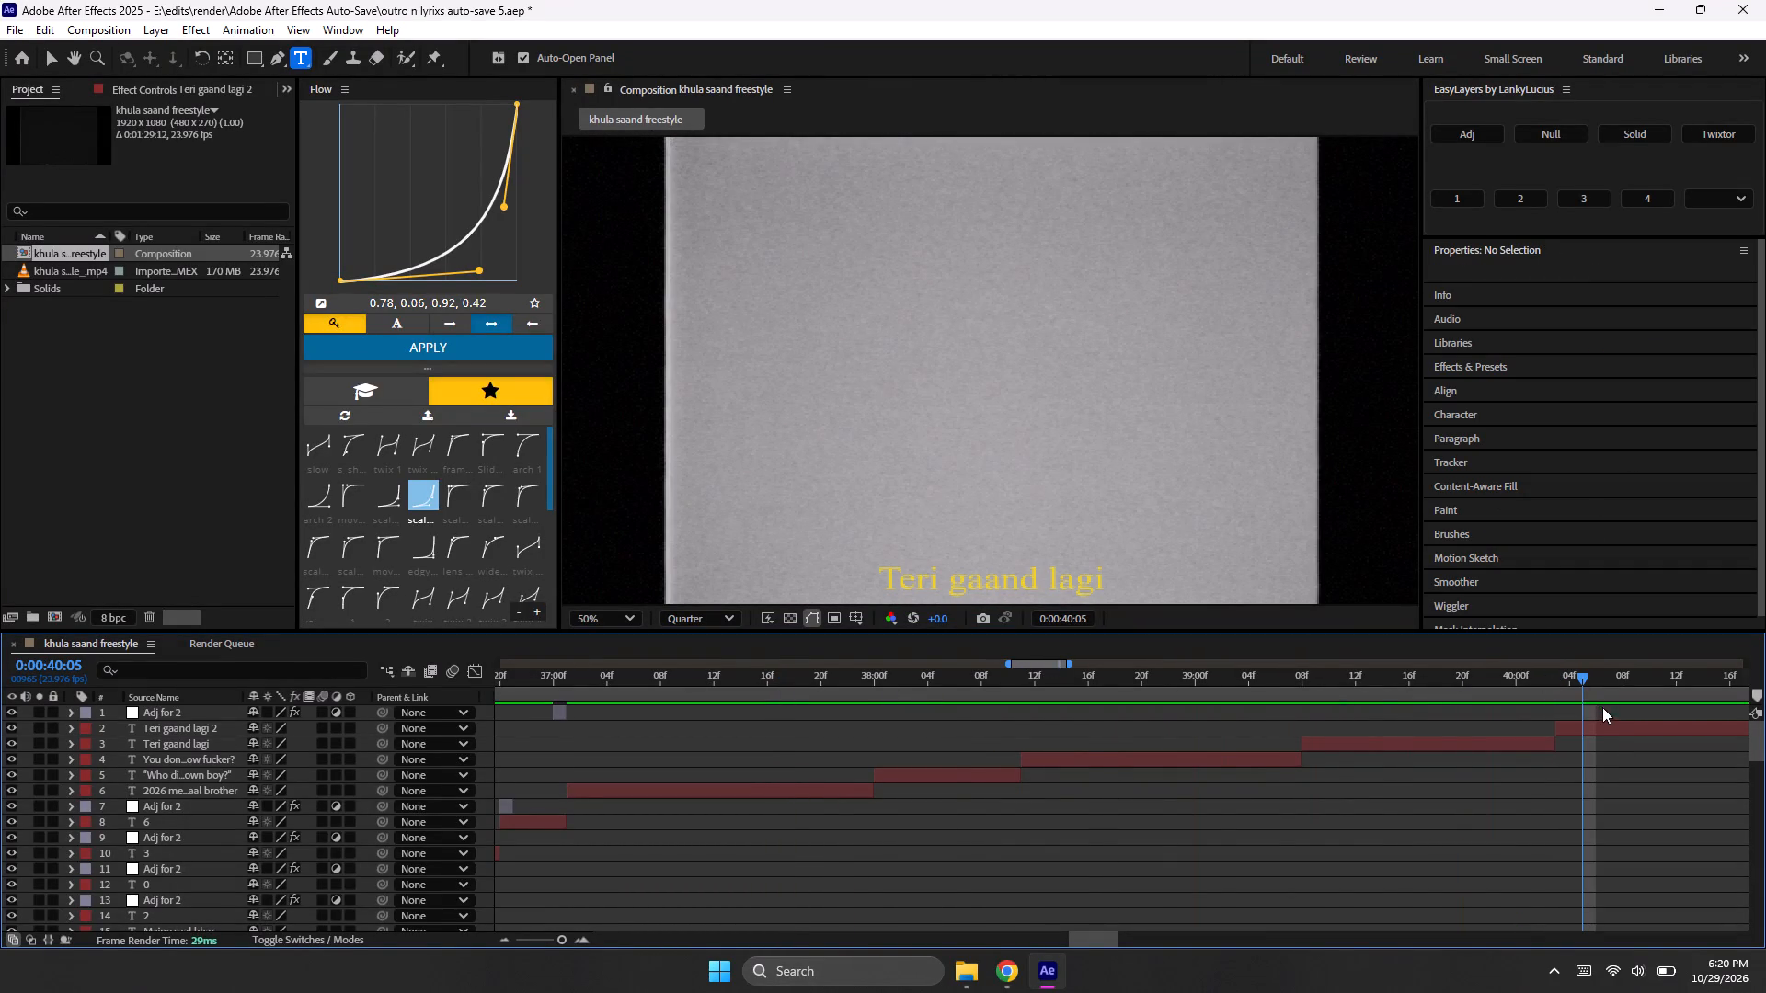
double_click(1598, 732)
key(ctrl+v)
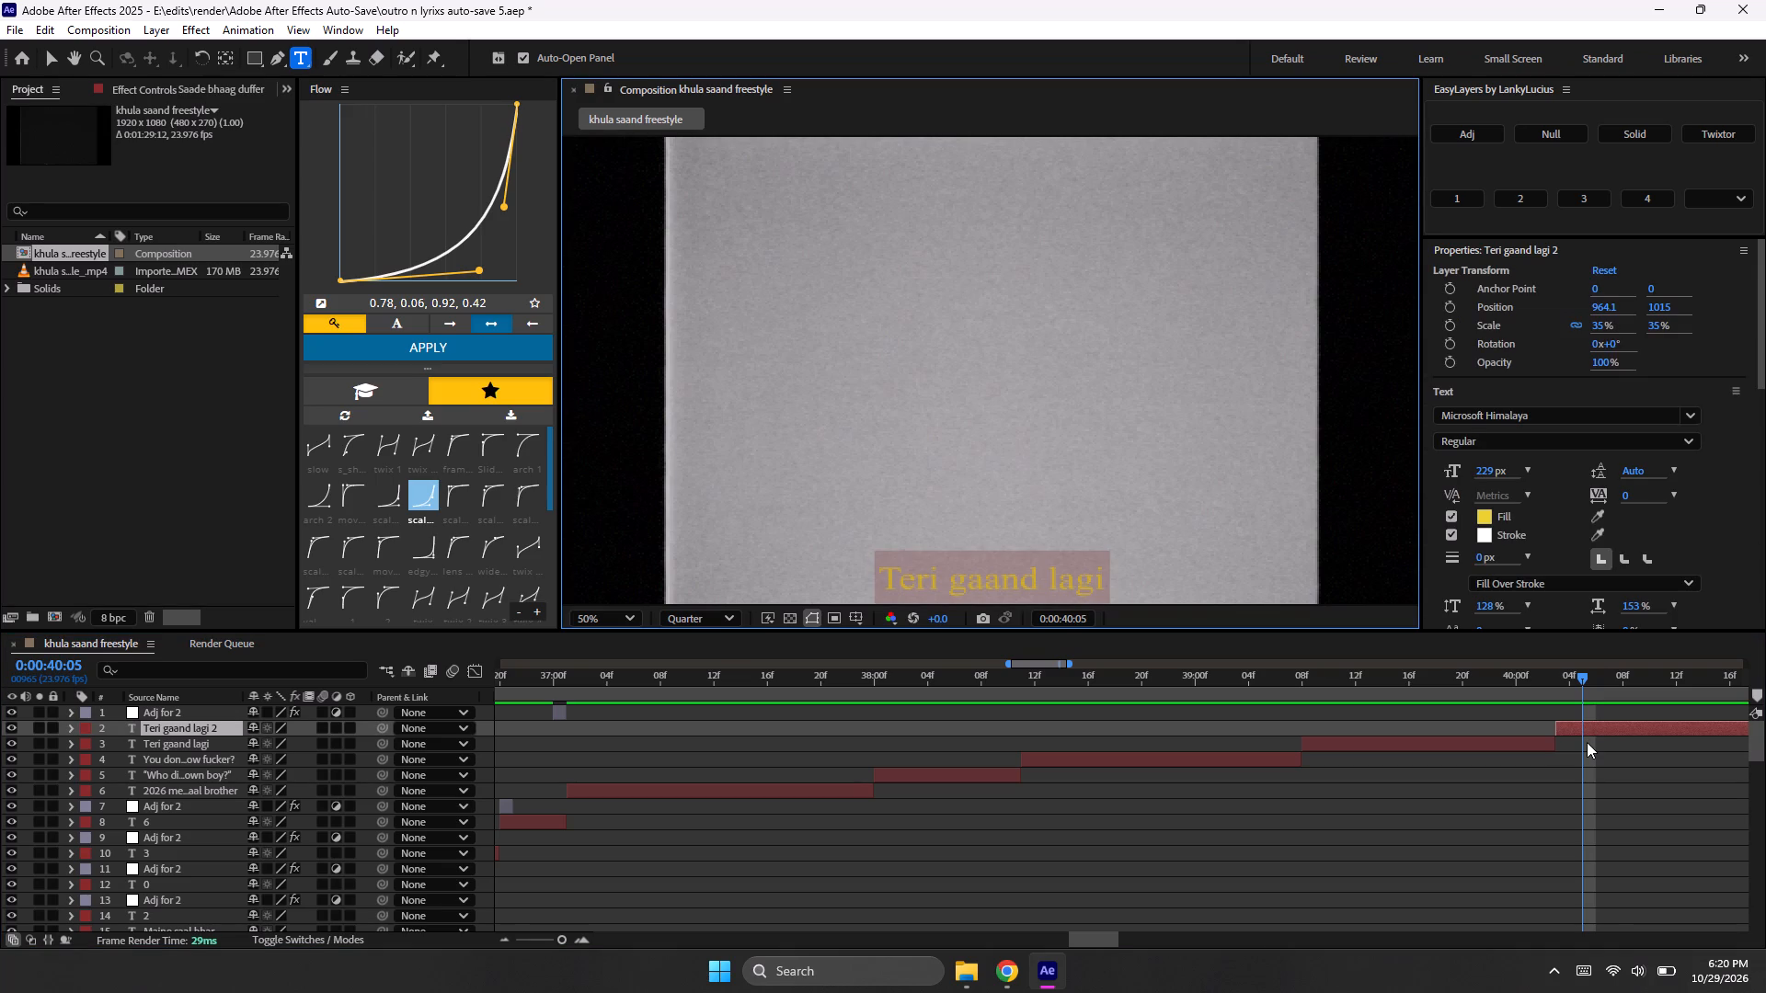
click(1429, 691)
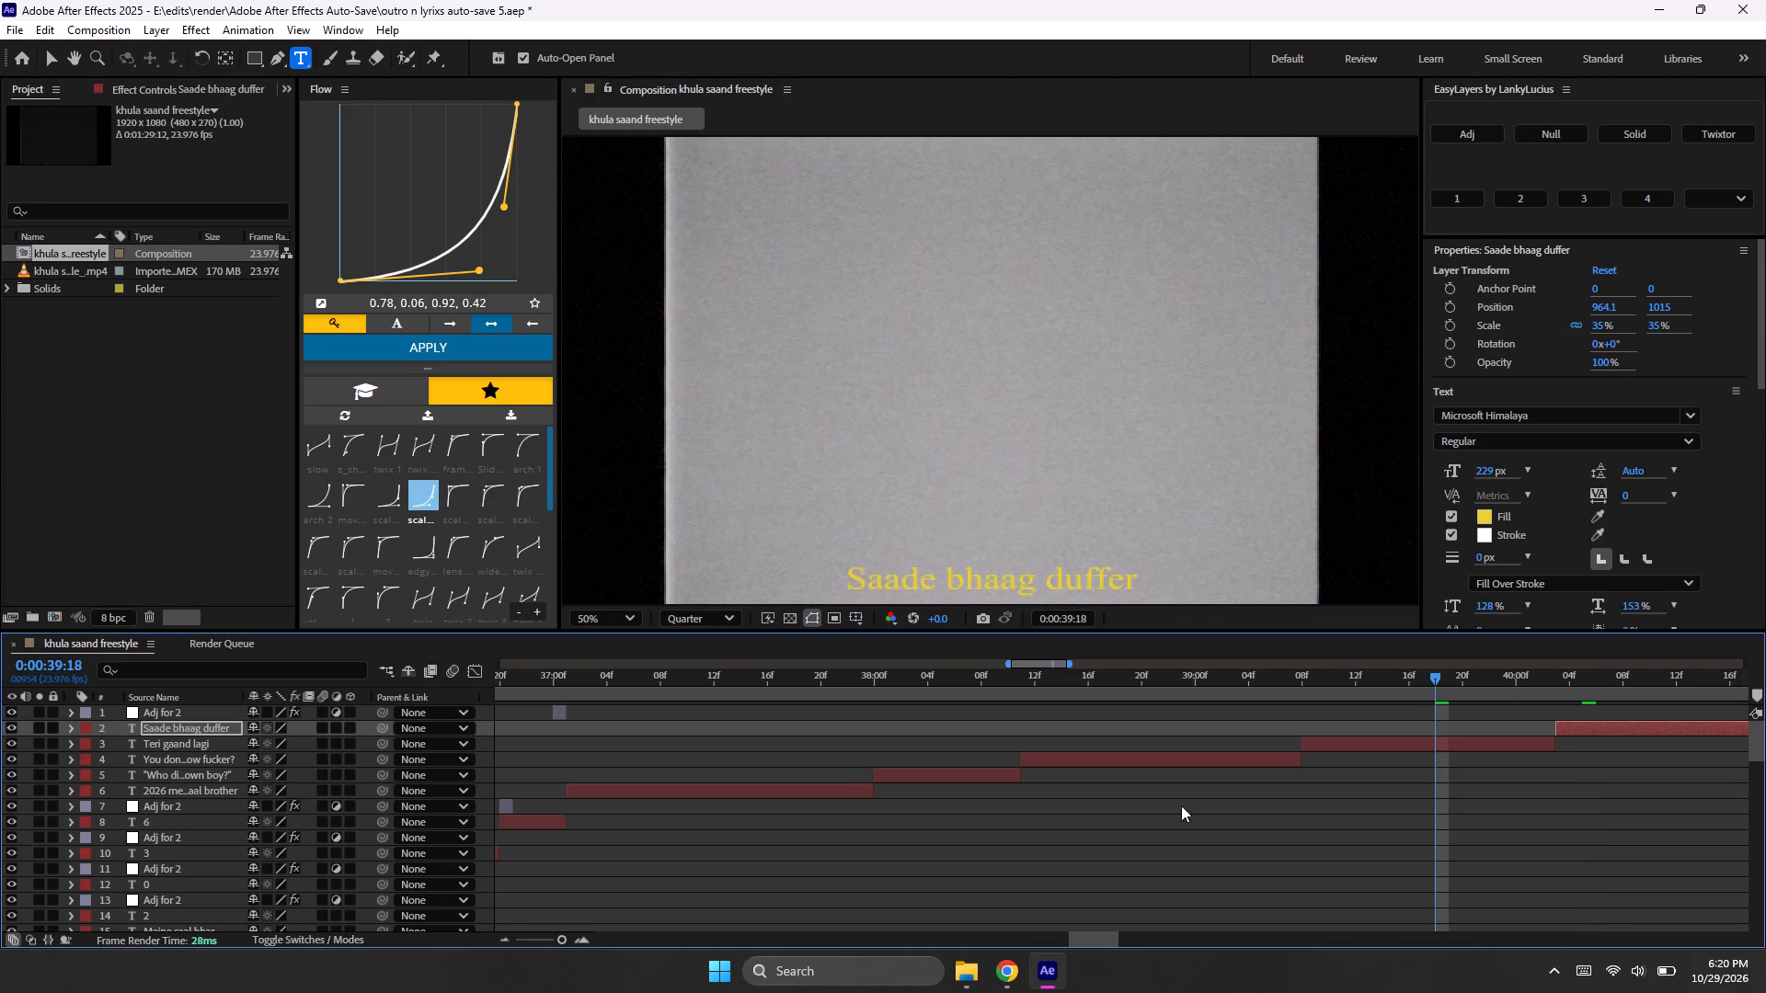
Preview the lyrics from 0:00:38:02 and set the current time to 0:00:40:22 within the "Saade bhaag duffer" text layer.
click(1072, 930)
drag(1078, 934, 1094, 939)
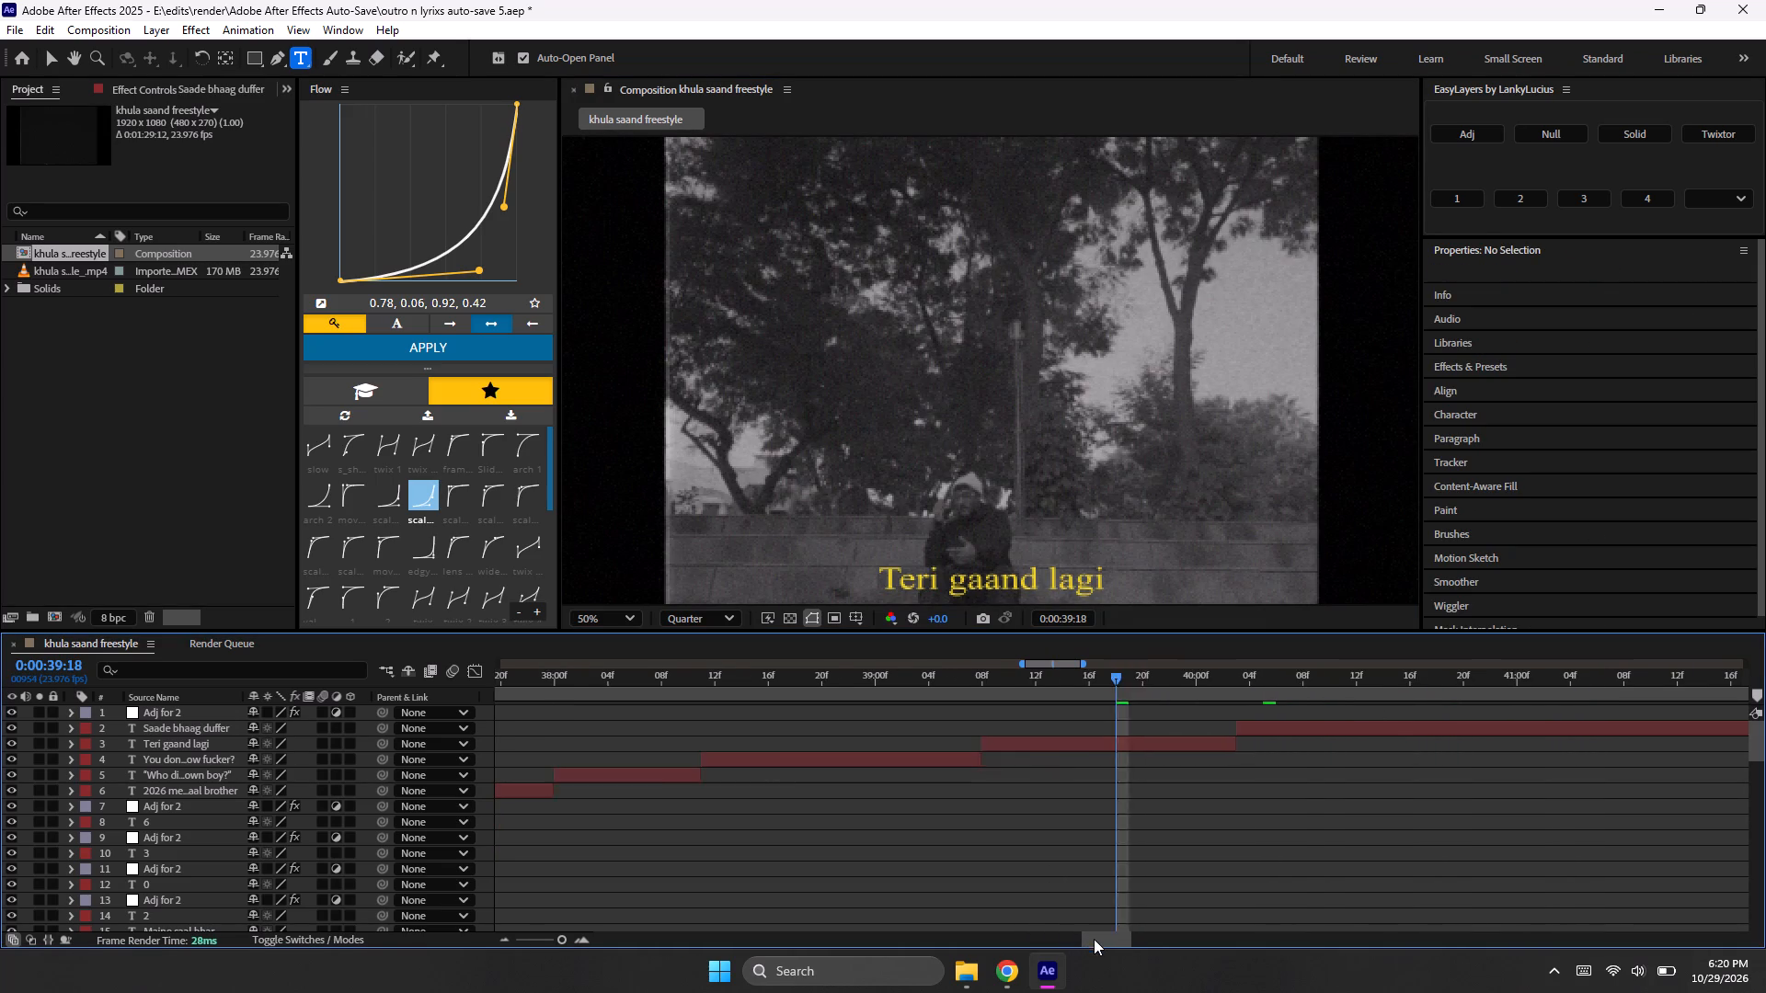
drag(1094, 939, 1099, 942)
double_click(504, 941)
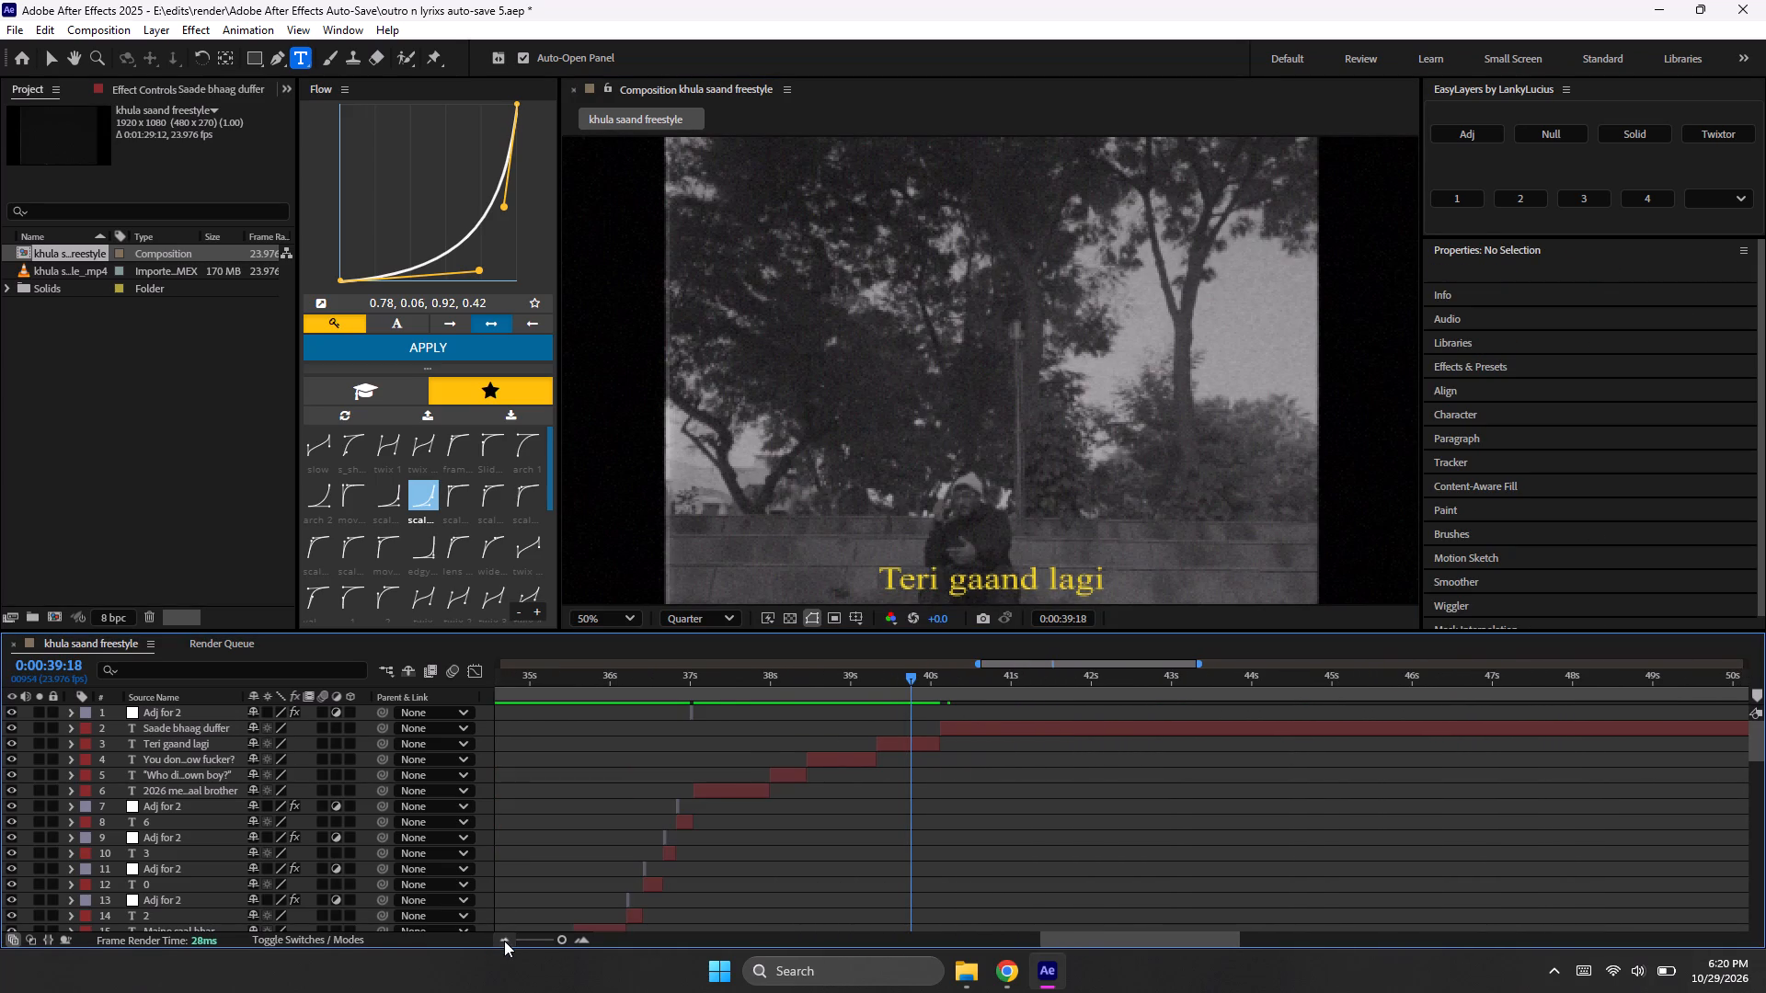
click(775, 681)
key(space)
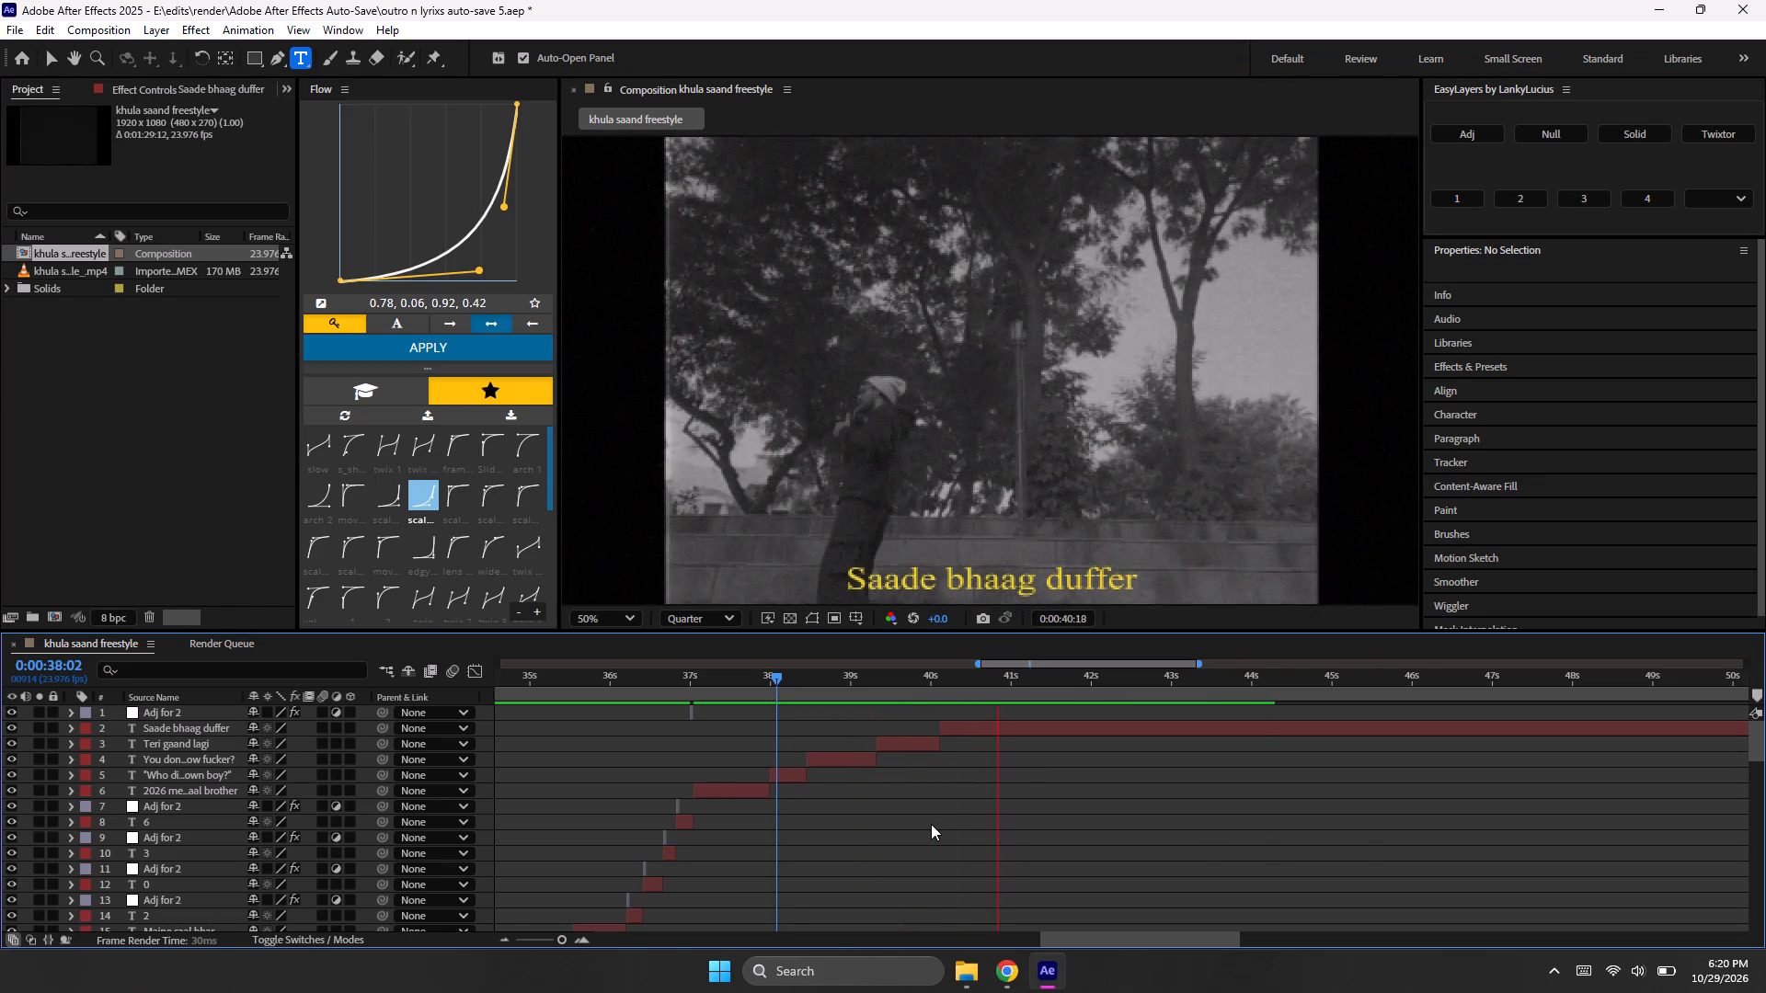
key(space)
drag(1024, 685, 964, 700)
key(space)
key(space)
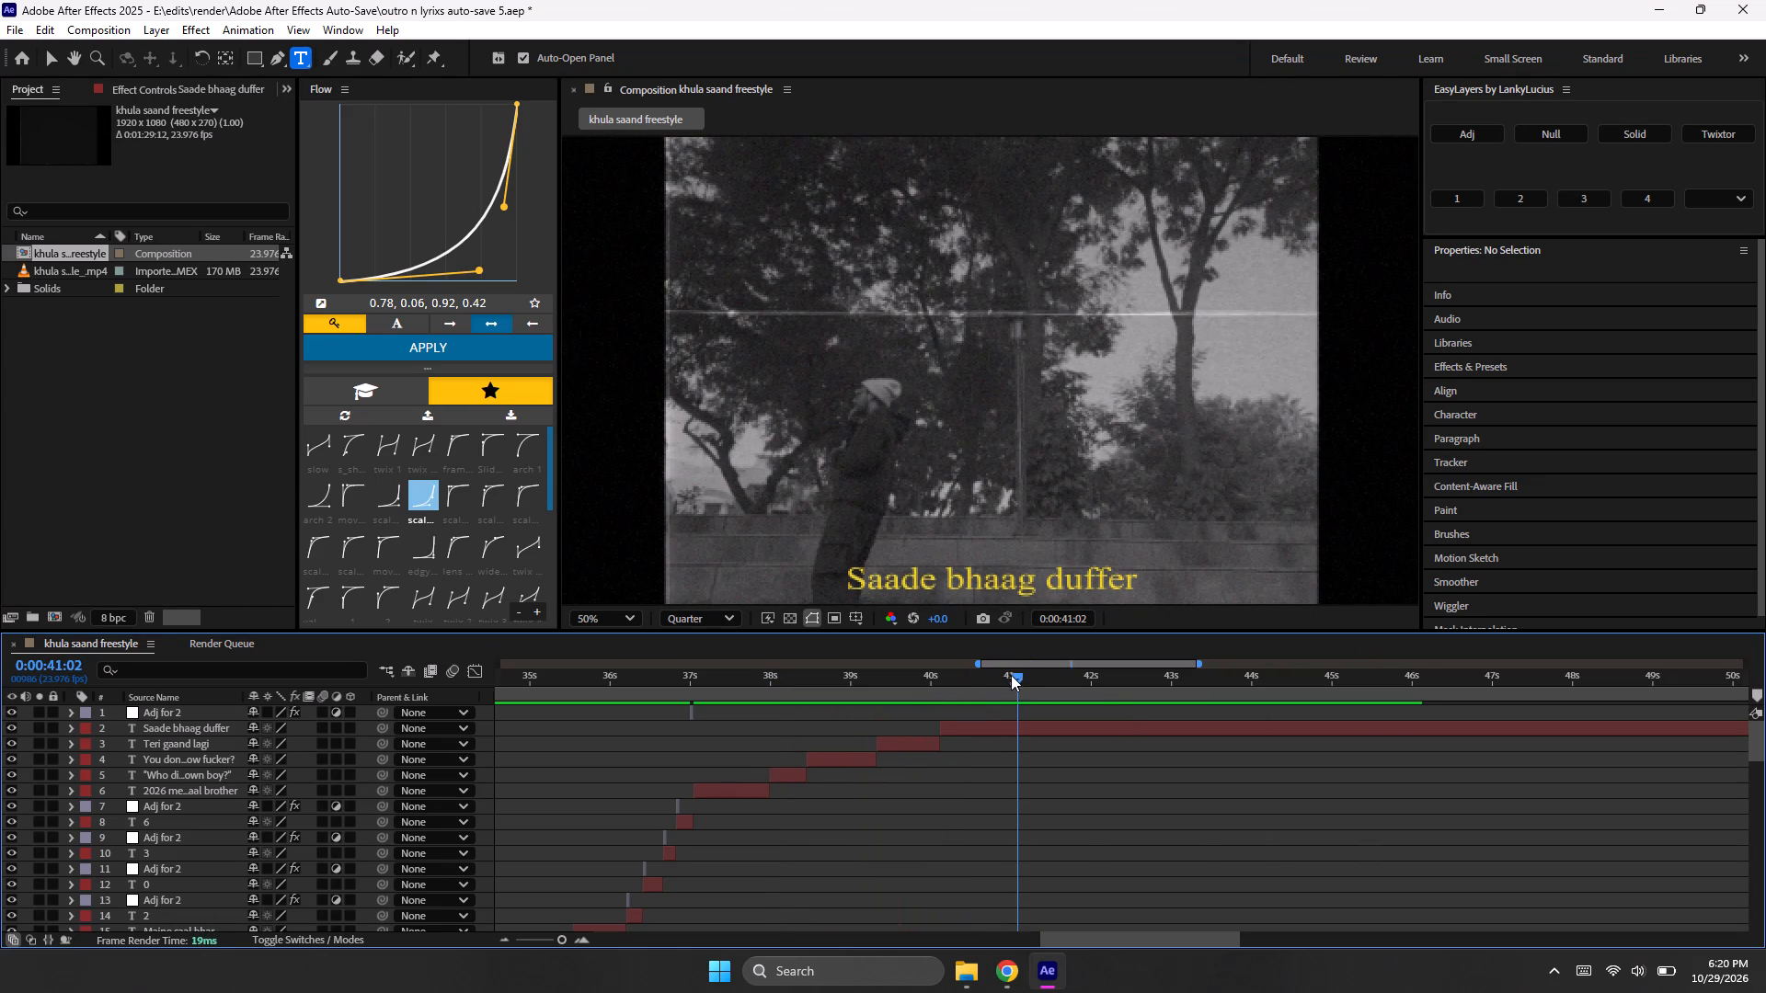
drag(1012, 674, 999, 688)
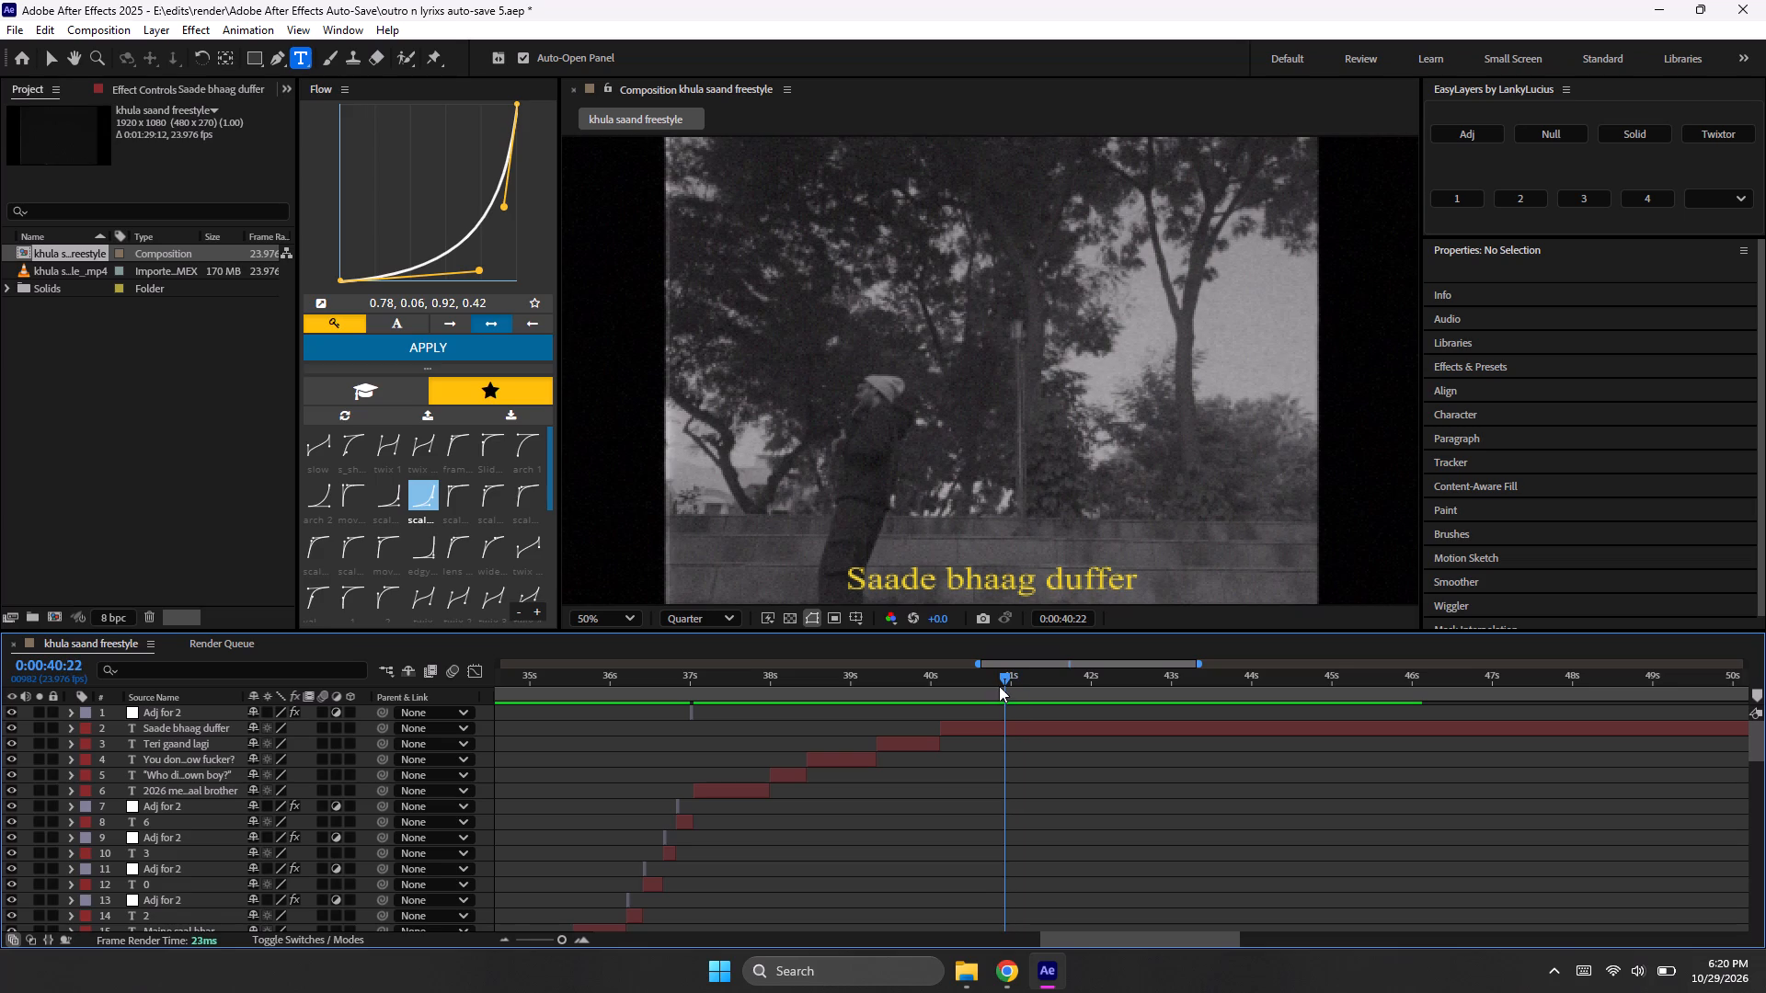
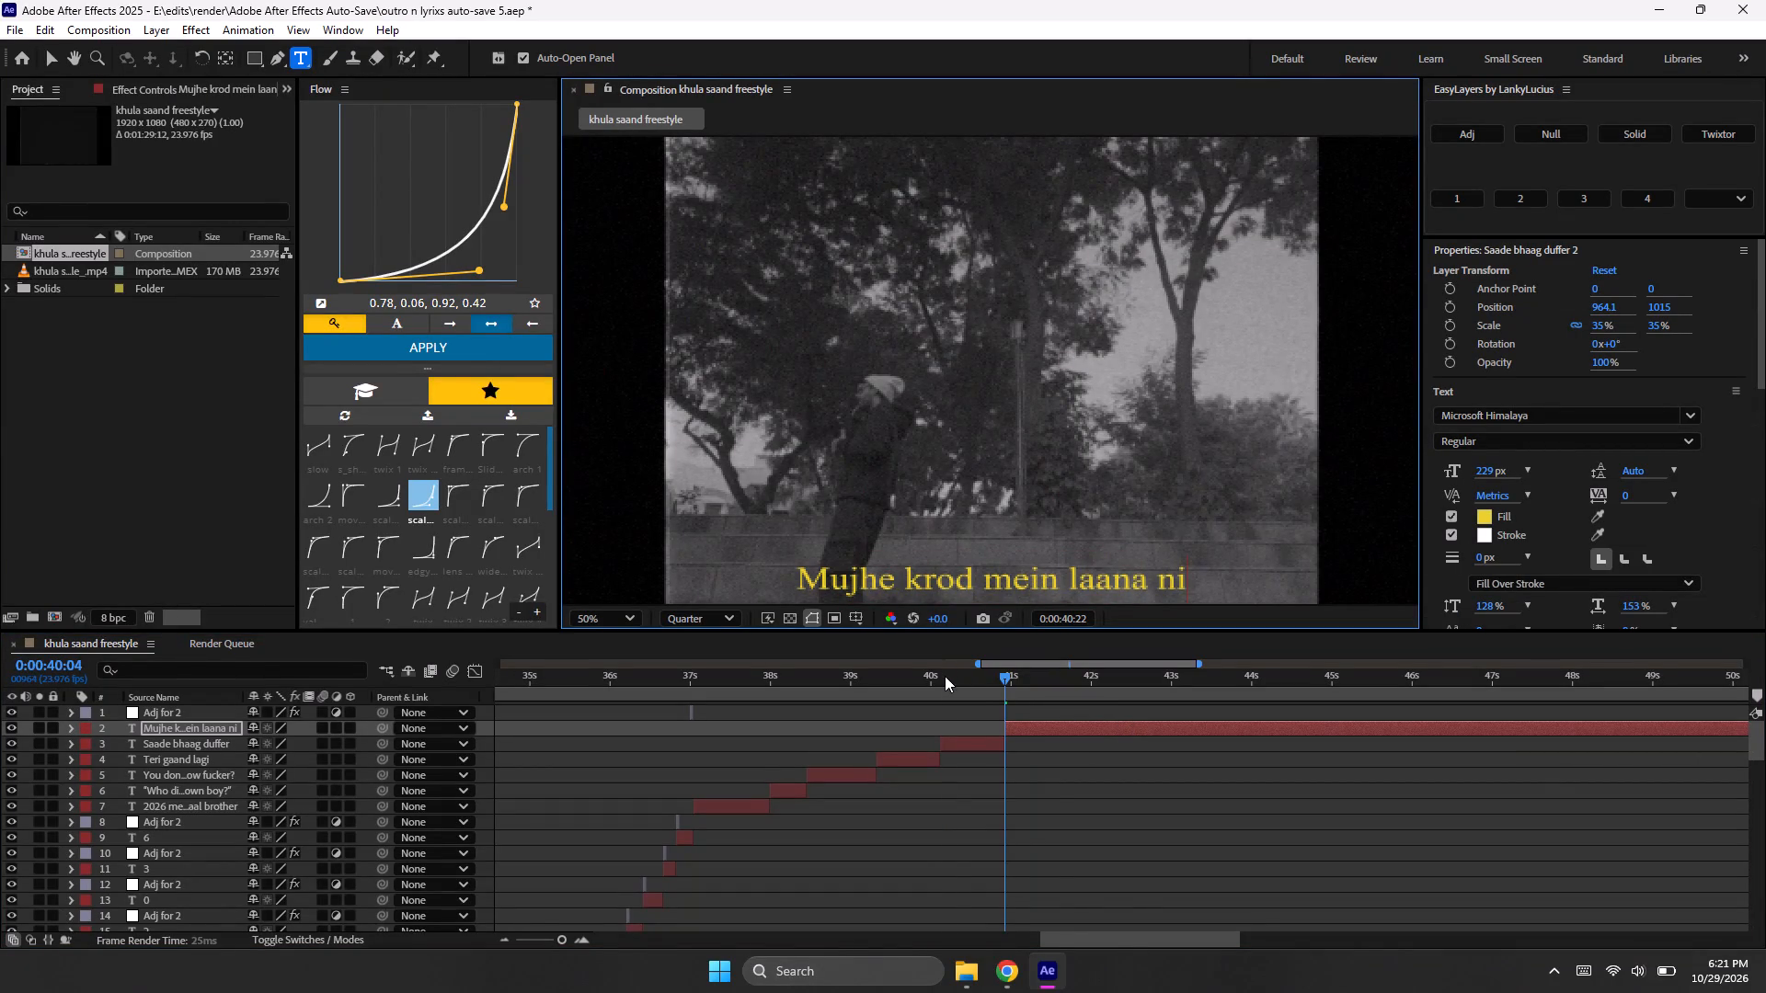
Preview the lyrics from 0:00:40:04 and 0:00:40:01, and split the "Mujhe krod mein laana ni" text layer at 0:00:41:18.
key(space)
key(space)
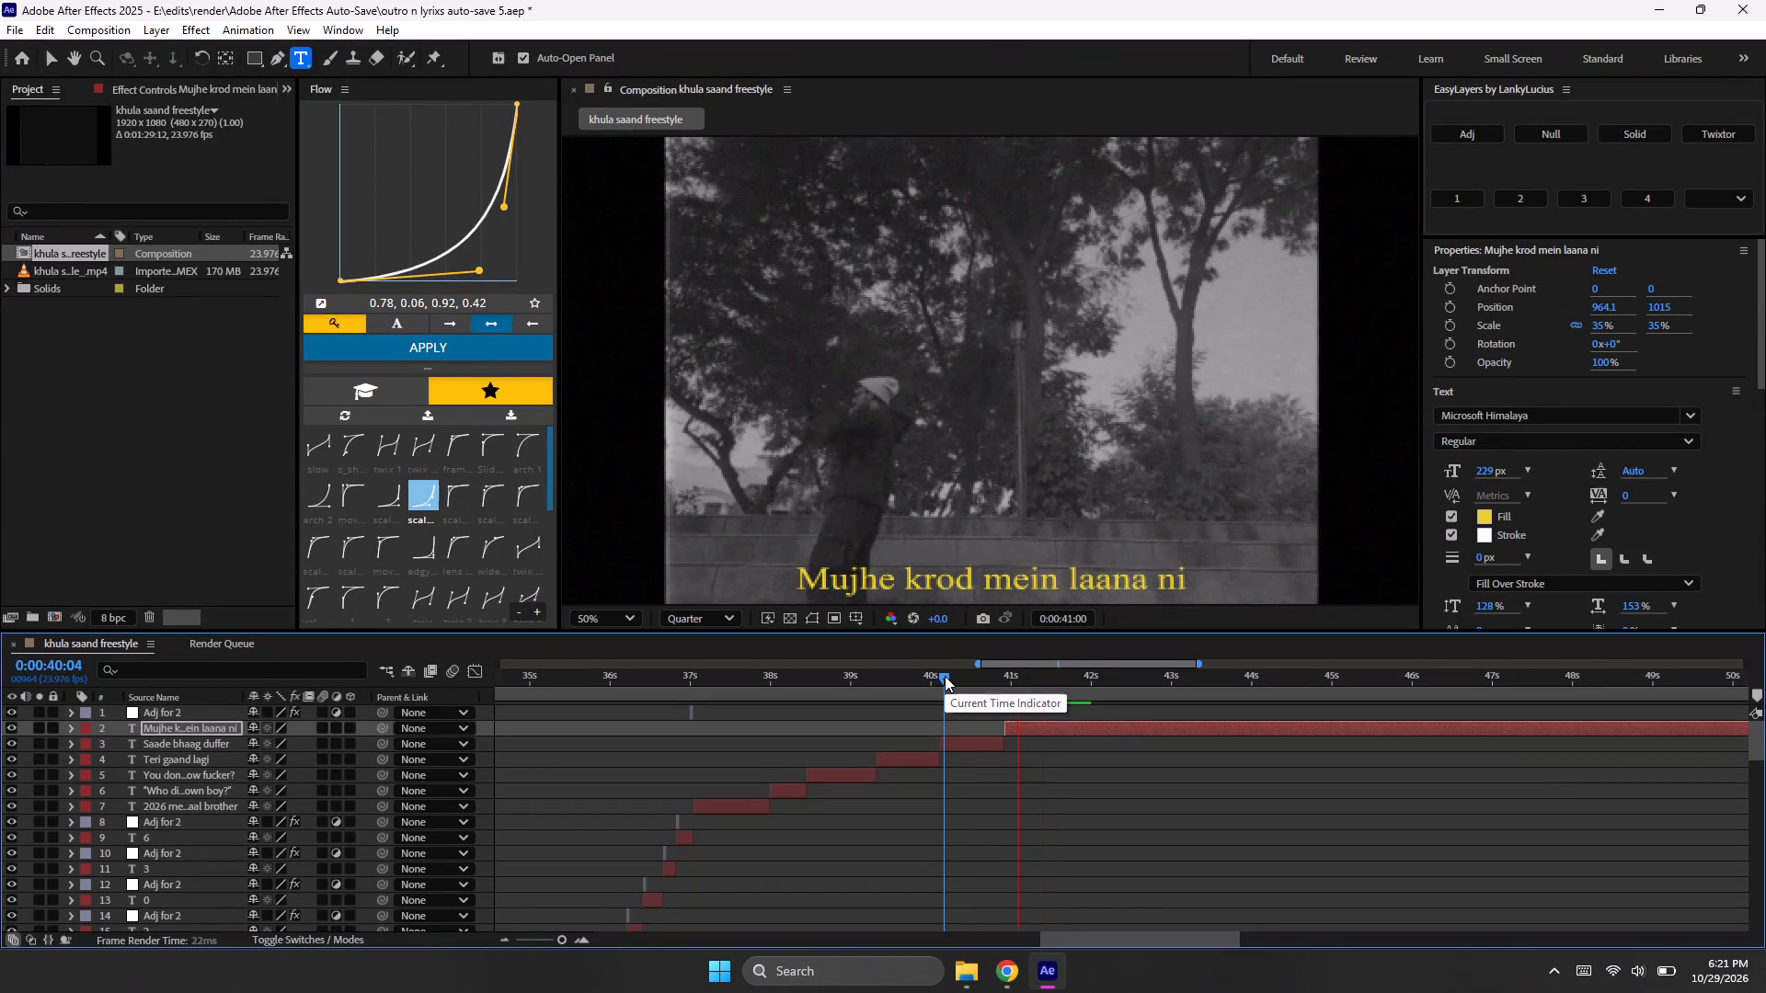
click(945, 676)
key(space)
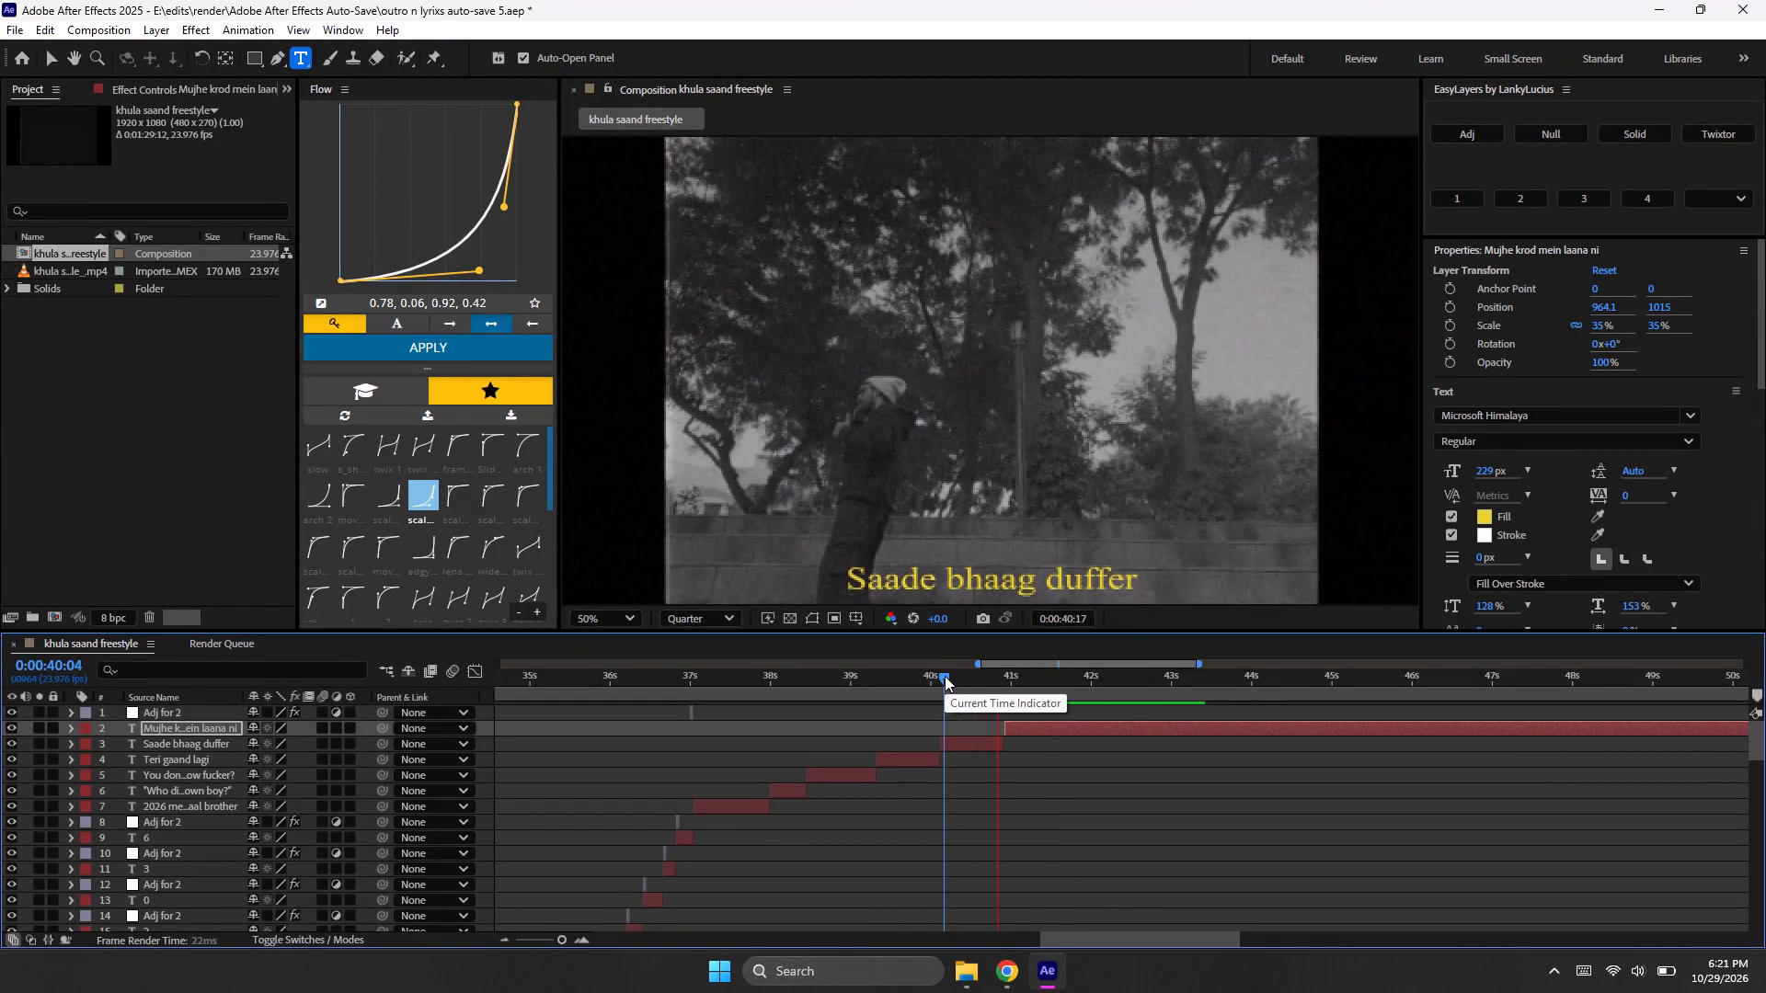
key(space)
drag(994, 676, 934, 702)
key(space)
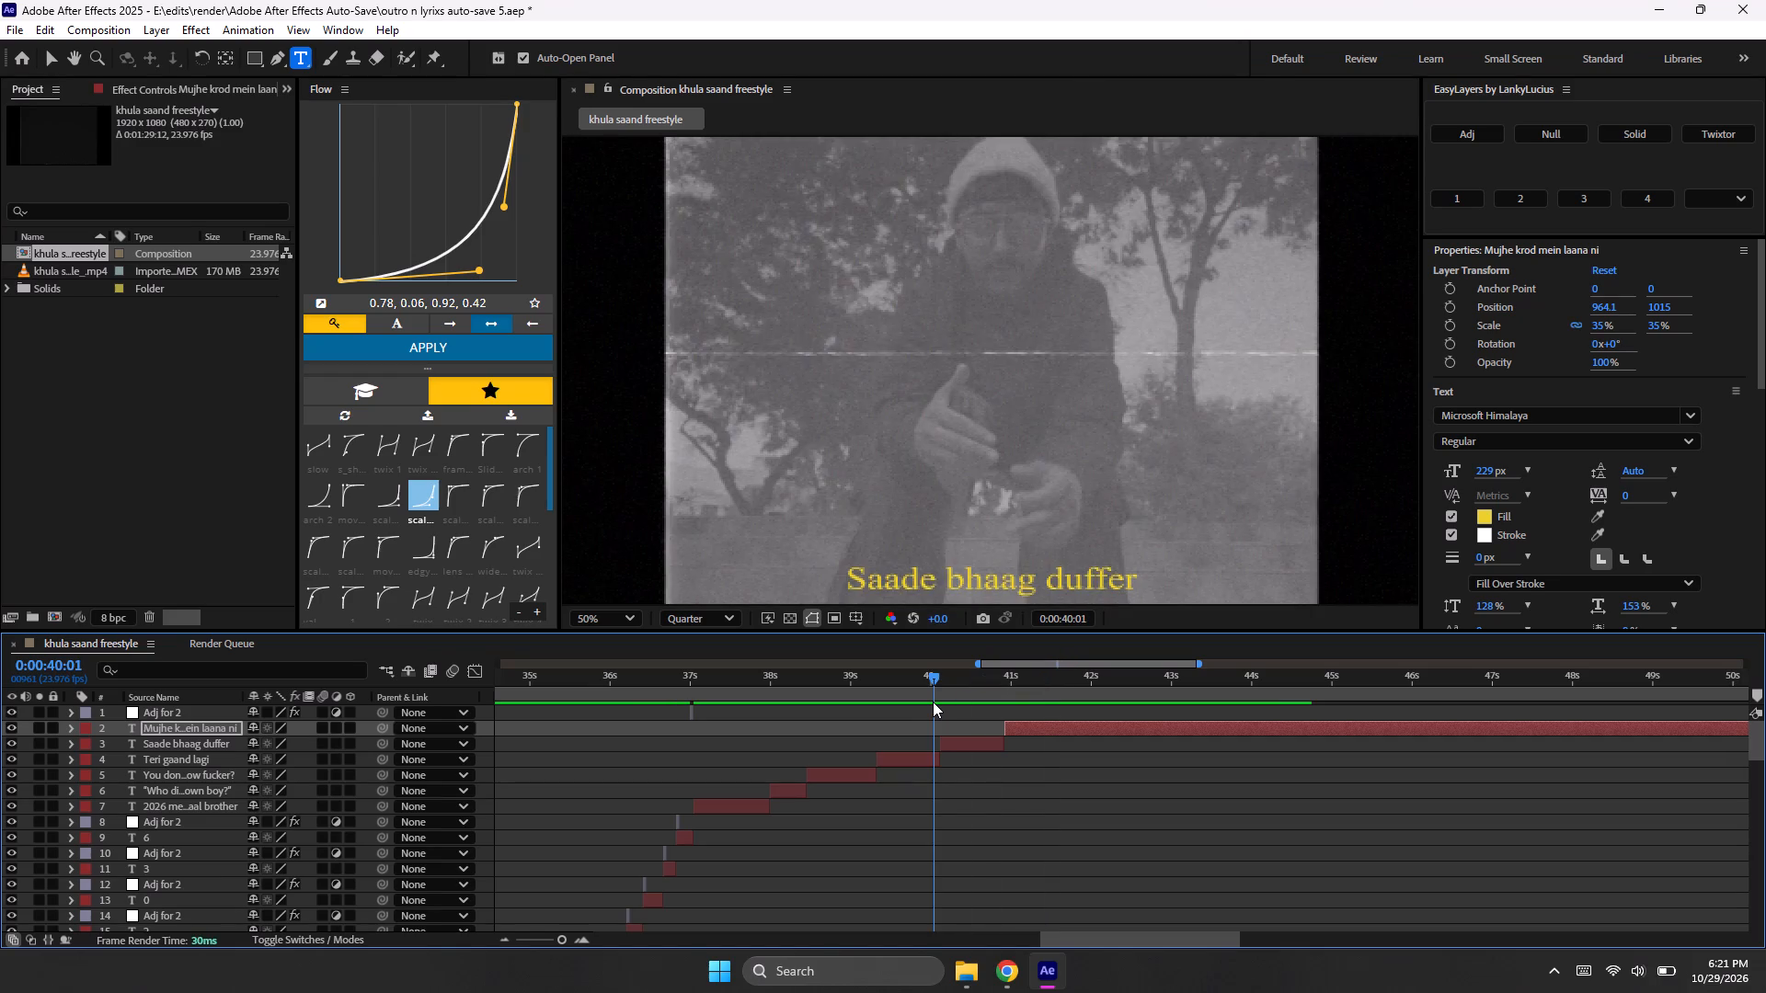
key(space)
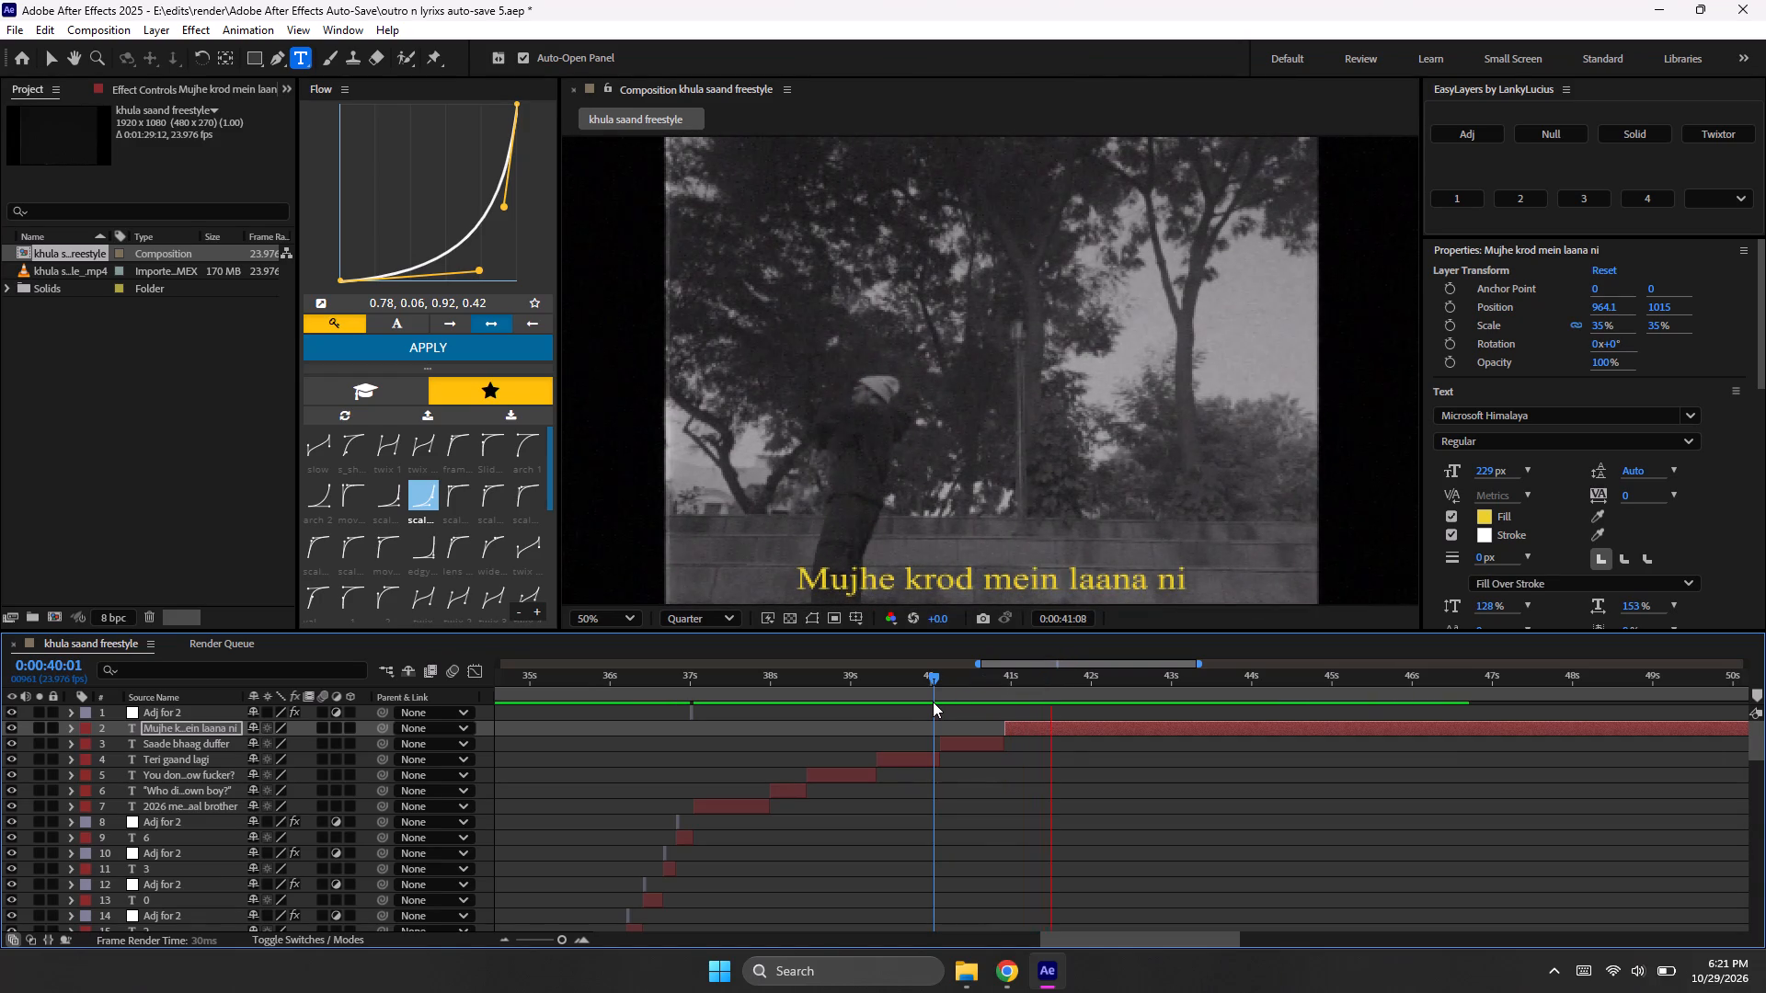
key(ctrl+shift+d)
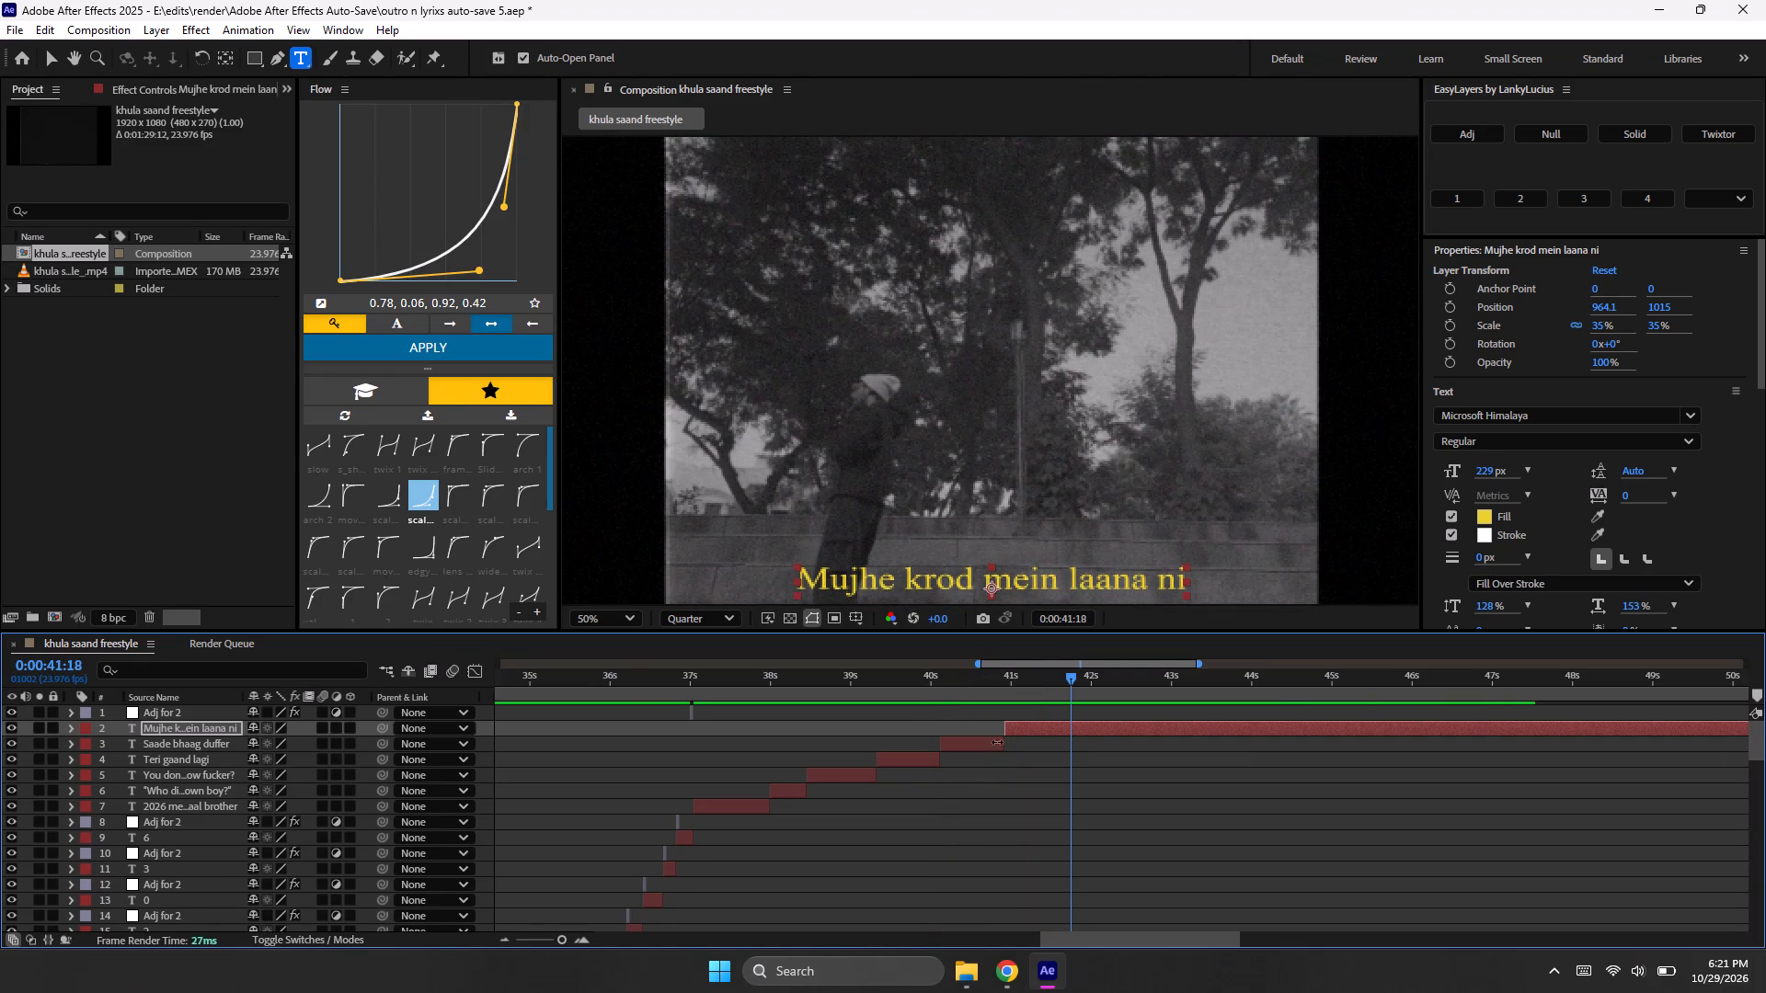
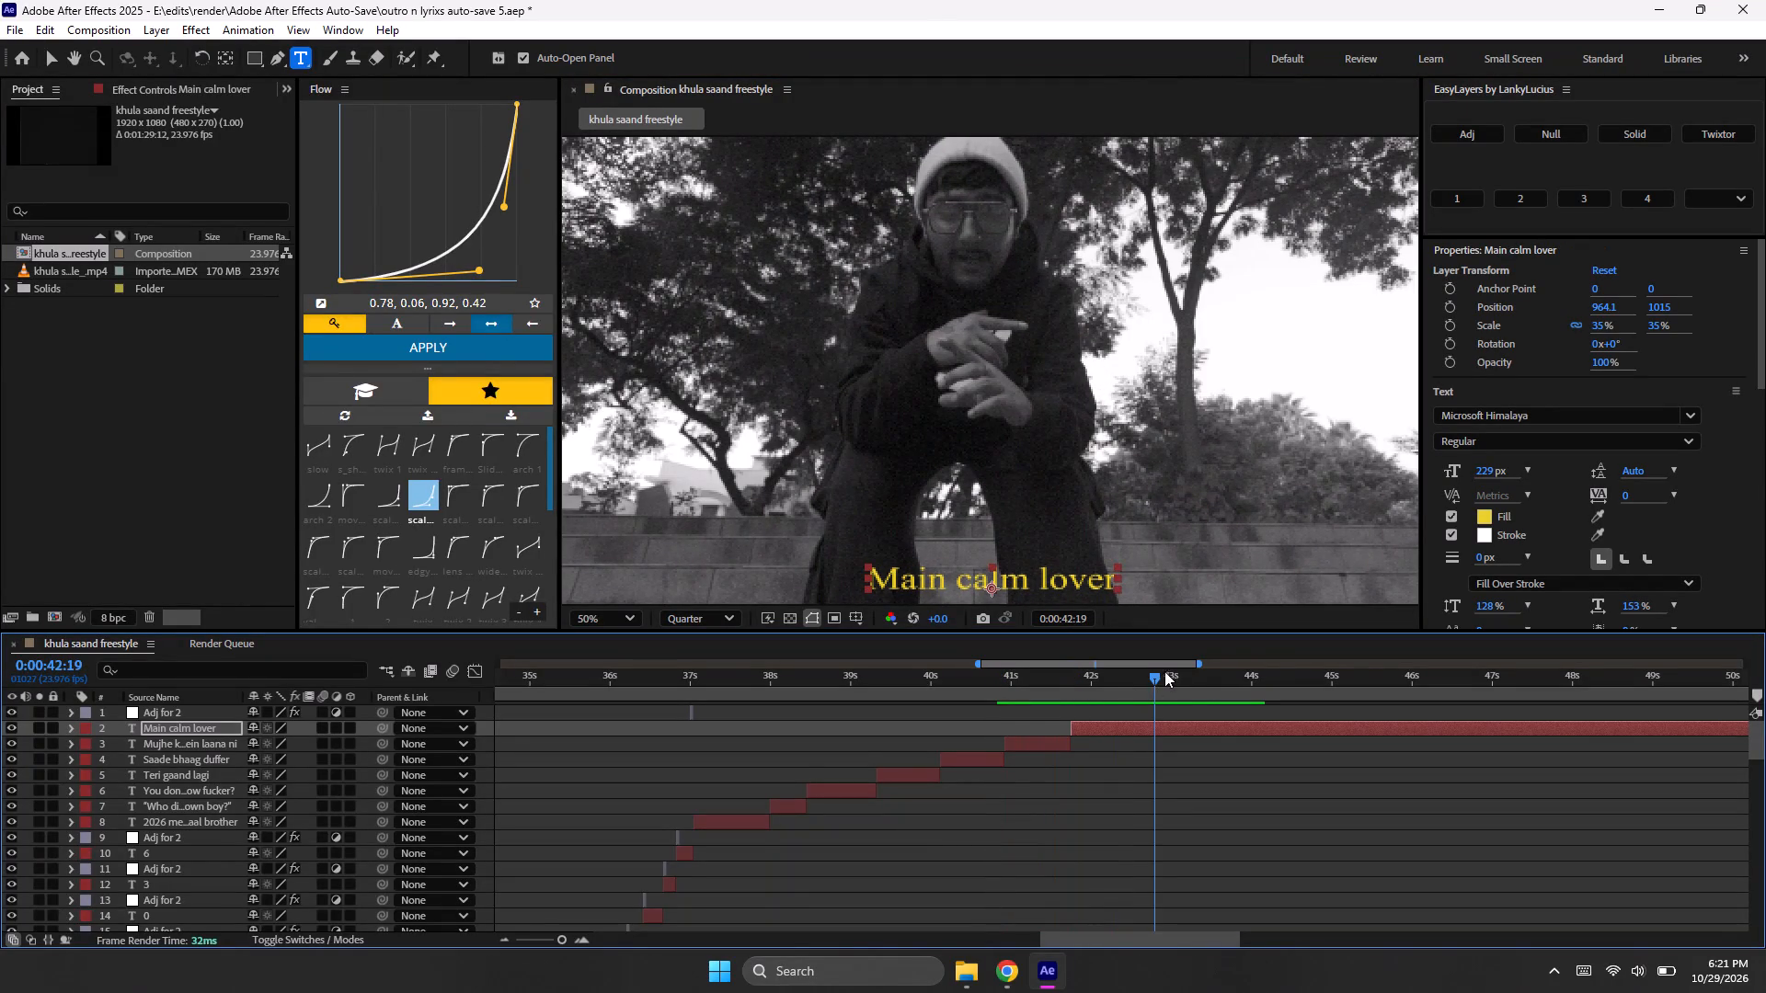
Split the "Main calm lover" text layer at 0:00:42:18.
click(1152, 679)
key(ctrl+shift+d)
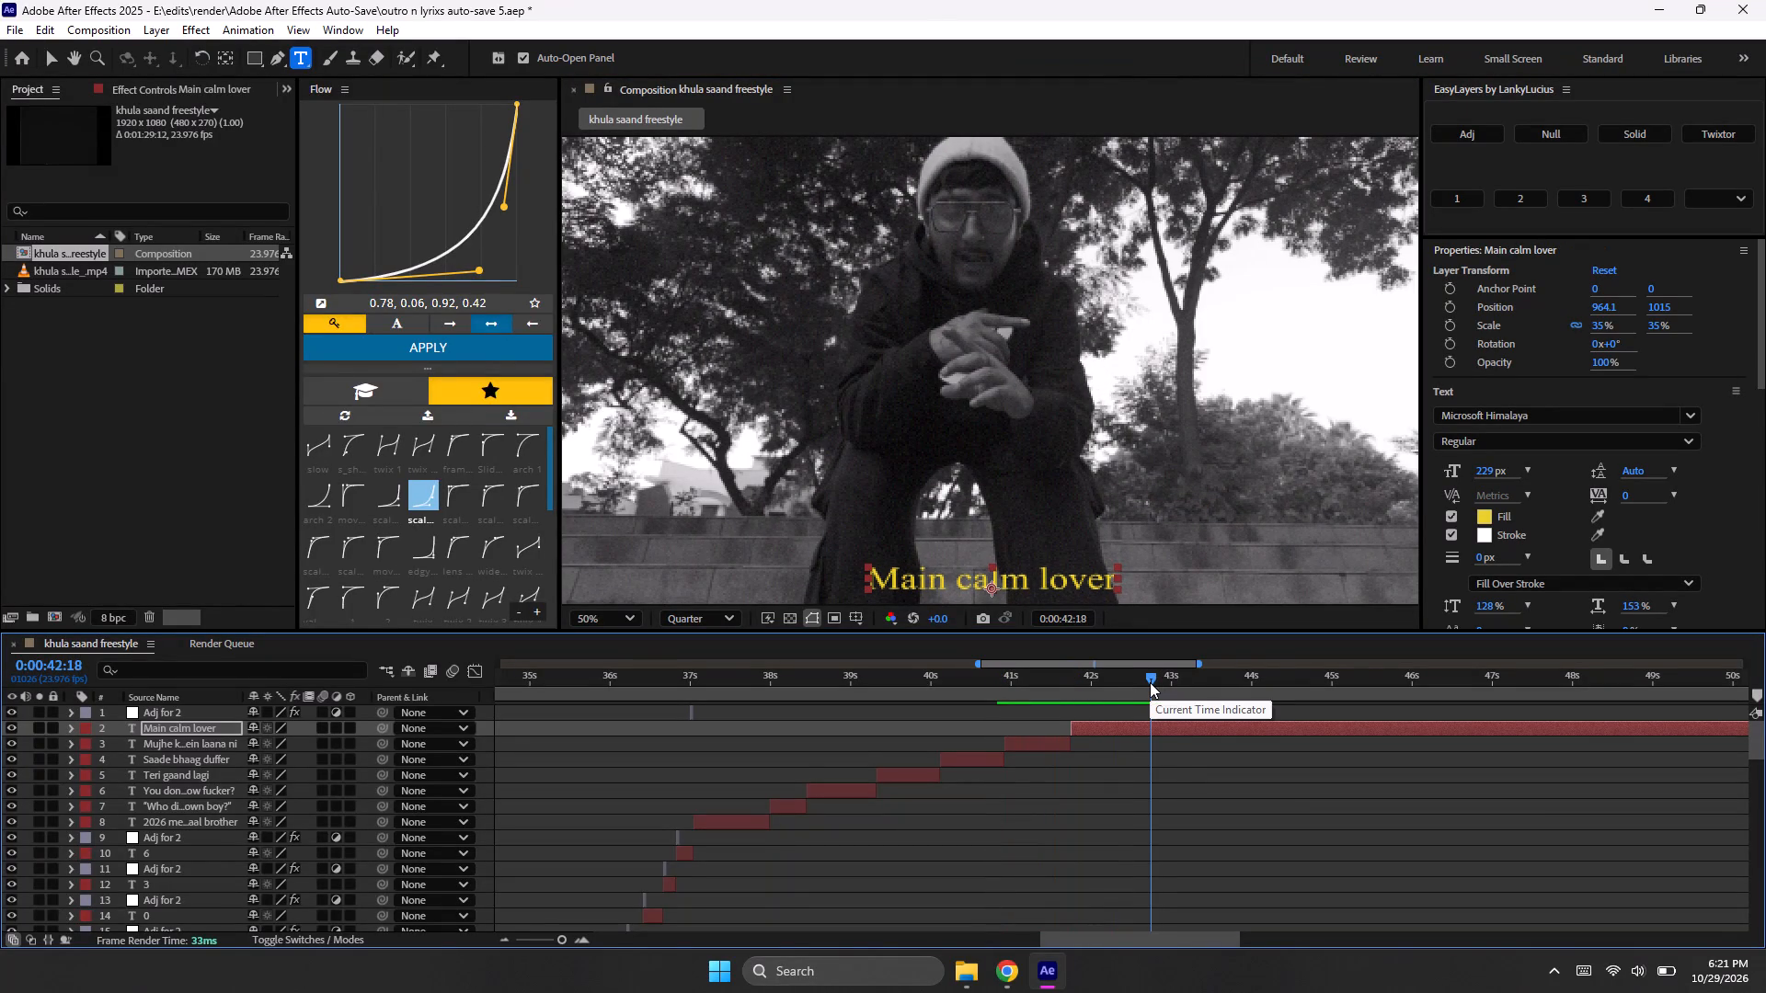
Play back the lyrics from 0:00:38:19 to check the text timing against the song.
click(834, 673)
key(space)
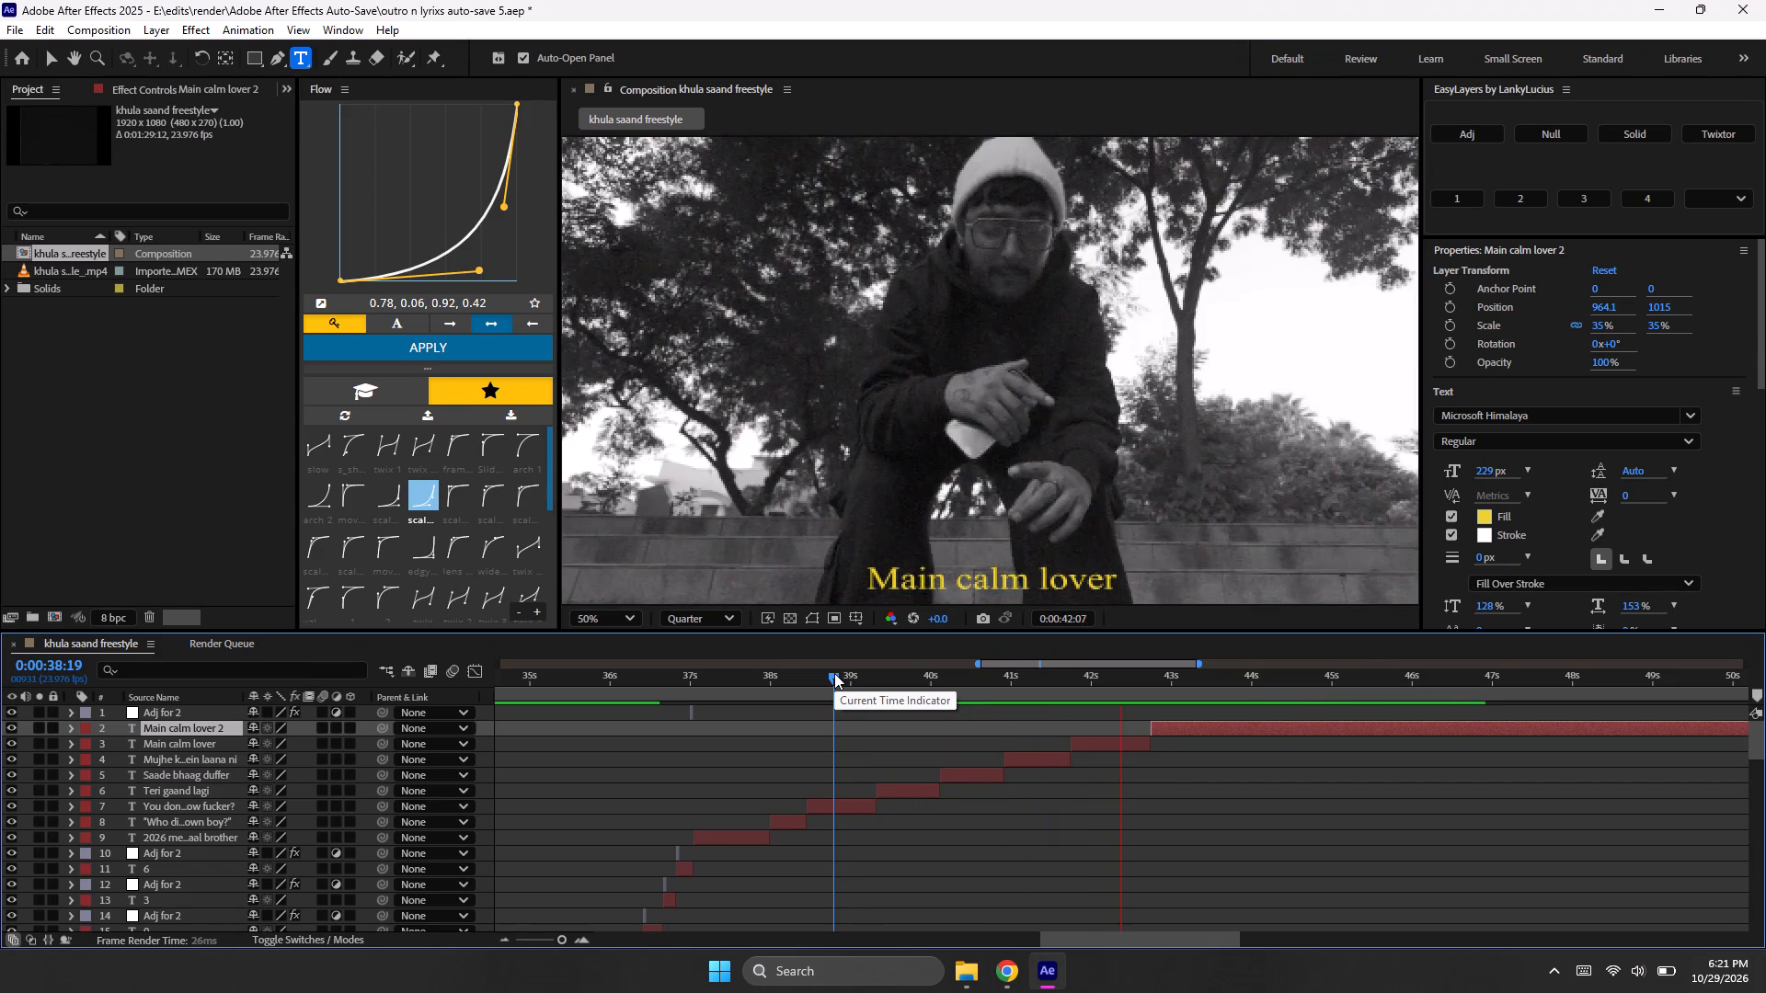
key(space)
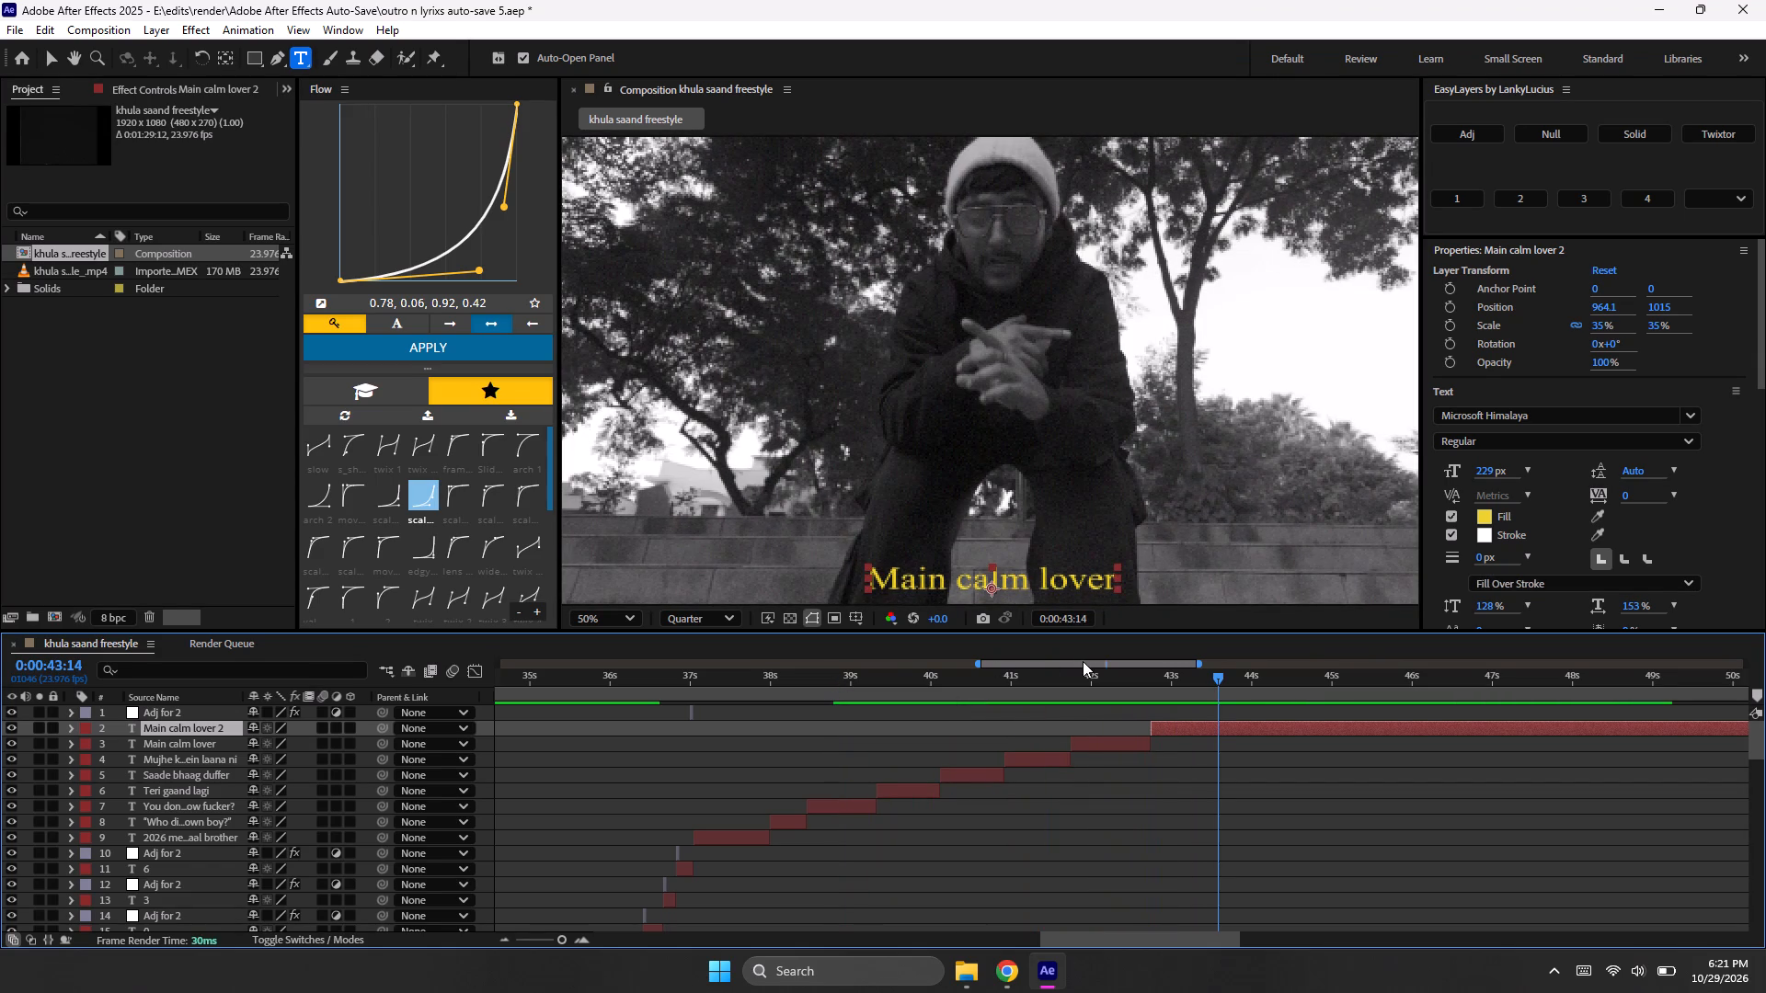
Cut off the end of "Mujhe krod mein laana ni" at 0:00:41:15 and extend the first "Main calm lover" layer's start to that time.
click(1067, 685)
drag(1067, 685, 1059, 689)
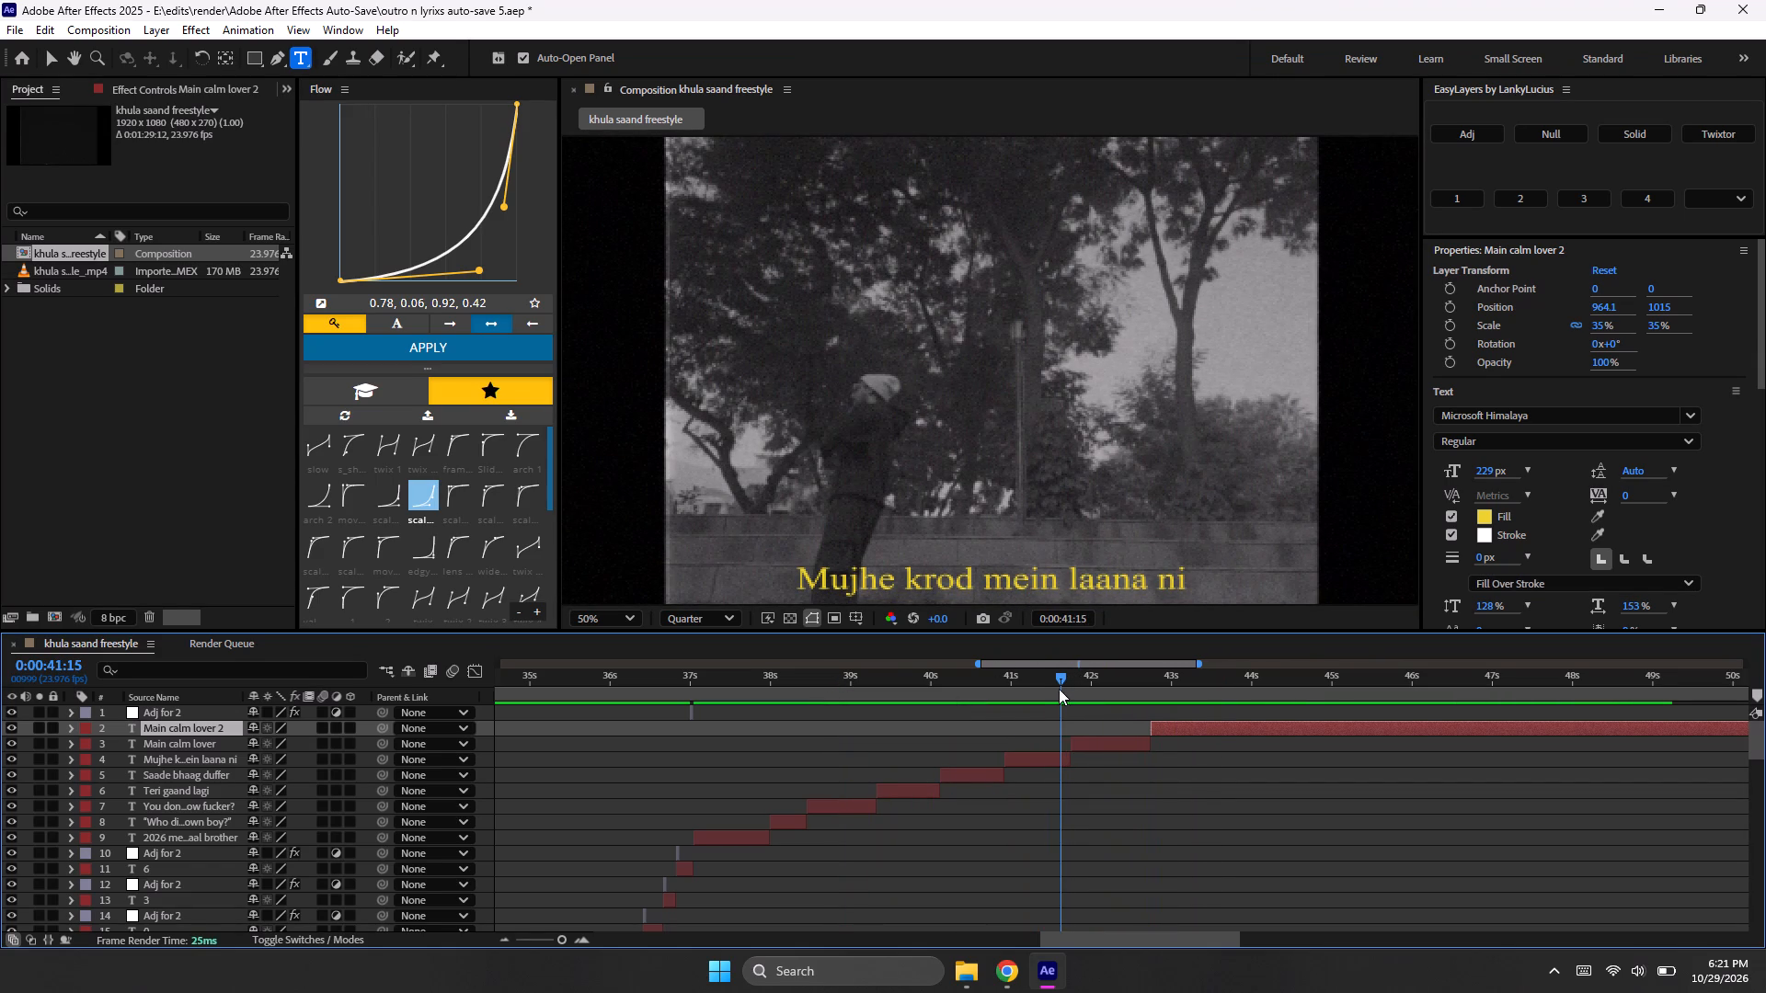
click(1062, 748)
click(1062, 757)
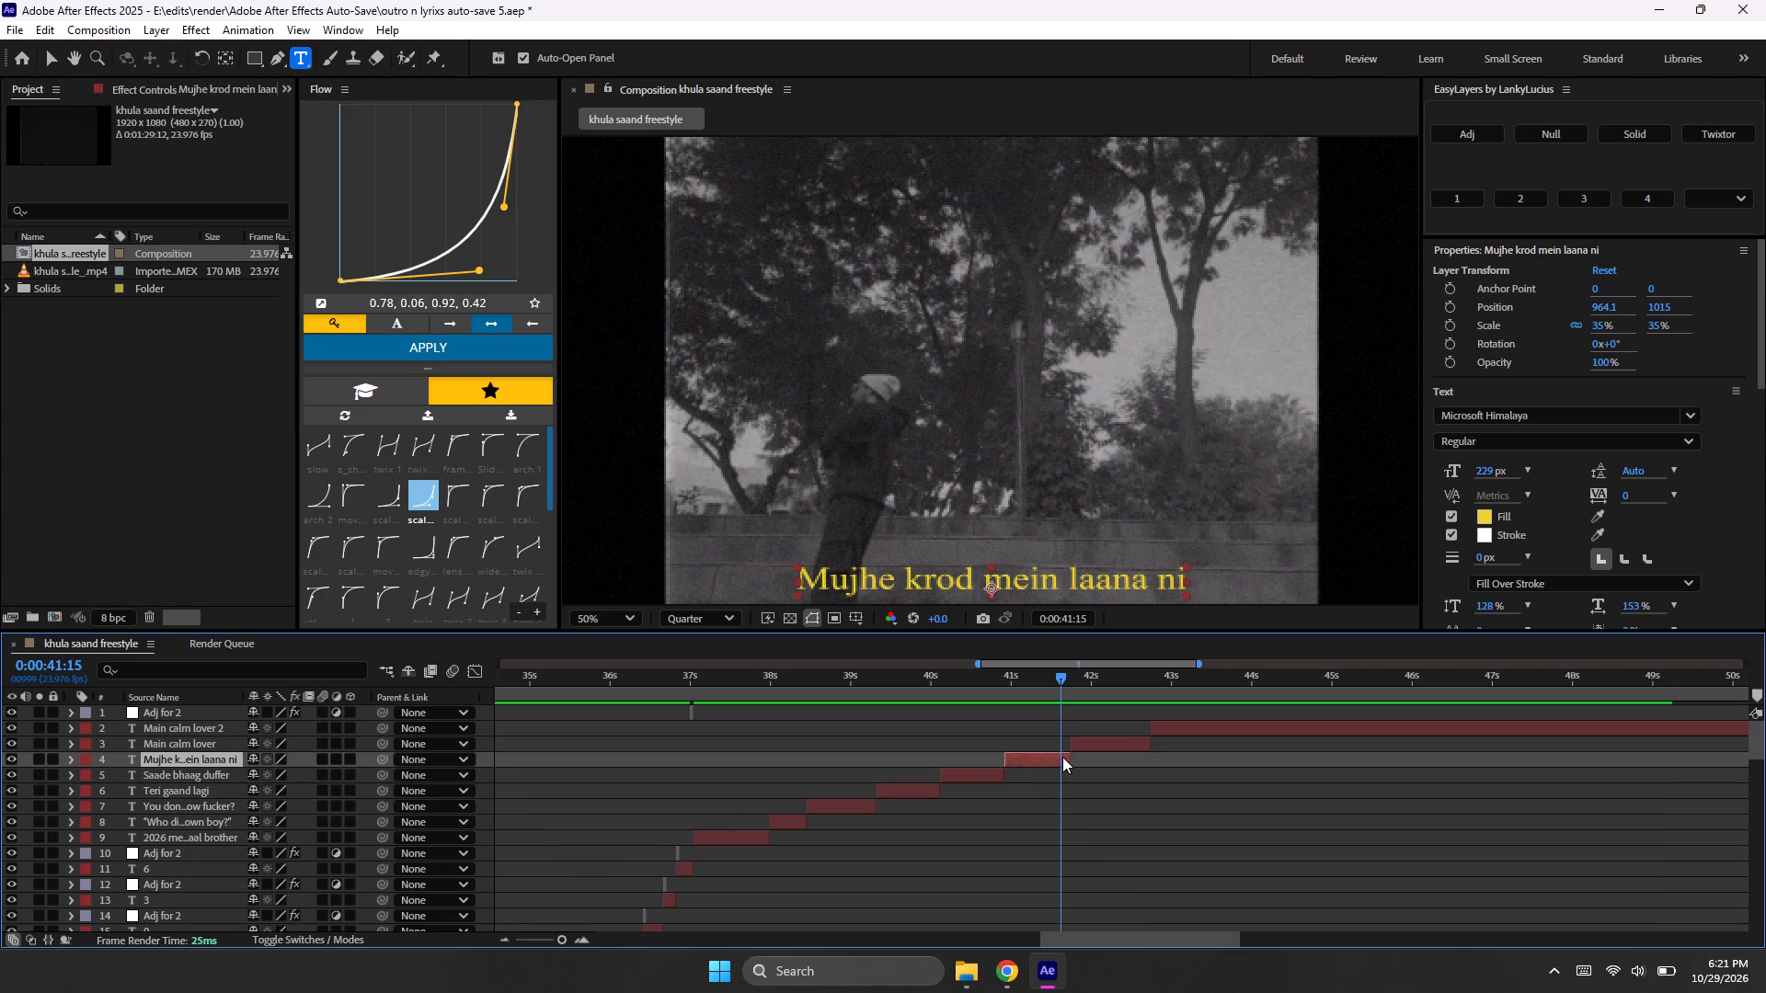
key(ctrl+shift+d)
key(Delete)
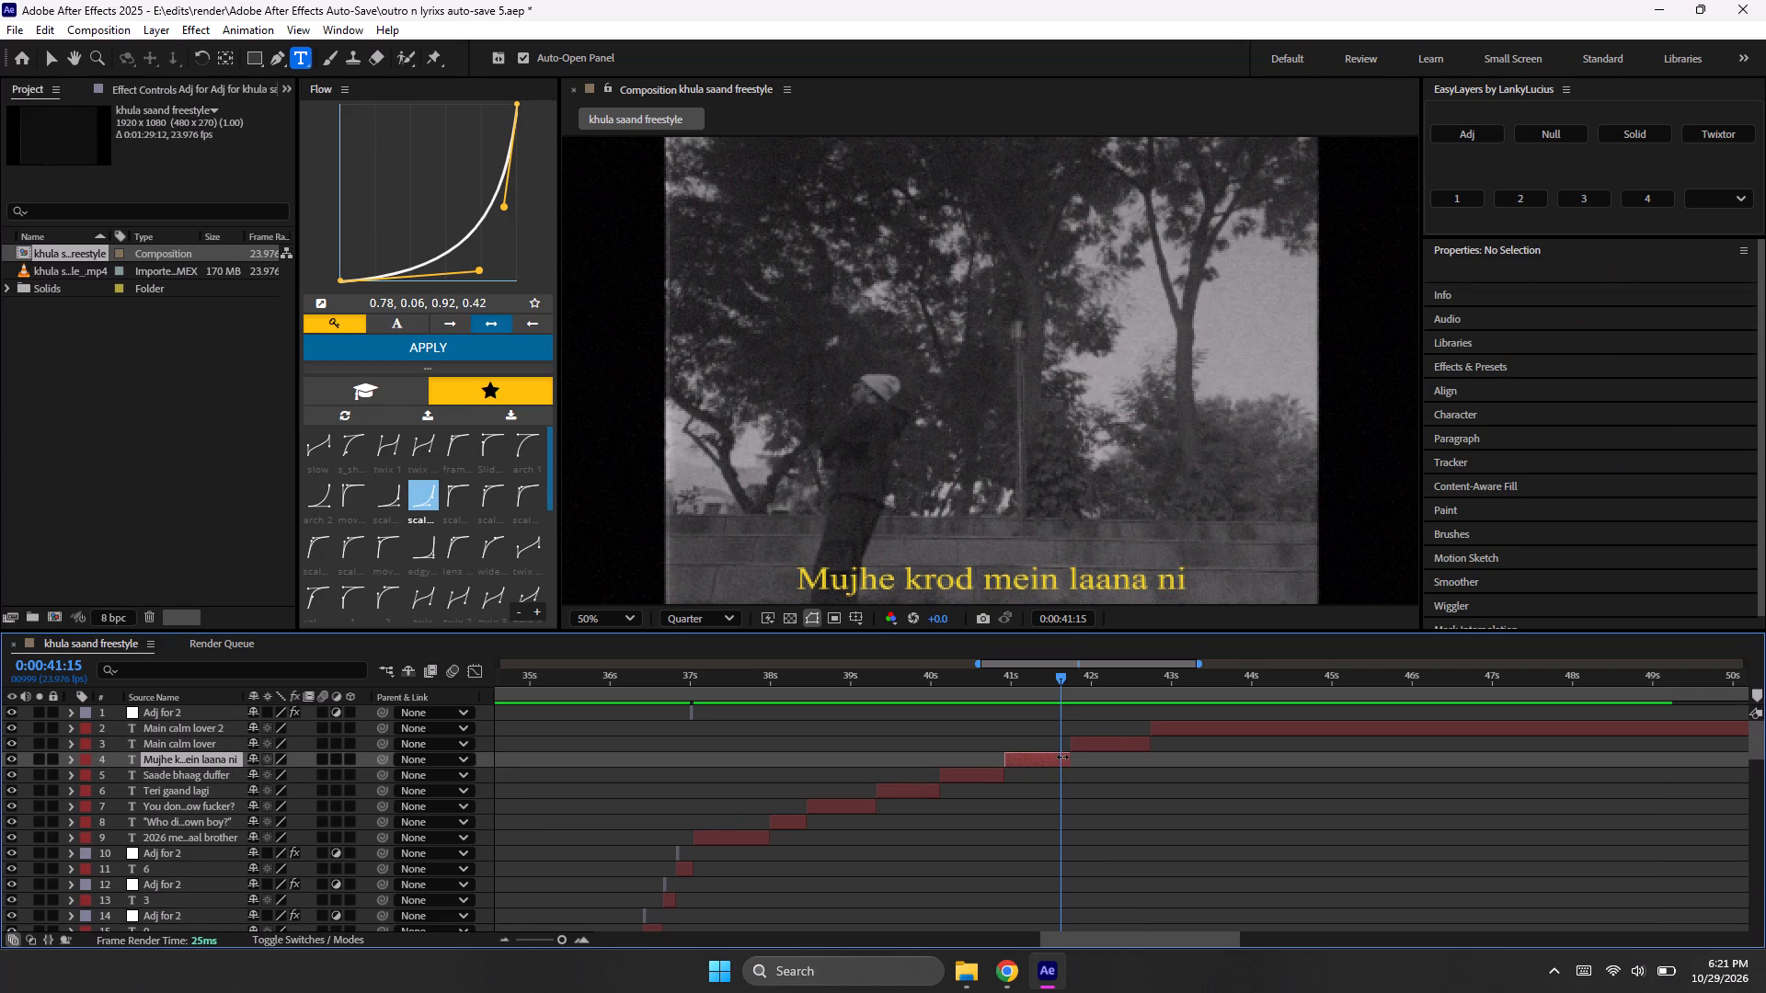
click(1100, 741)
key(alt+bracketleft)
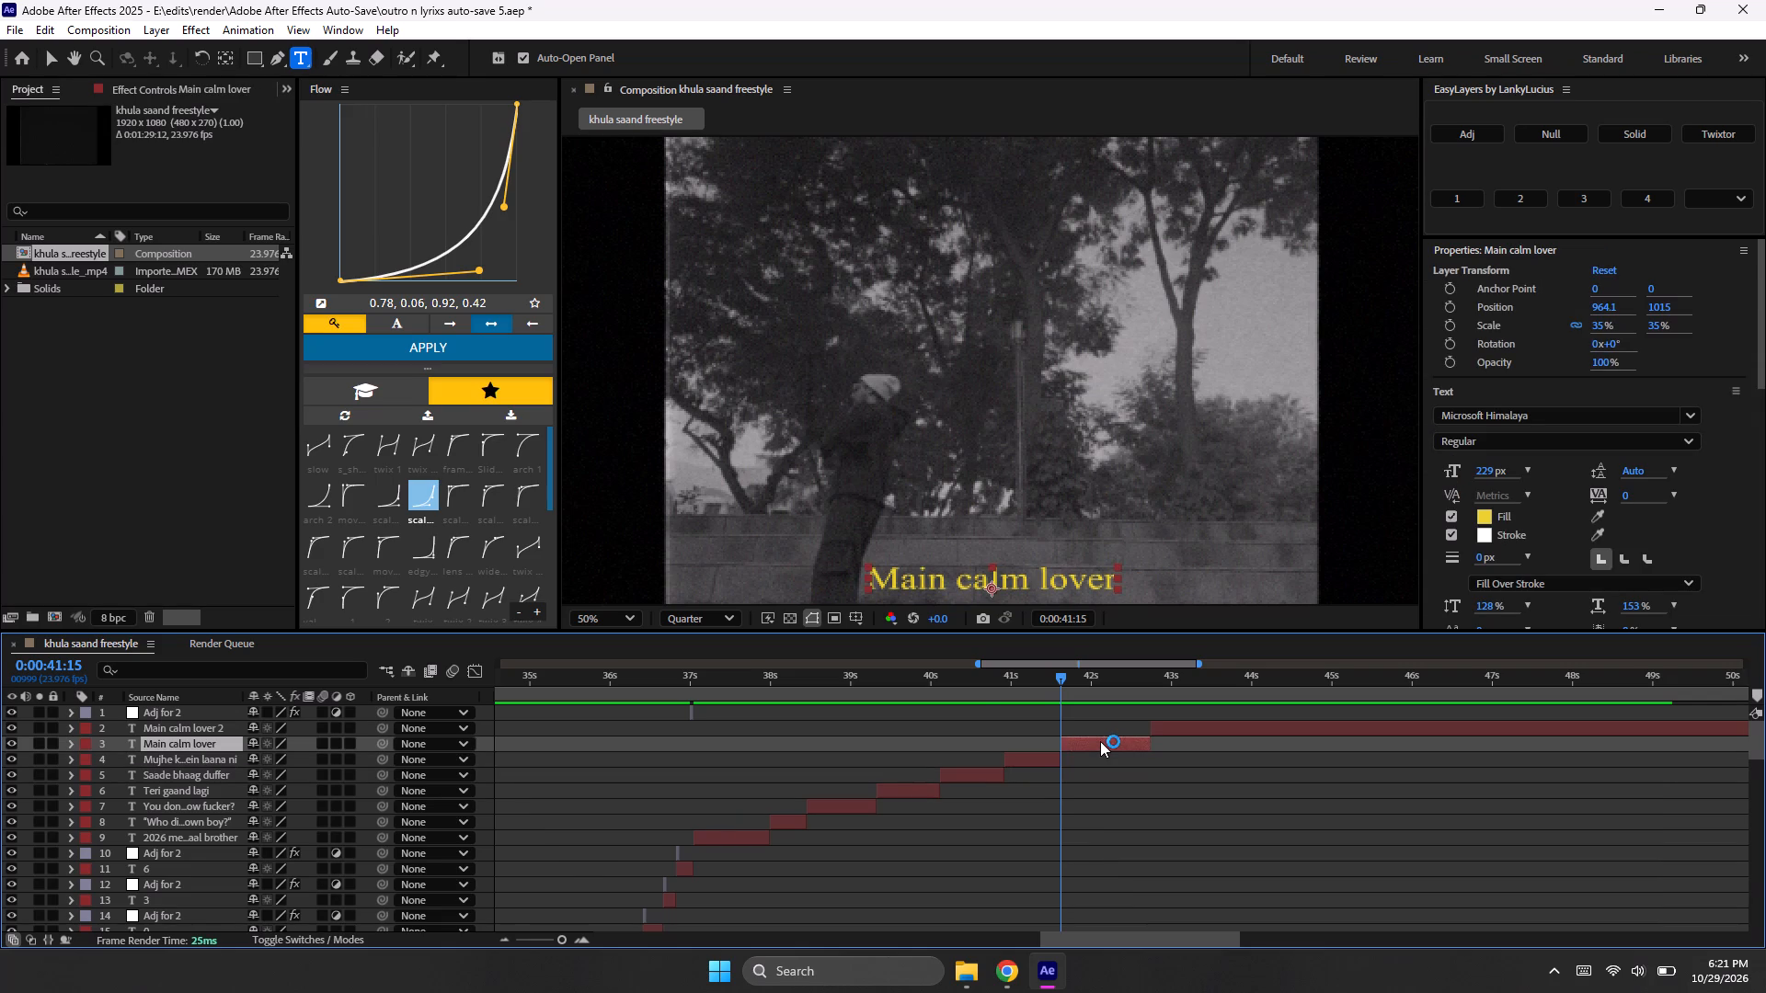
Play back the lyrics from 0:00:39:11 to check the adjusted change to "Main calm lover".
drag(947, 679, 887, 694)
key(space)
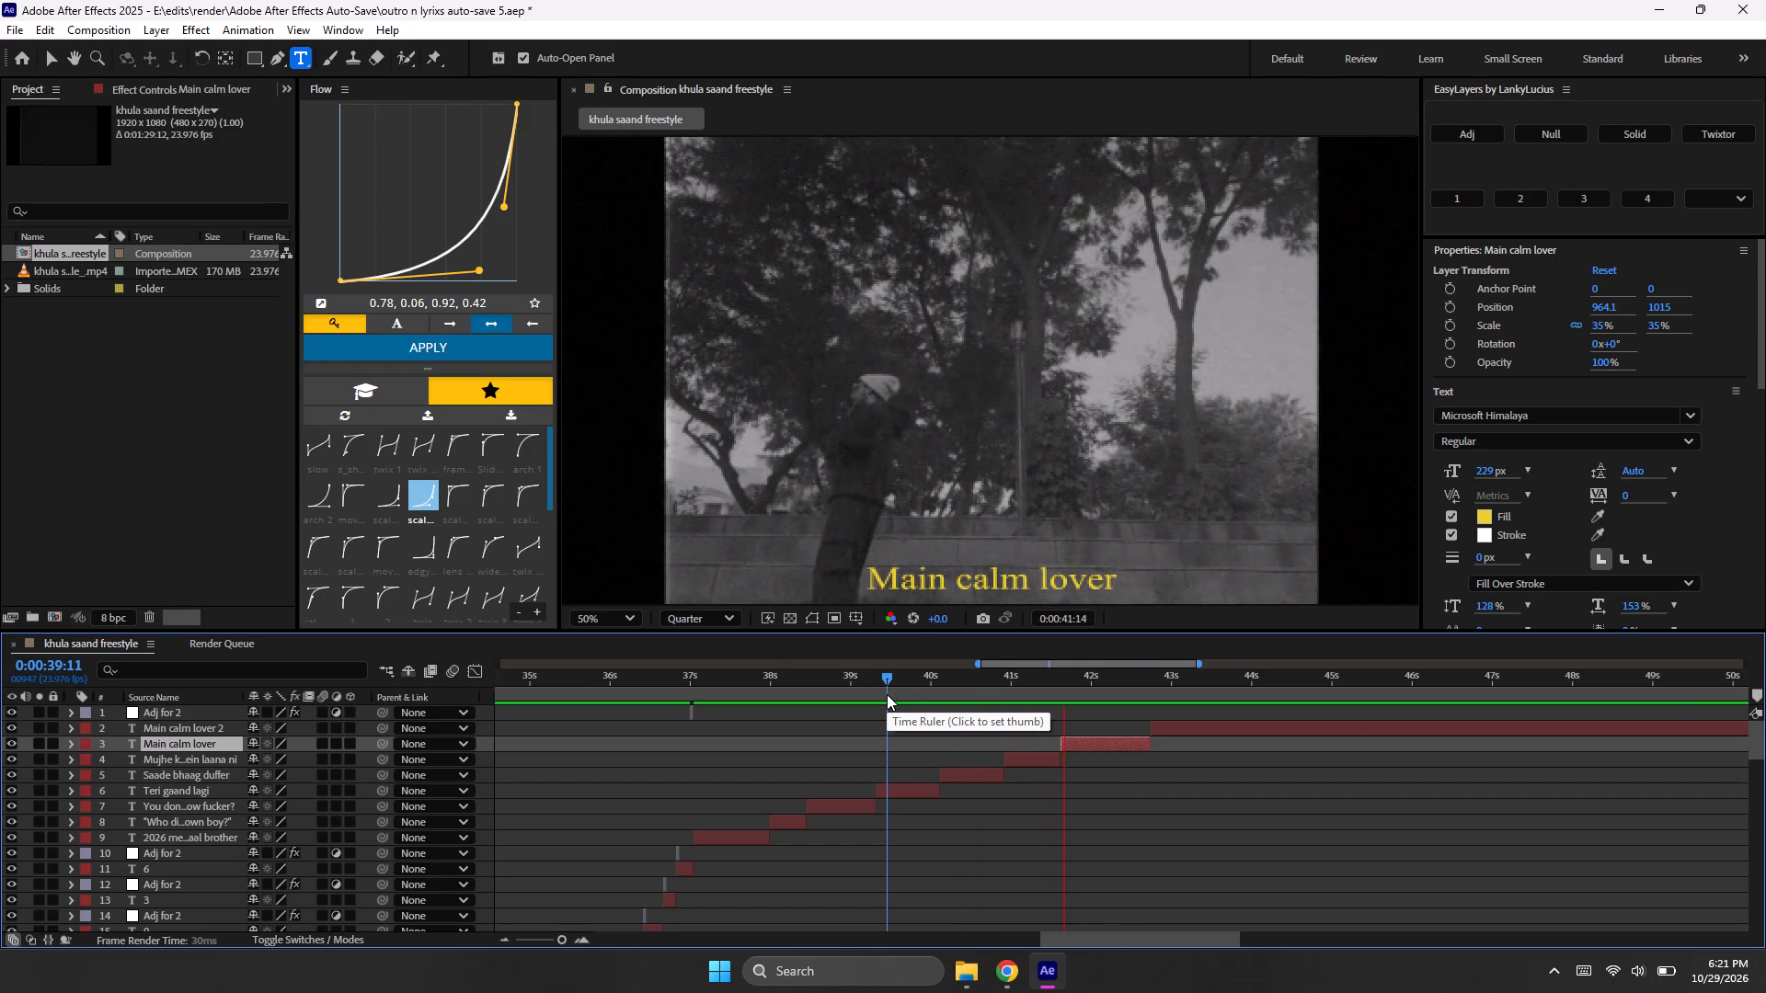
key(space)
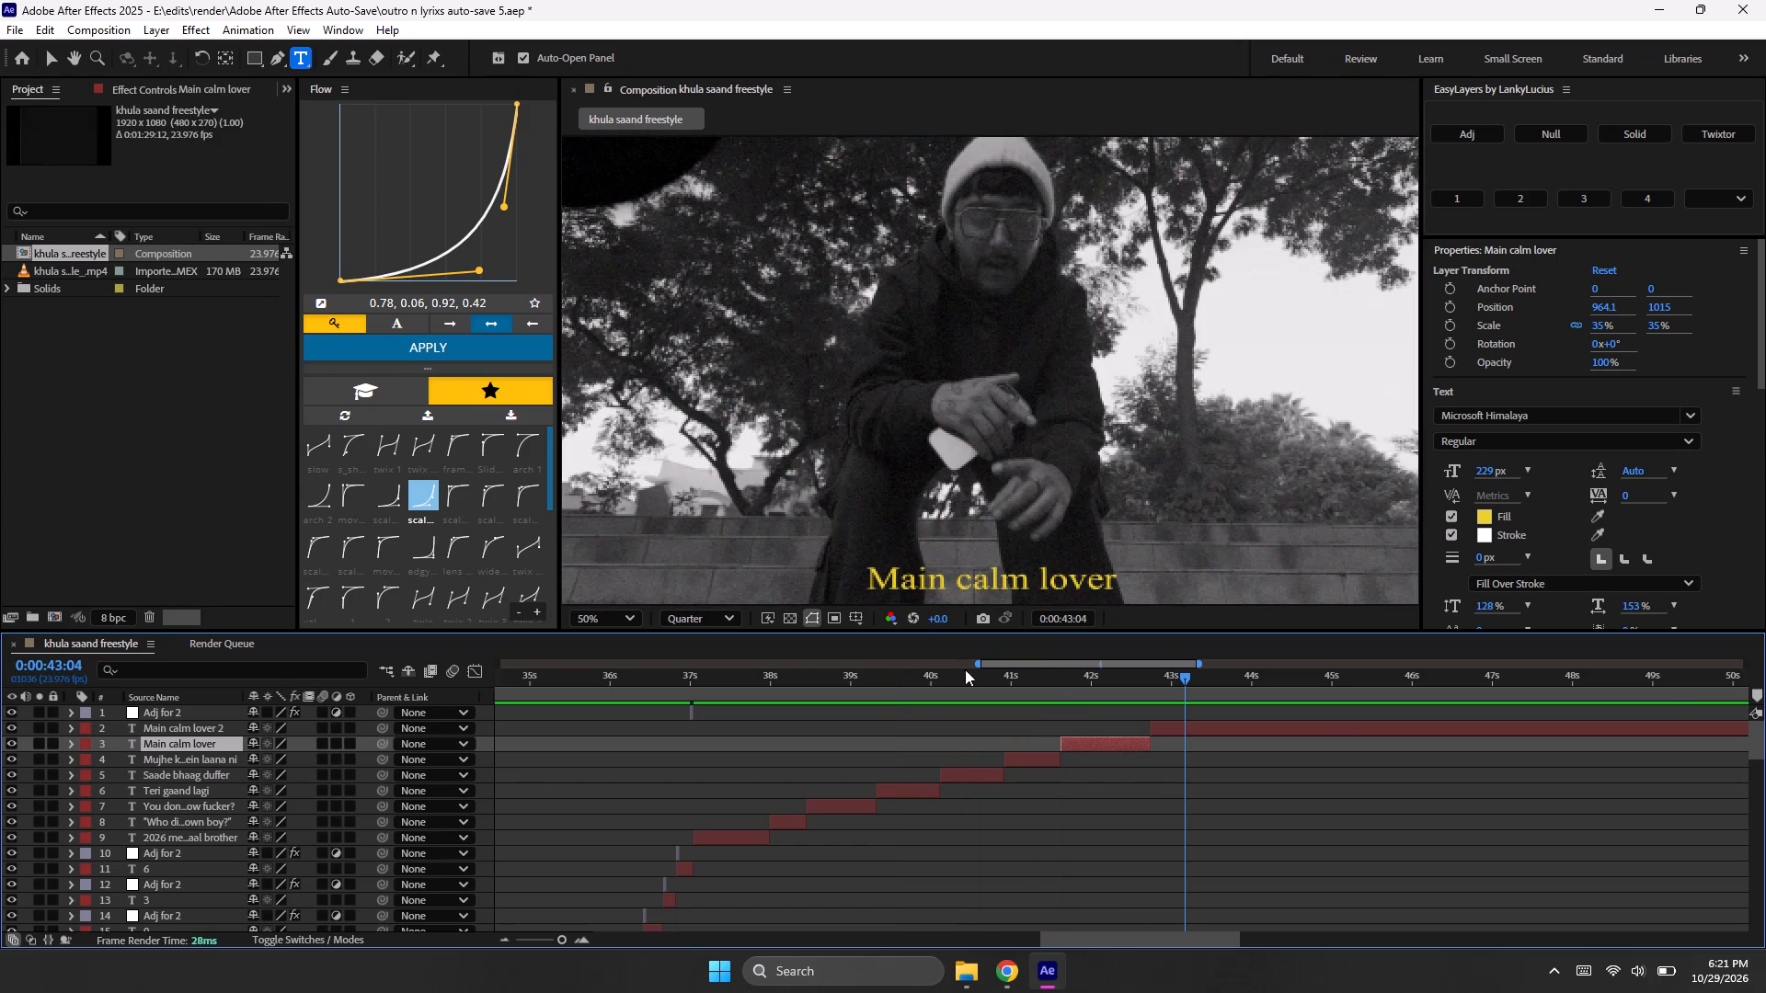
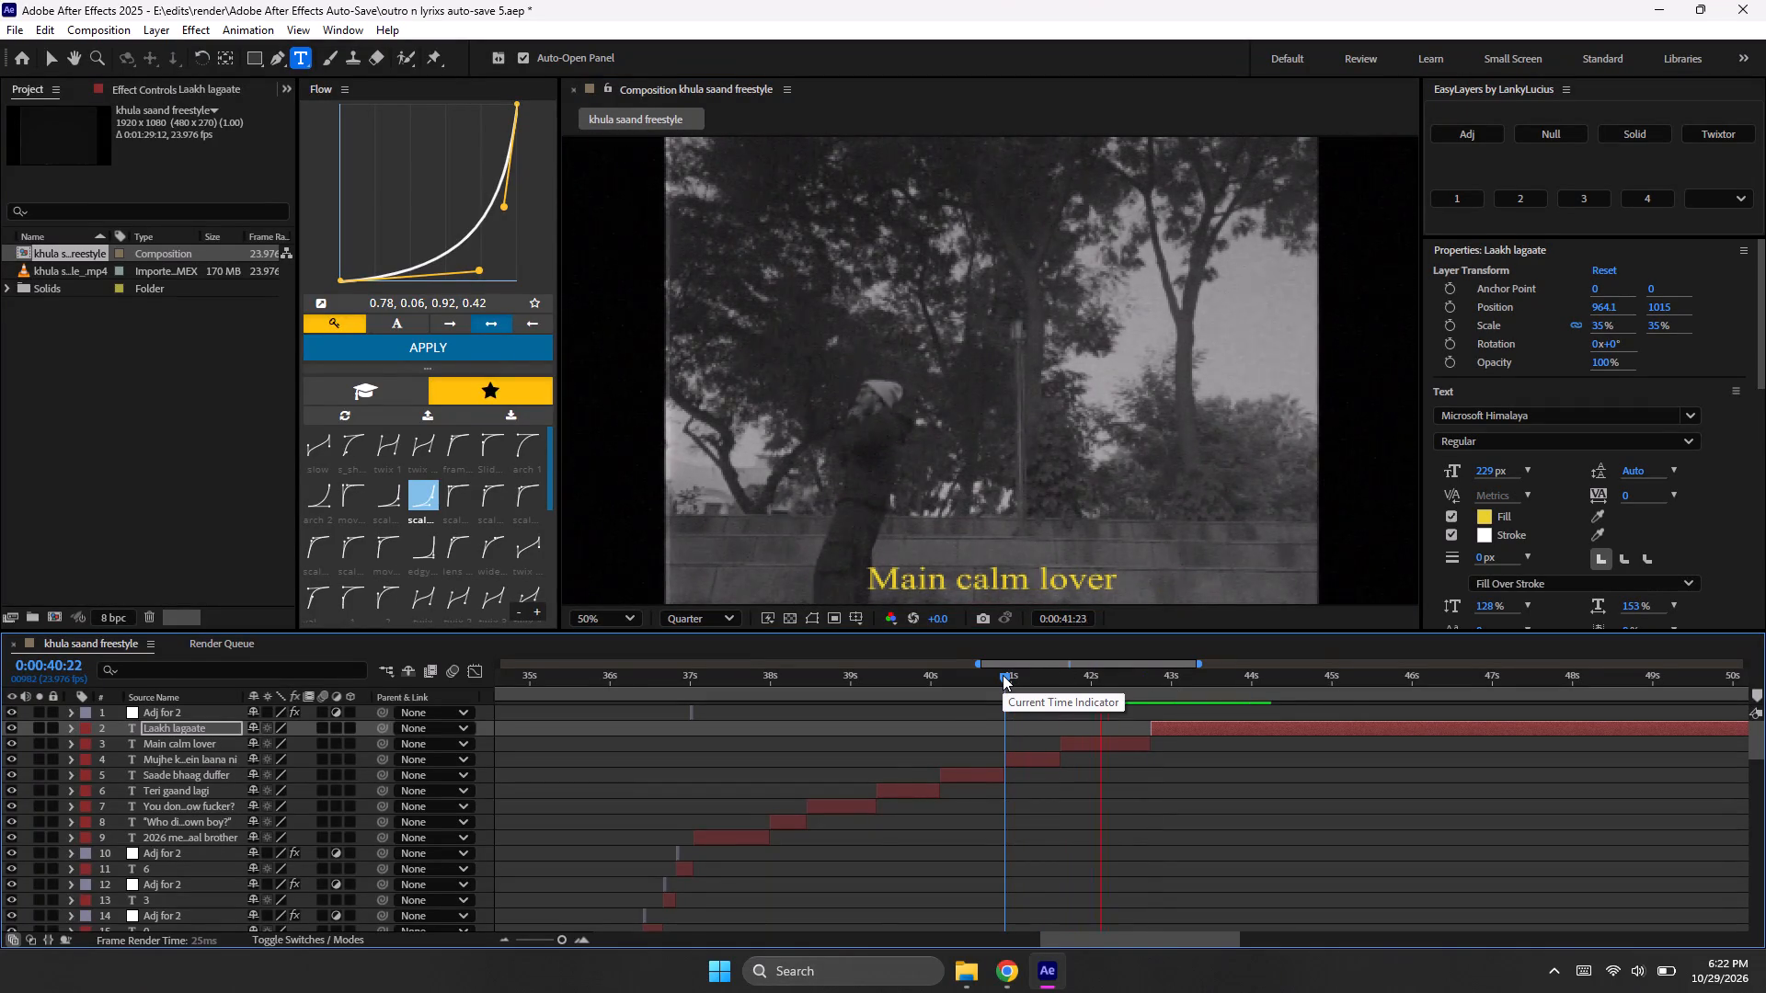
Paste a copy of the "Main calm lover" text layer and start it at 0:00:00:00.
key(space)
drag(1003, 679, 444, 797)
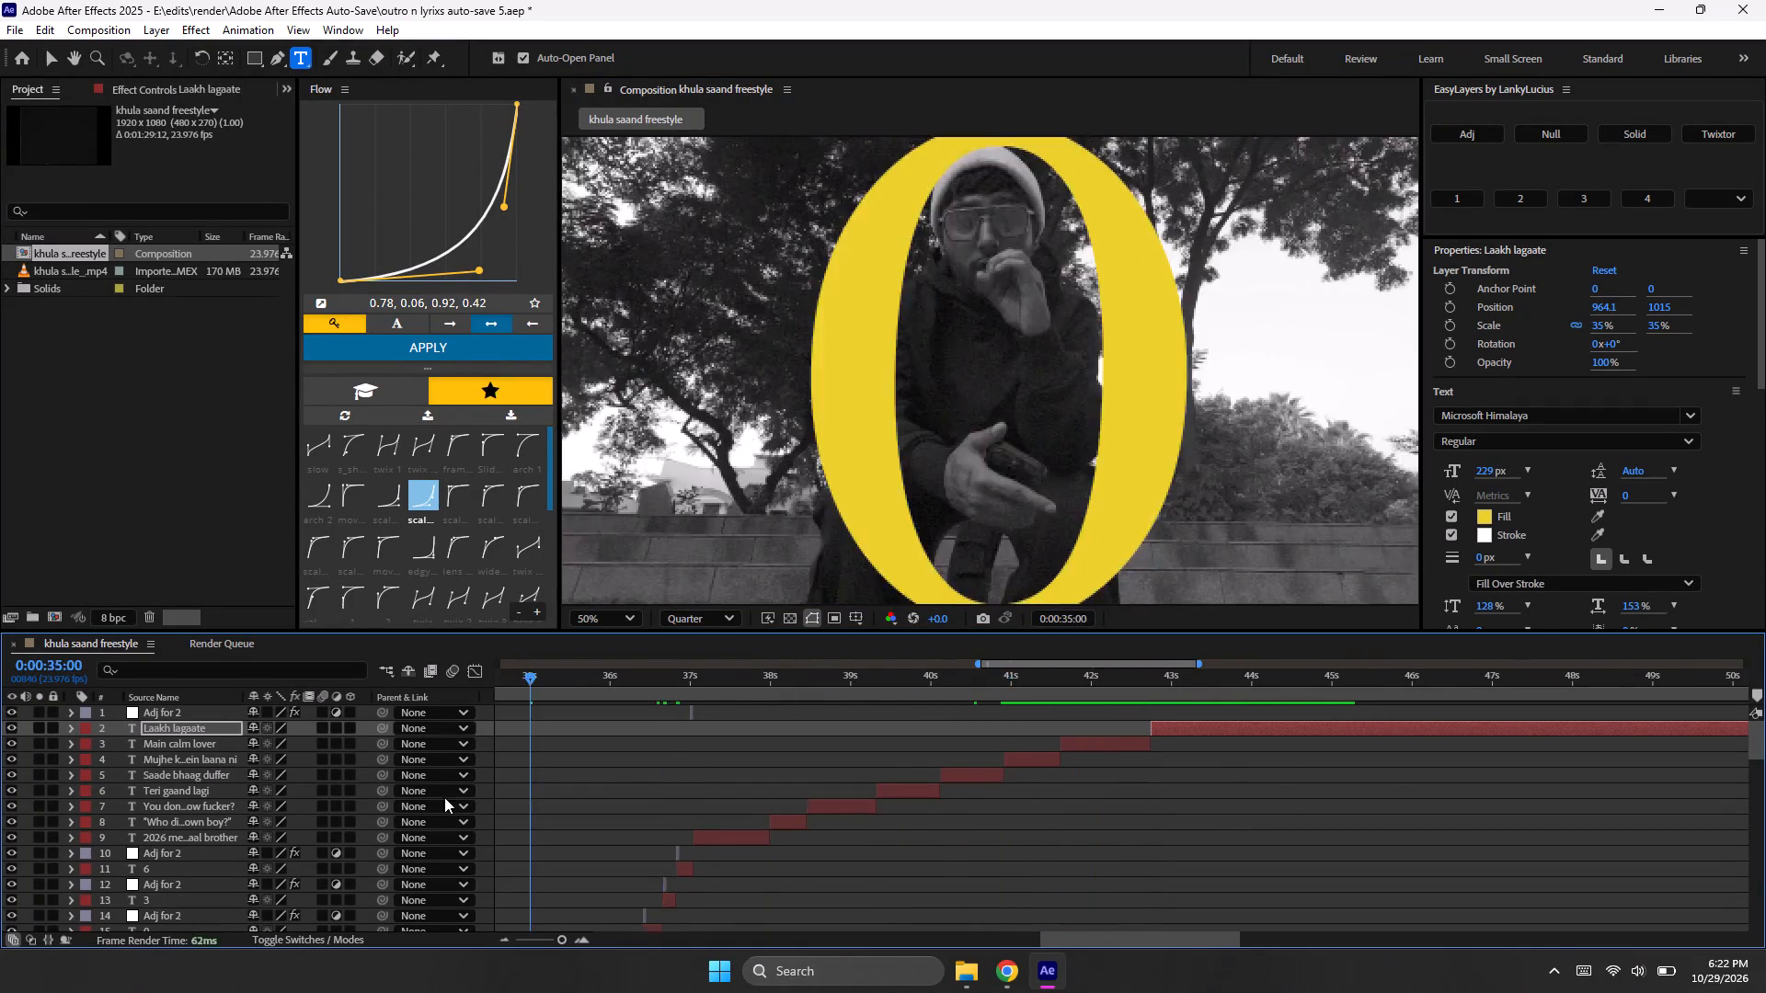
drag(444, 797, 351, 815)
scroll(660, 873, down, 5)
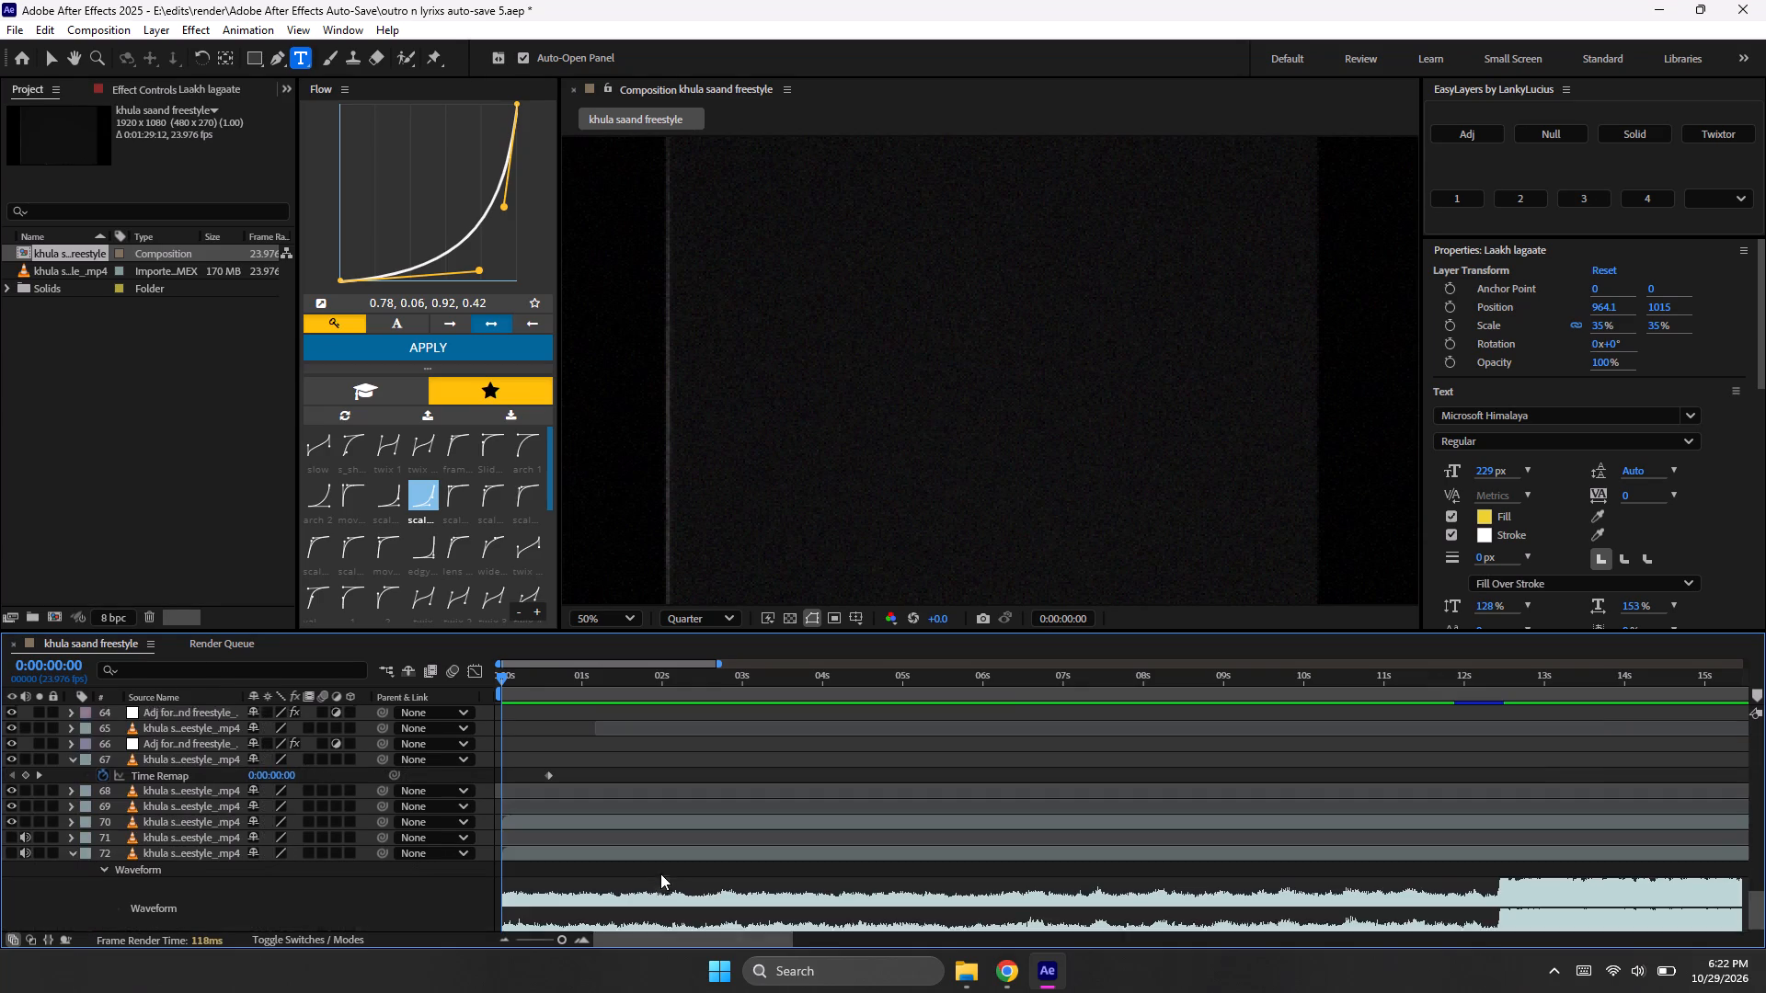
scroll(660, 873, down, 8)
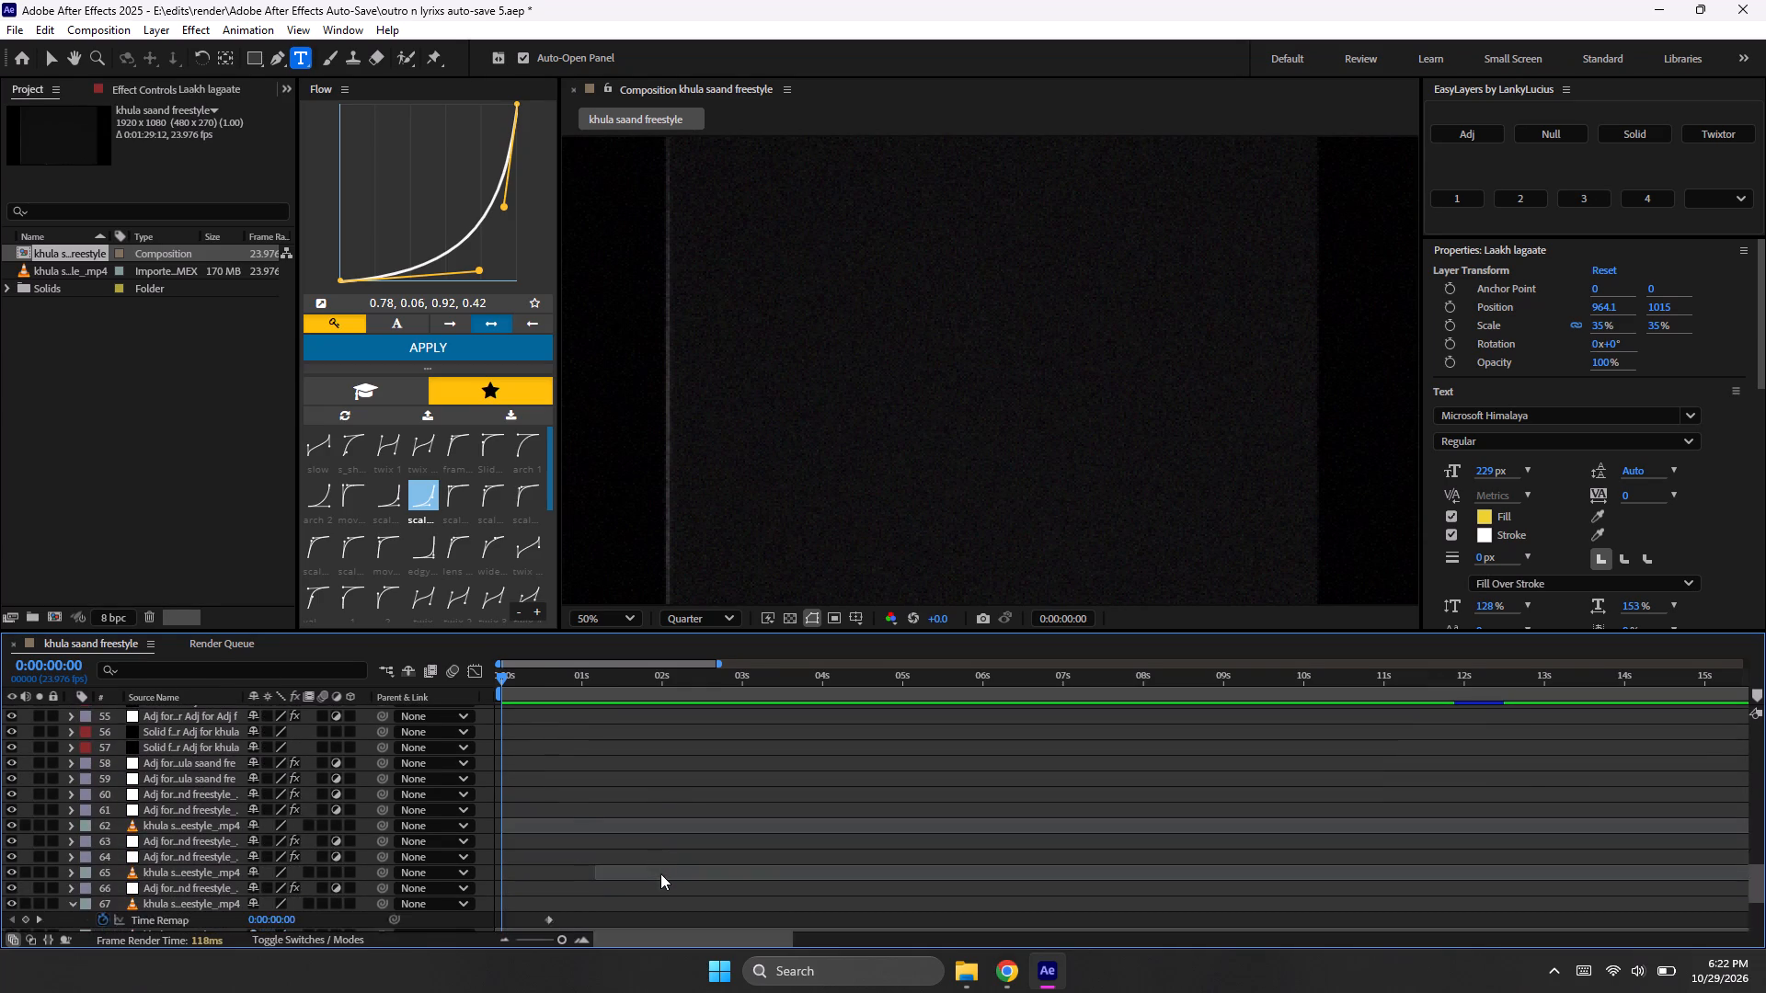
scroll(660, 873, up, 5)
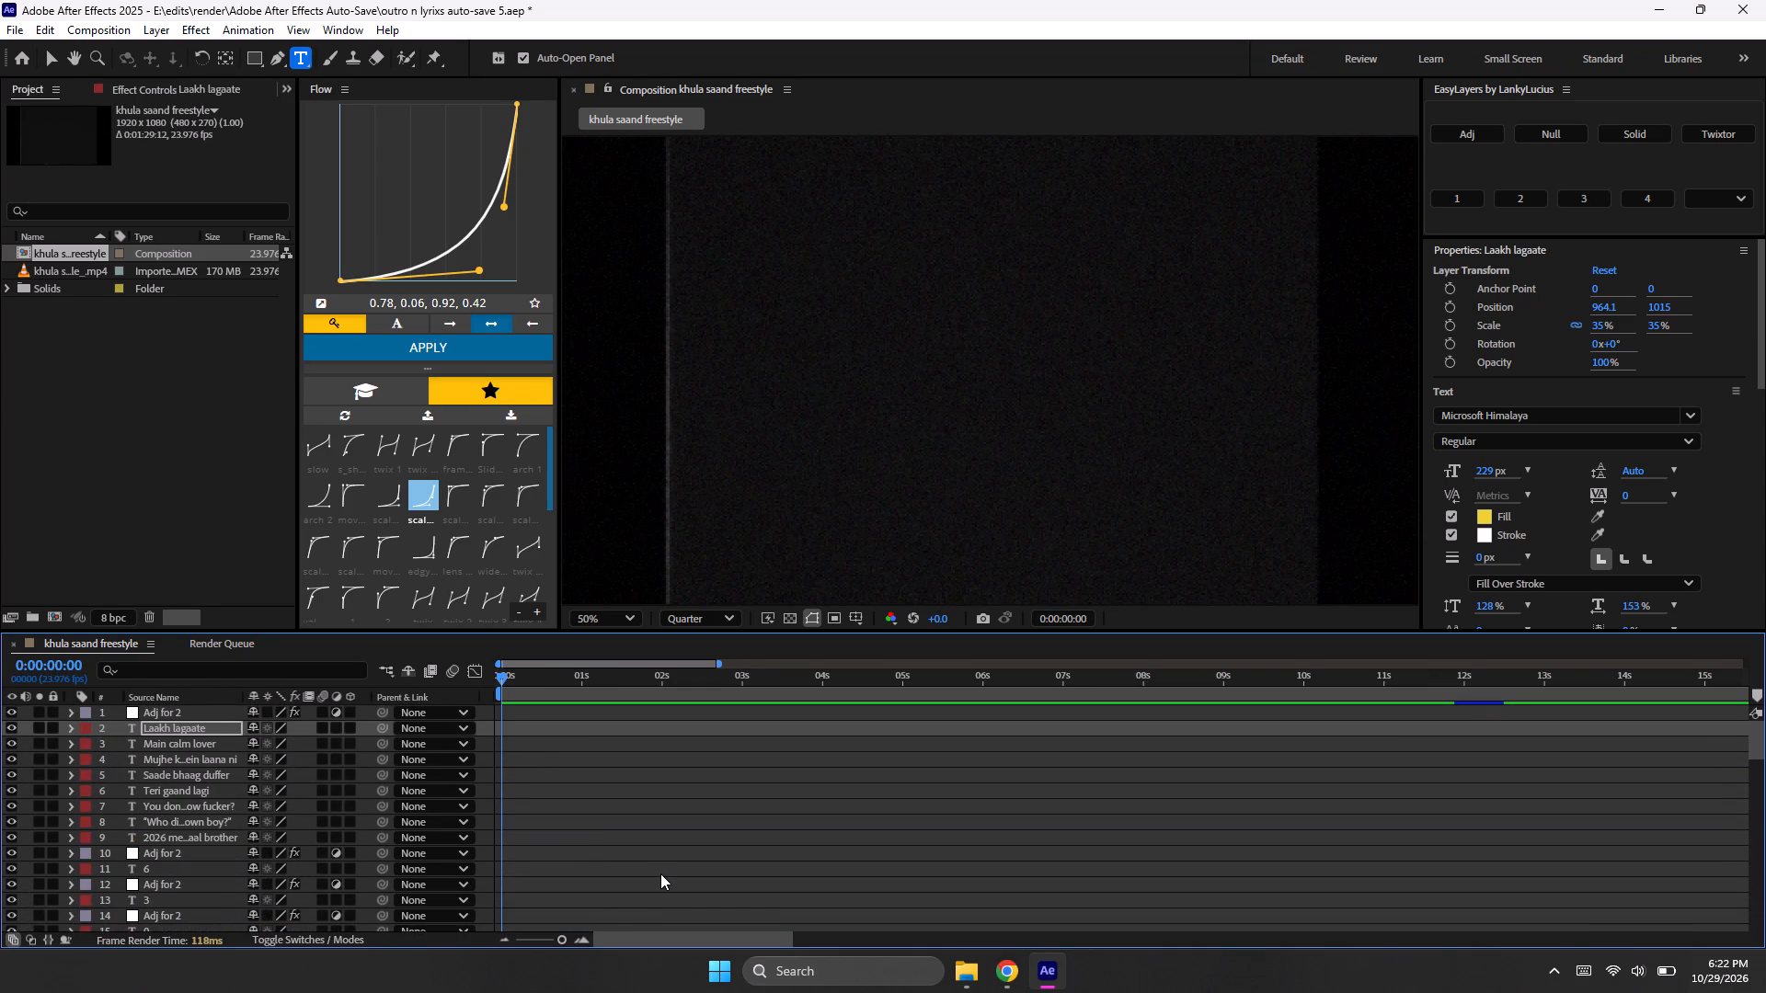
click(207, 746)
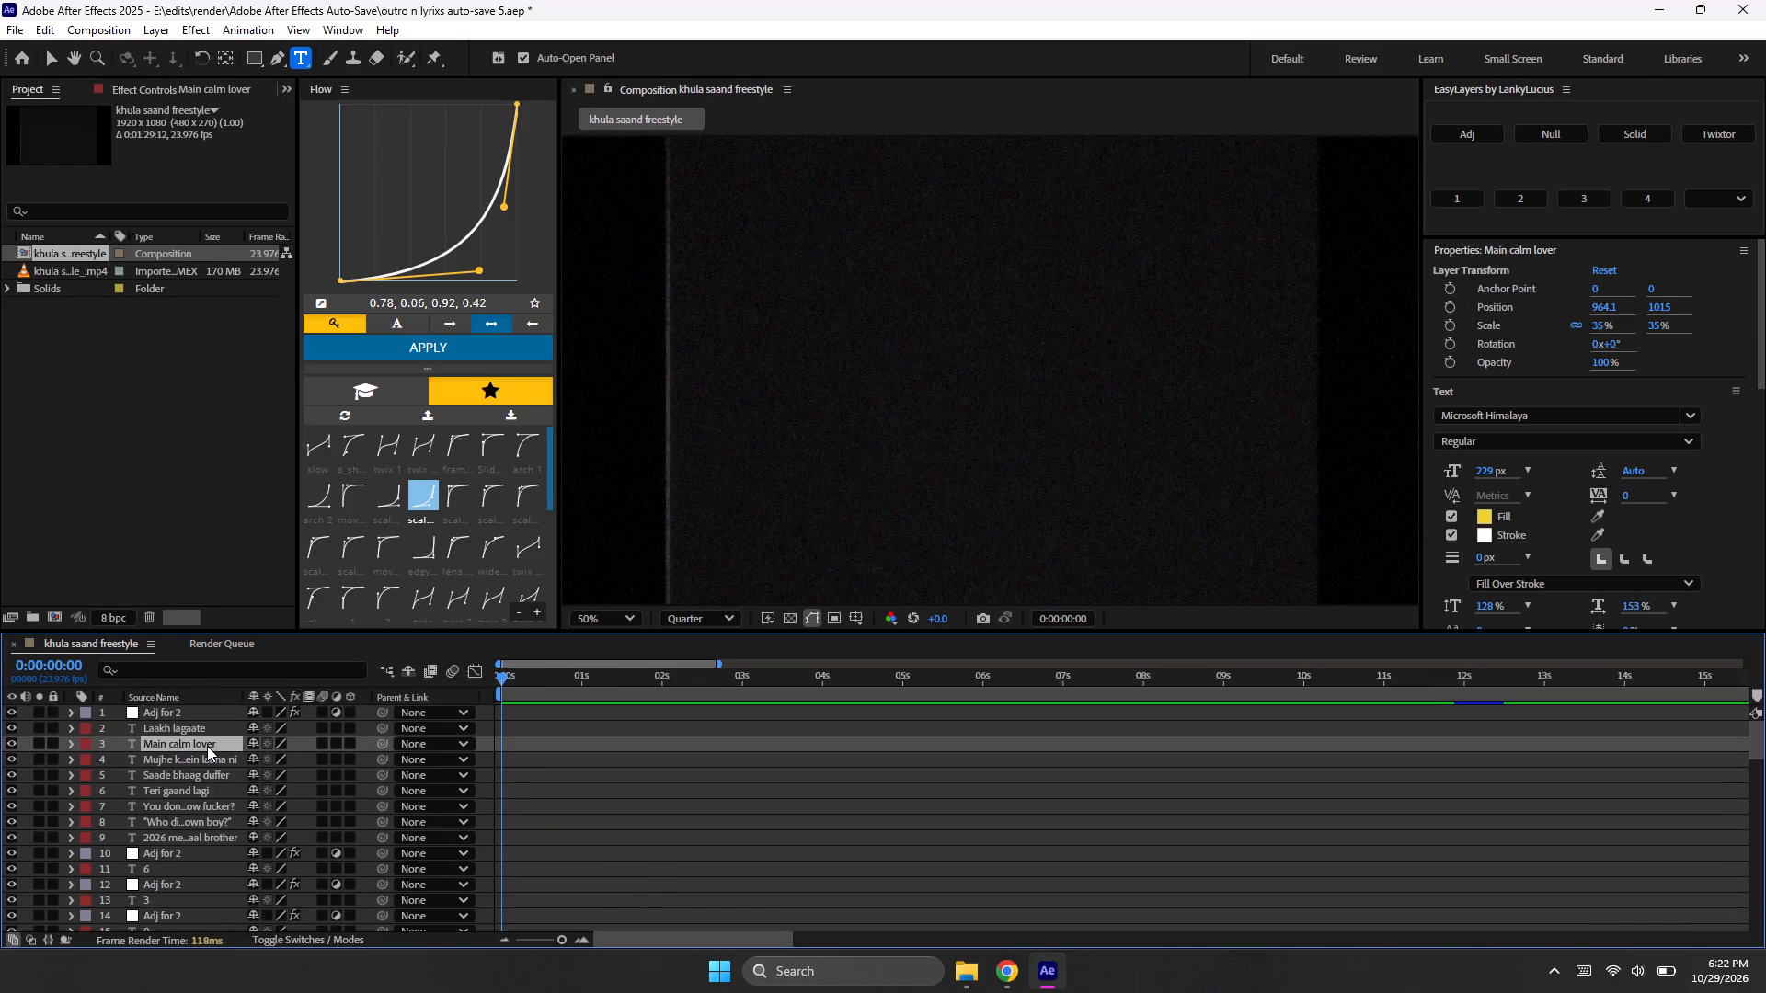
key(ctrl+c)
scroll(438, 836, down, 5)
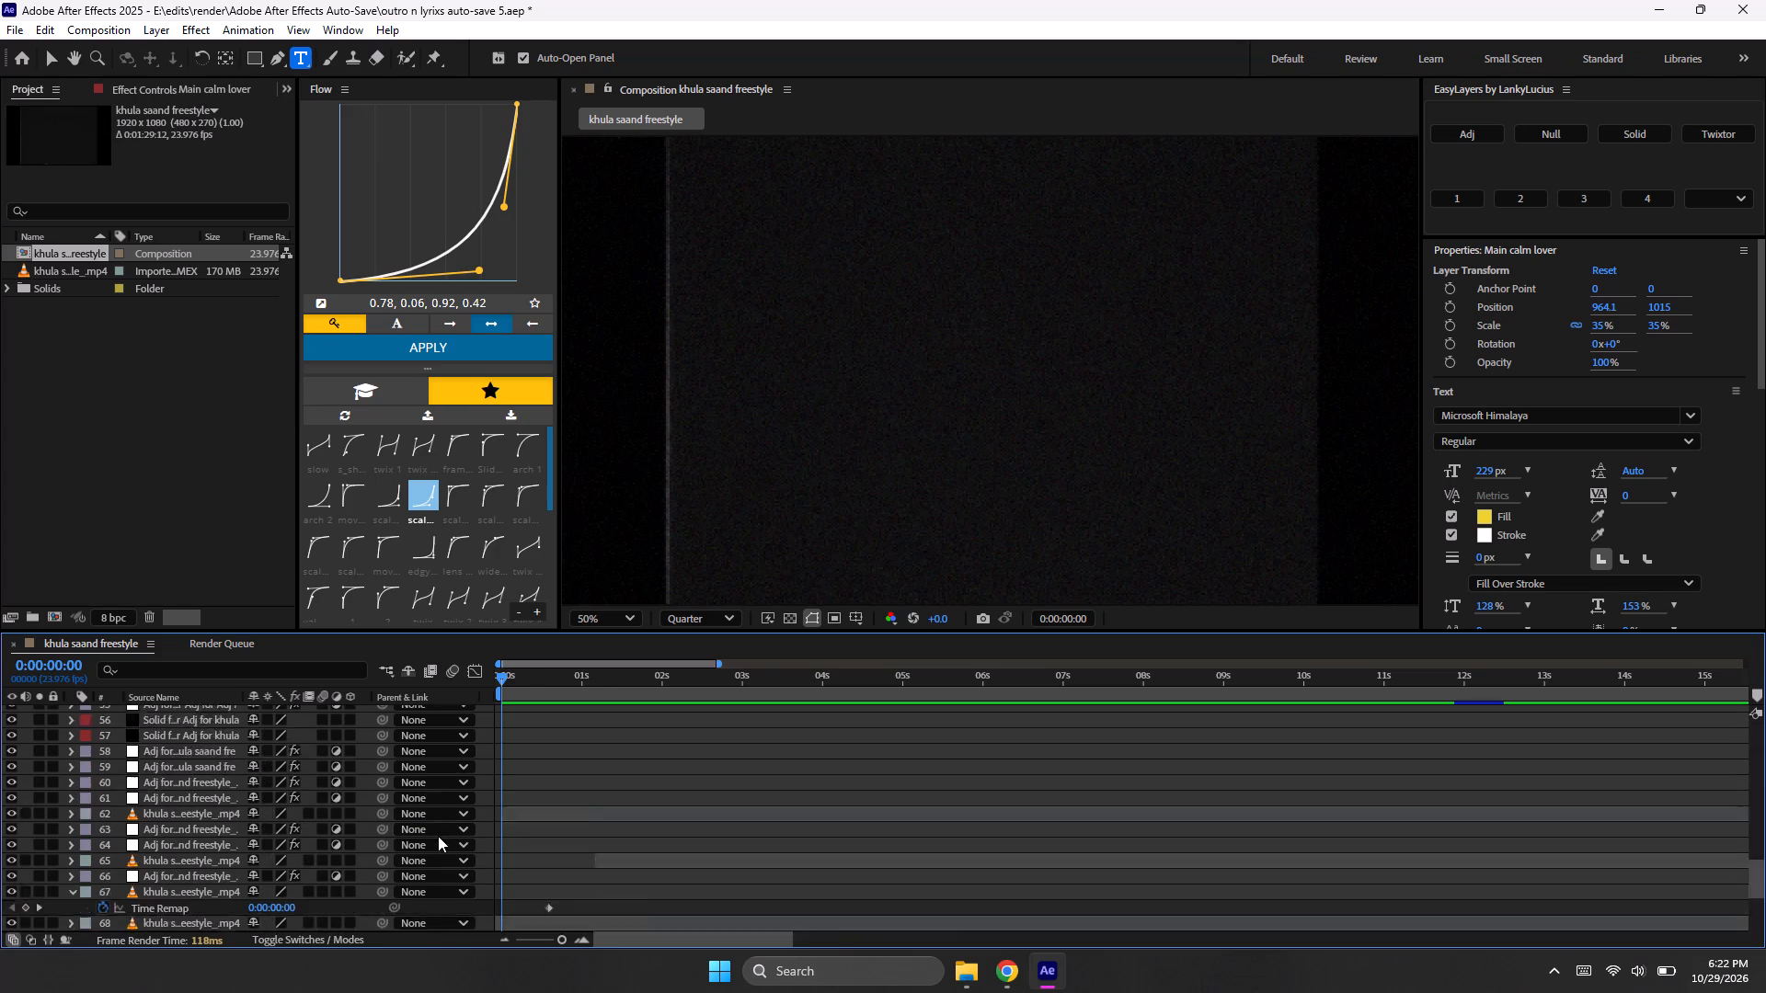
click(657, 813)
key(ctrl+v)
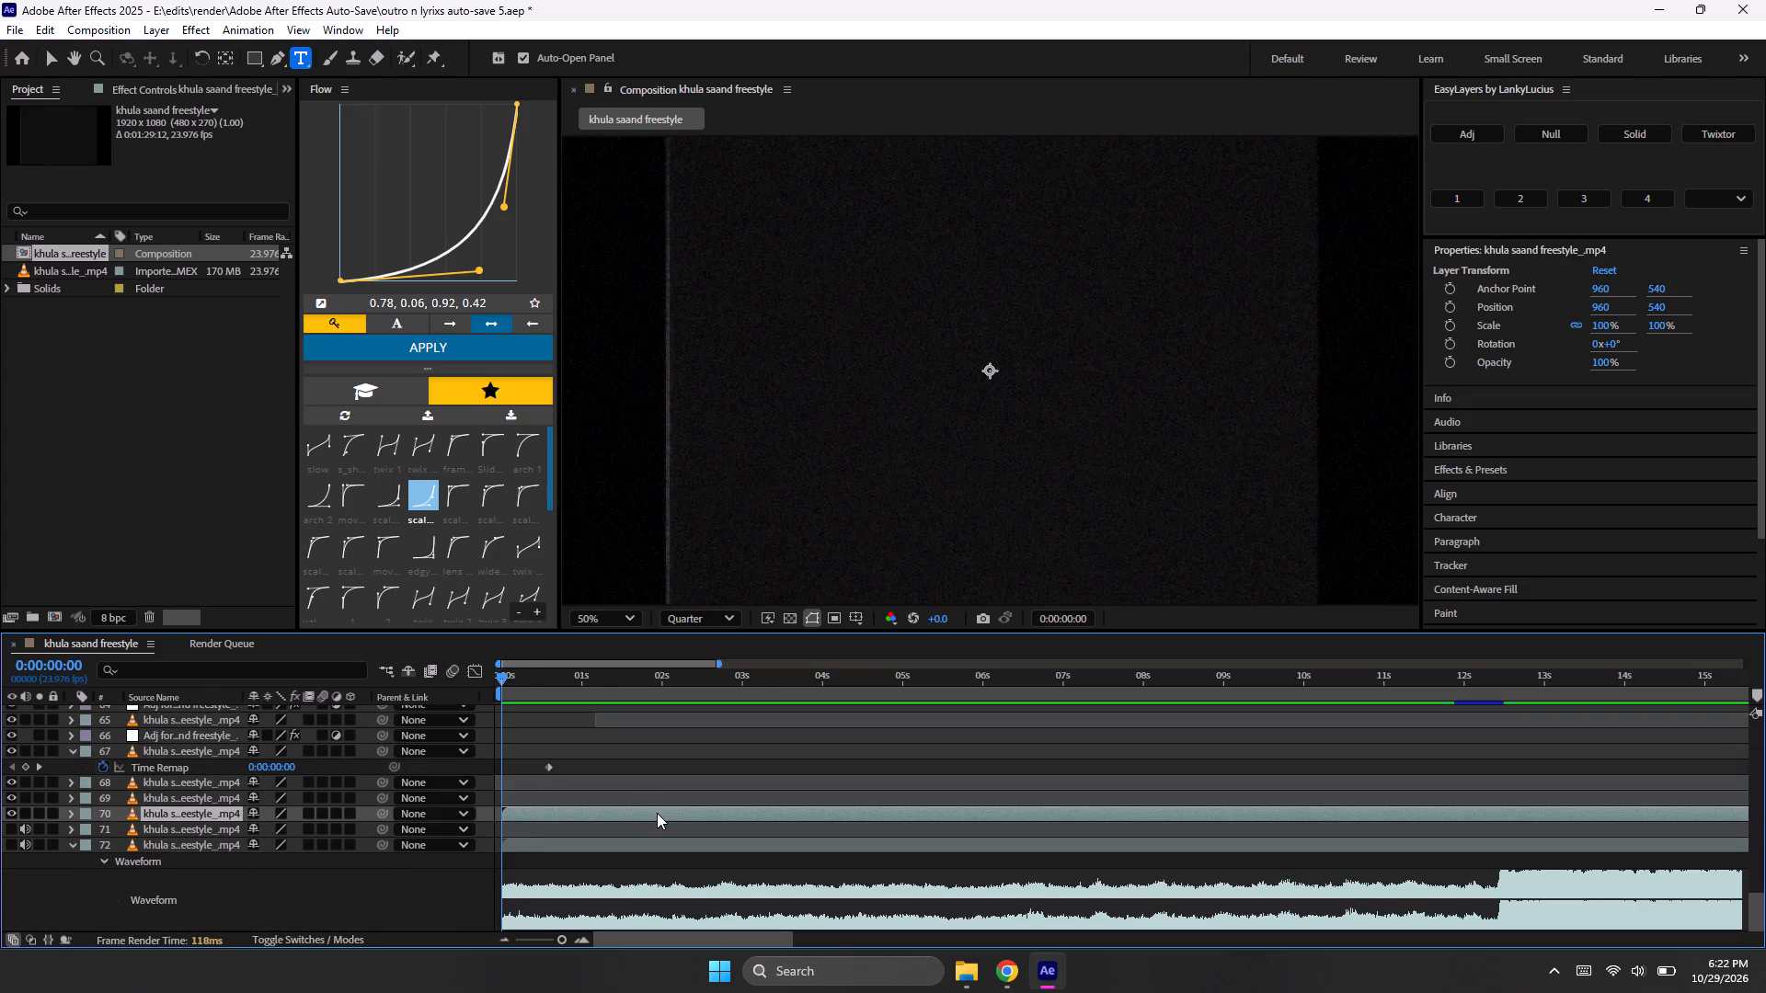
key(bracketleft)
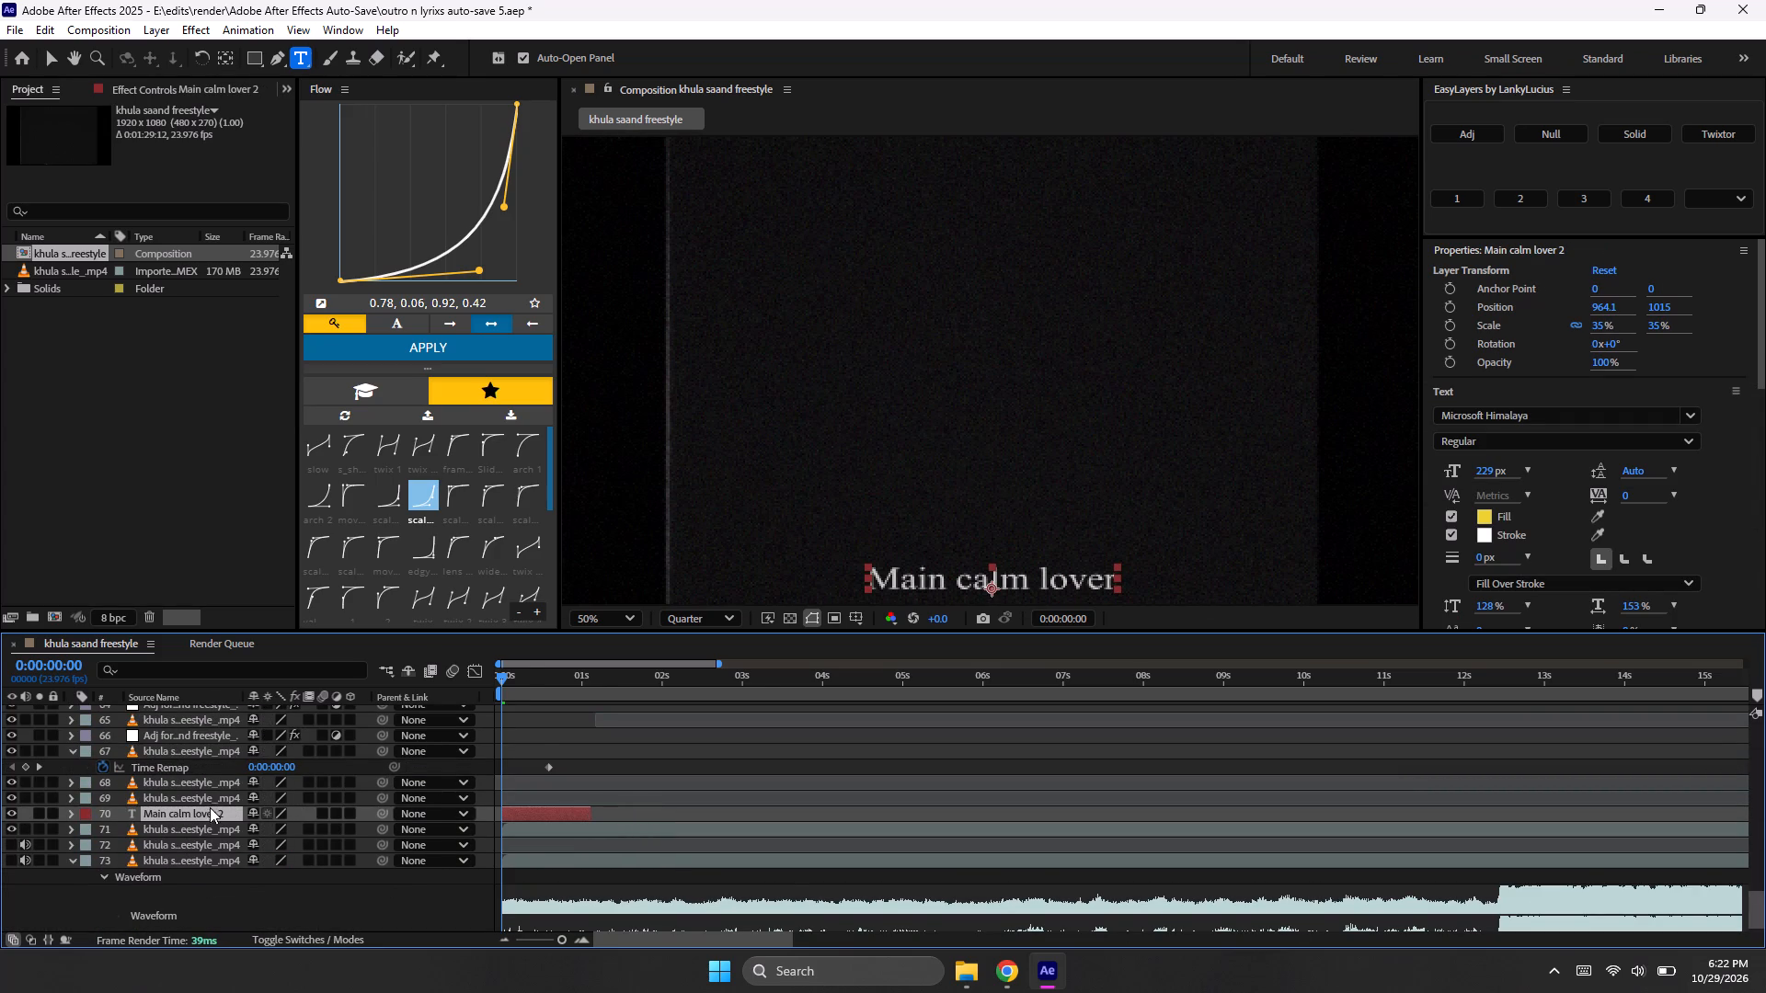
Move the pasted "Main calm lover 2" layer up the stack to directly below adjustment layer 51.
drag(208, 813, 194, 710)
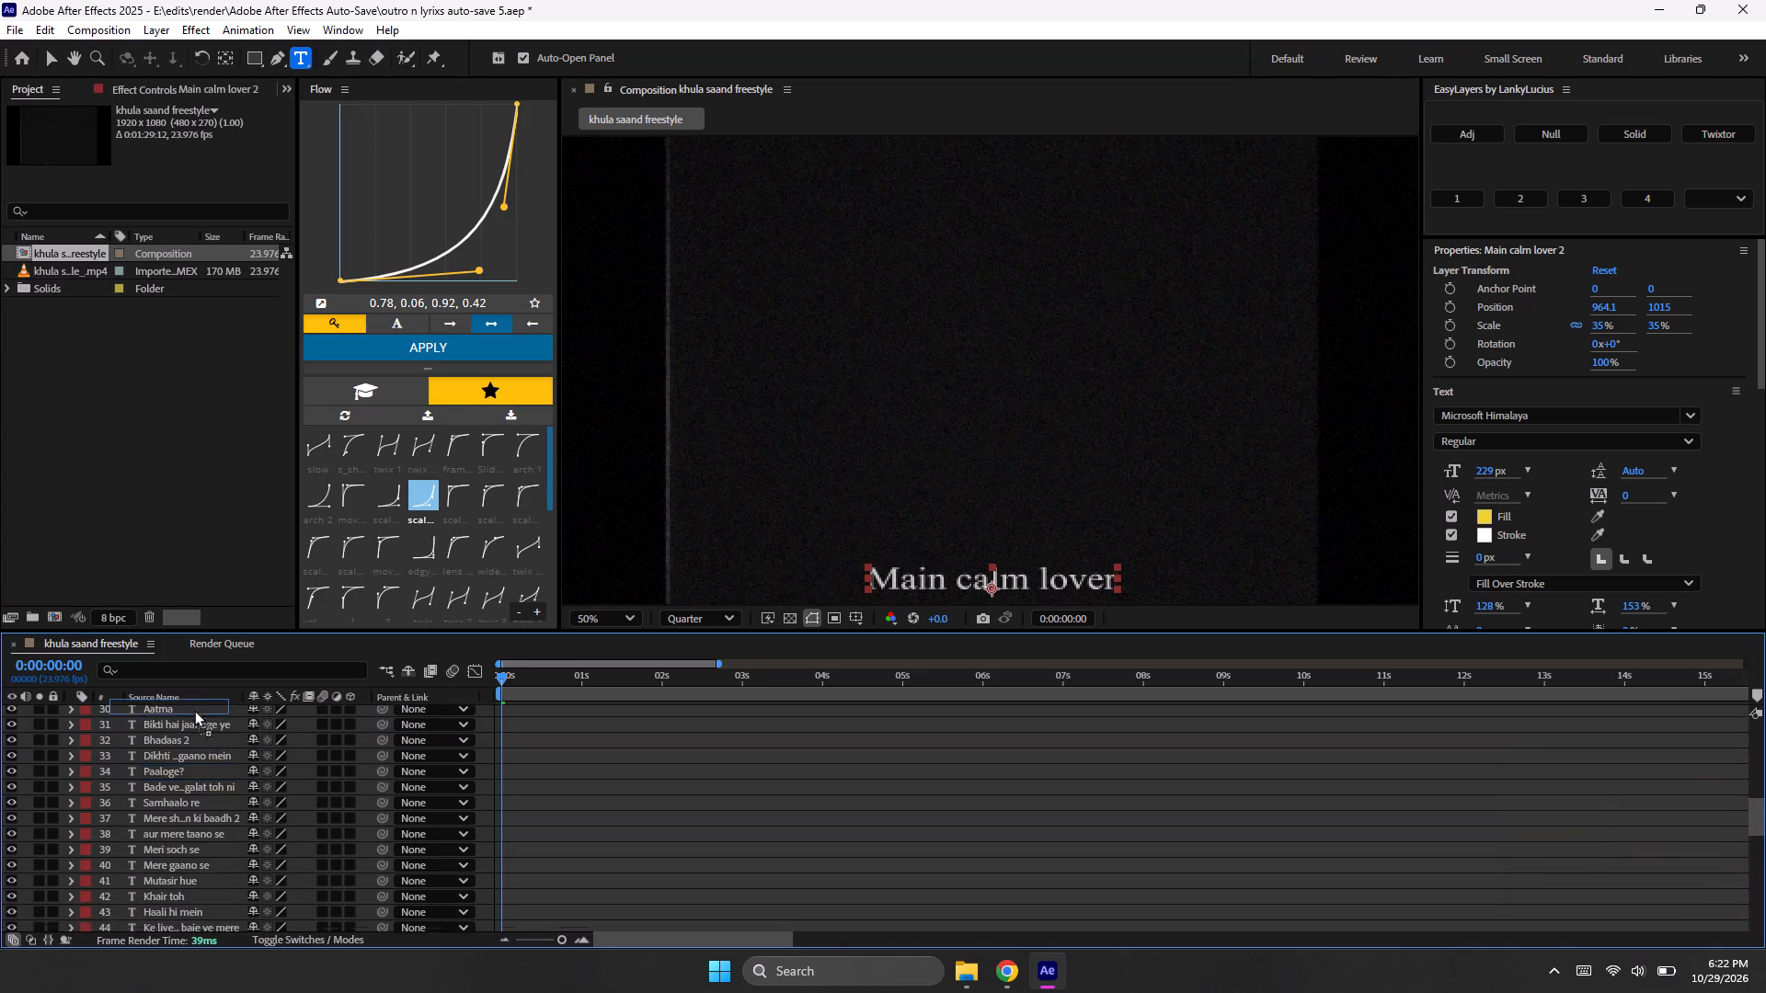
drag(194, 710, 217, 919)
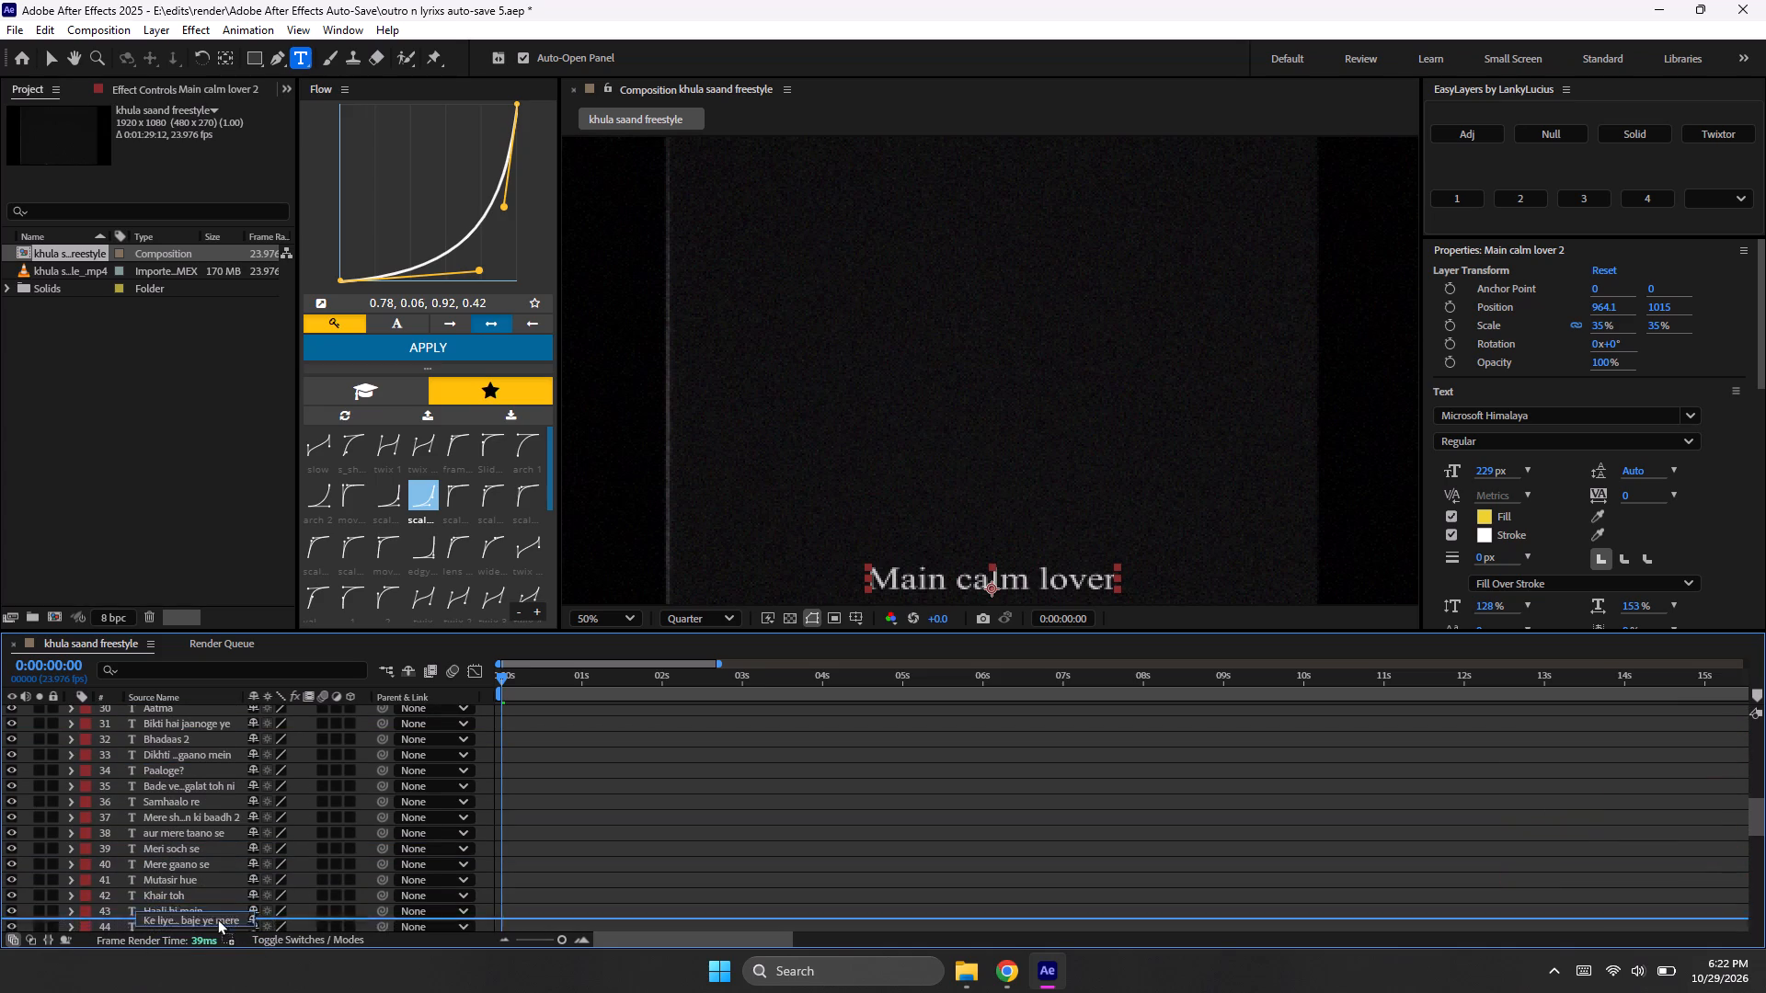
drag(217, 919, 232, 846)
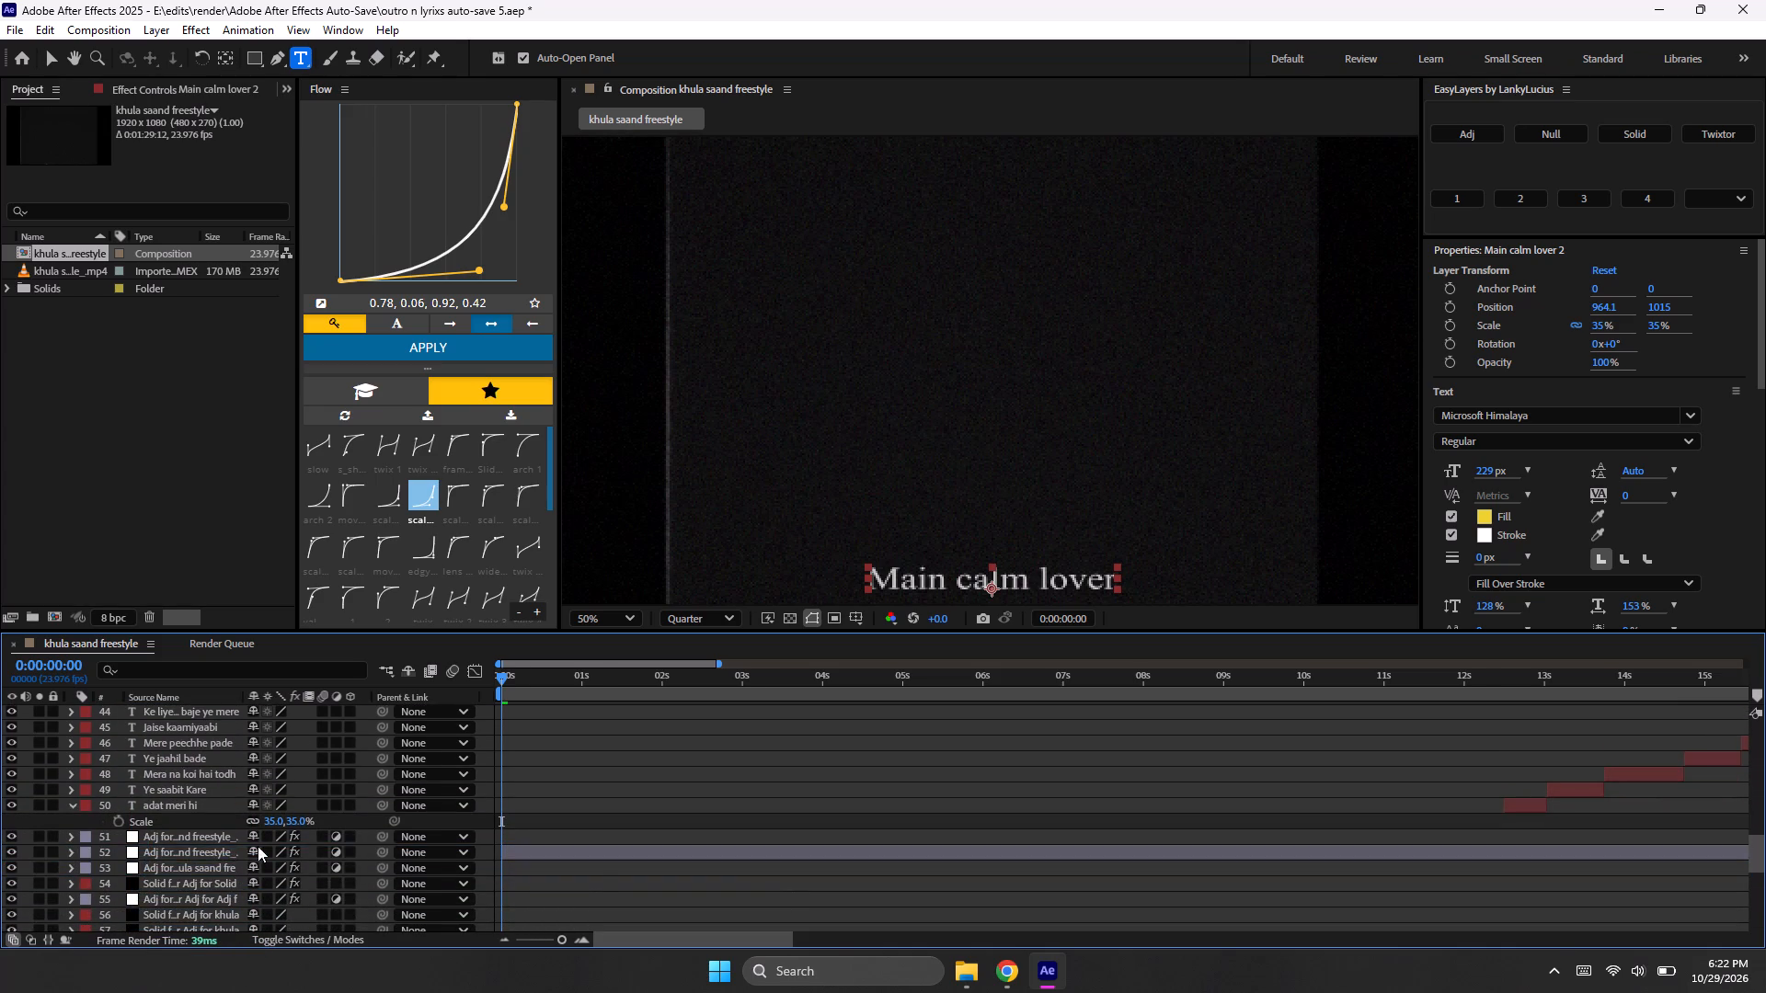
Replace the copied layer's text with "FALLEN ANGEL" and "BY AA" on a second line.
double_click(568, 850)
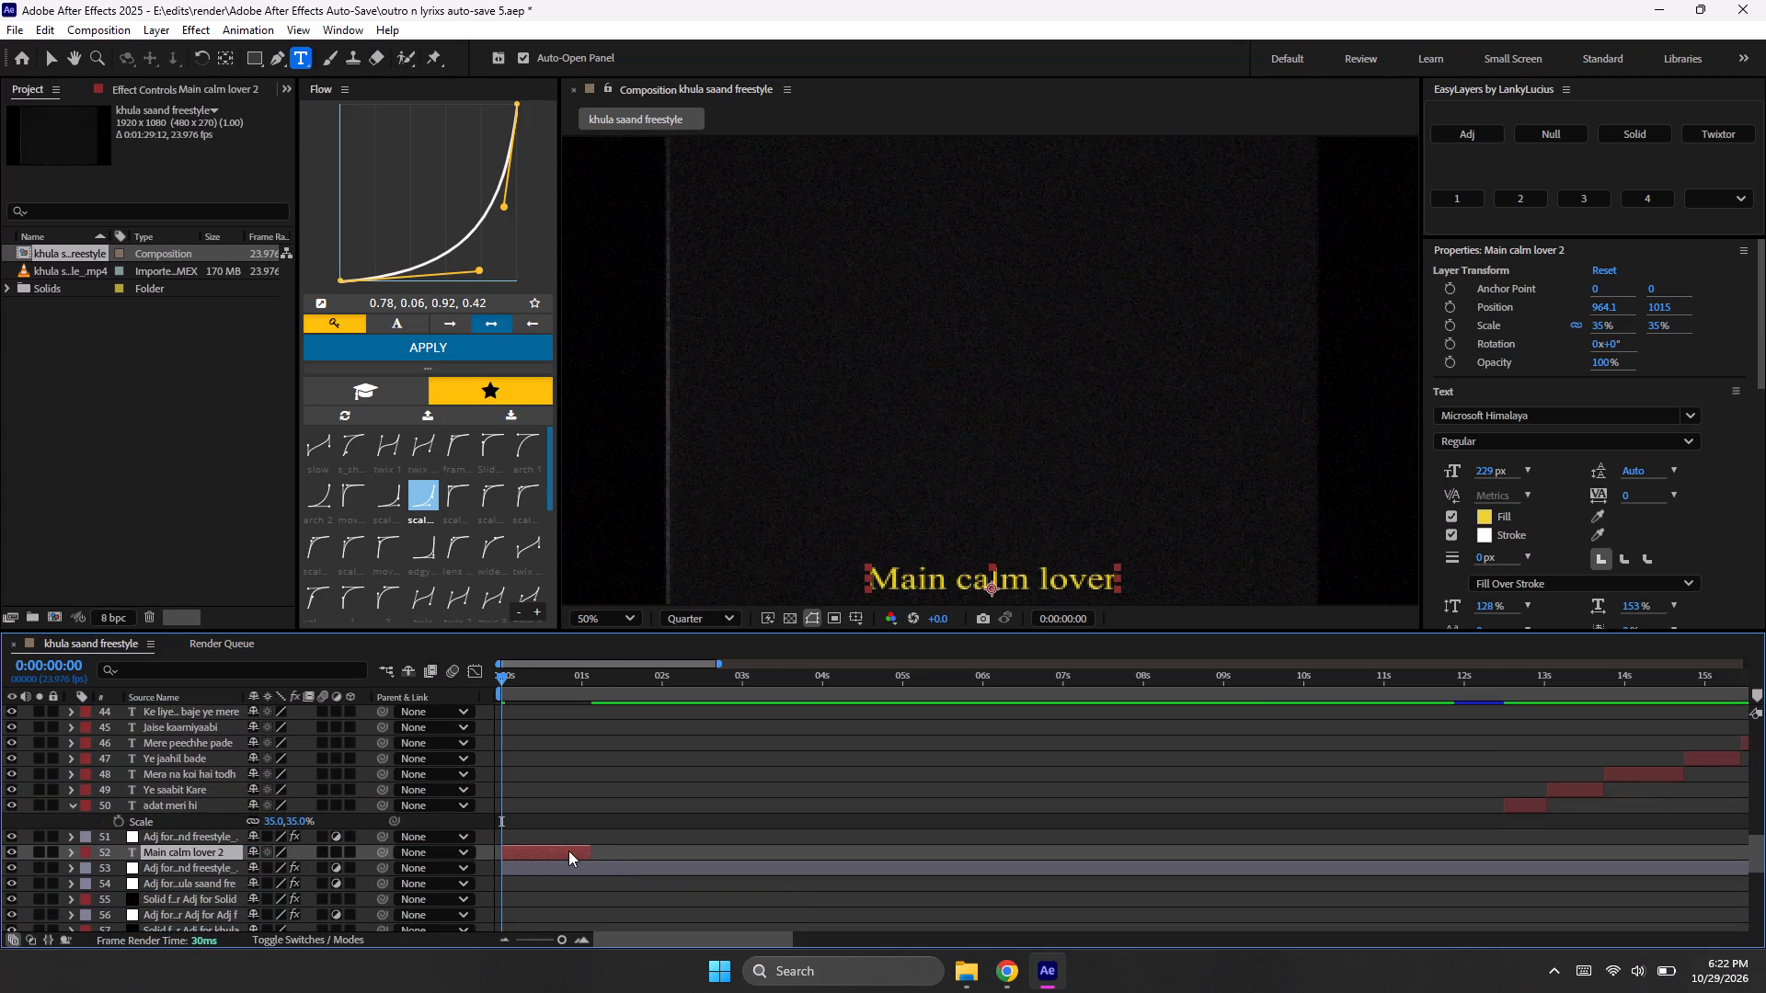
key(BackSpace)
text(FALLEN)
key(space)
text(AFE)
key(BackSpace)
key(BackSpace)
text(NGE)
key(l)
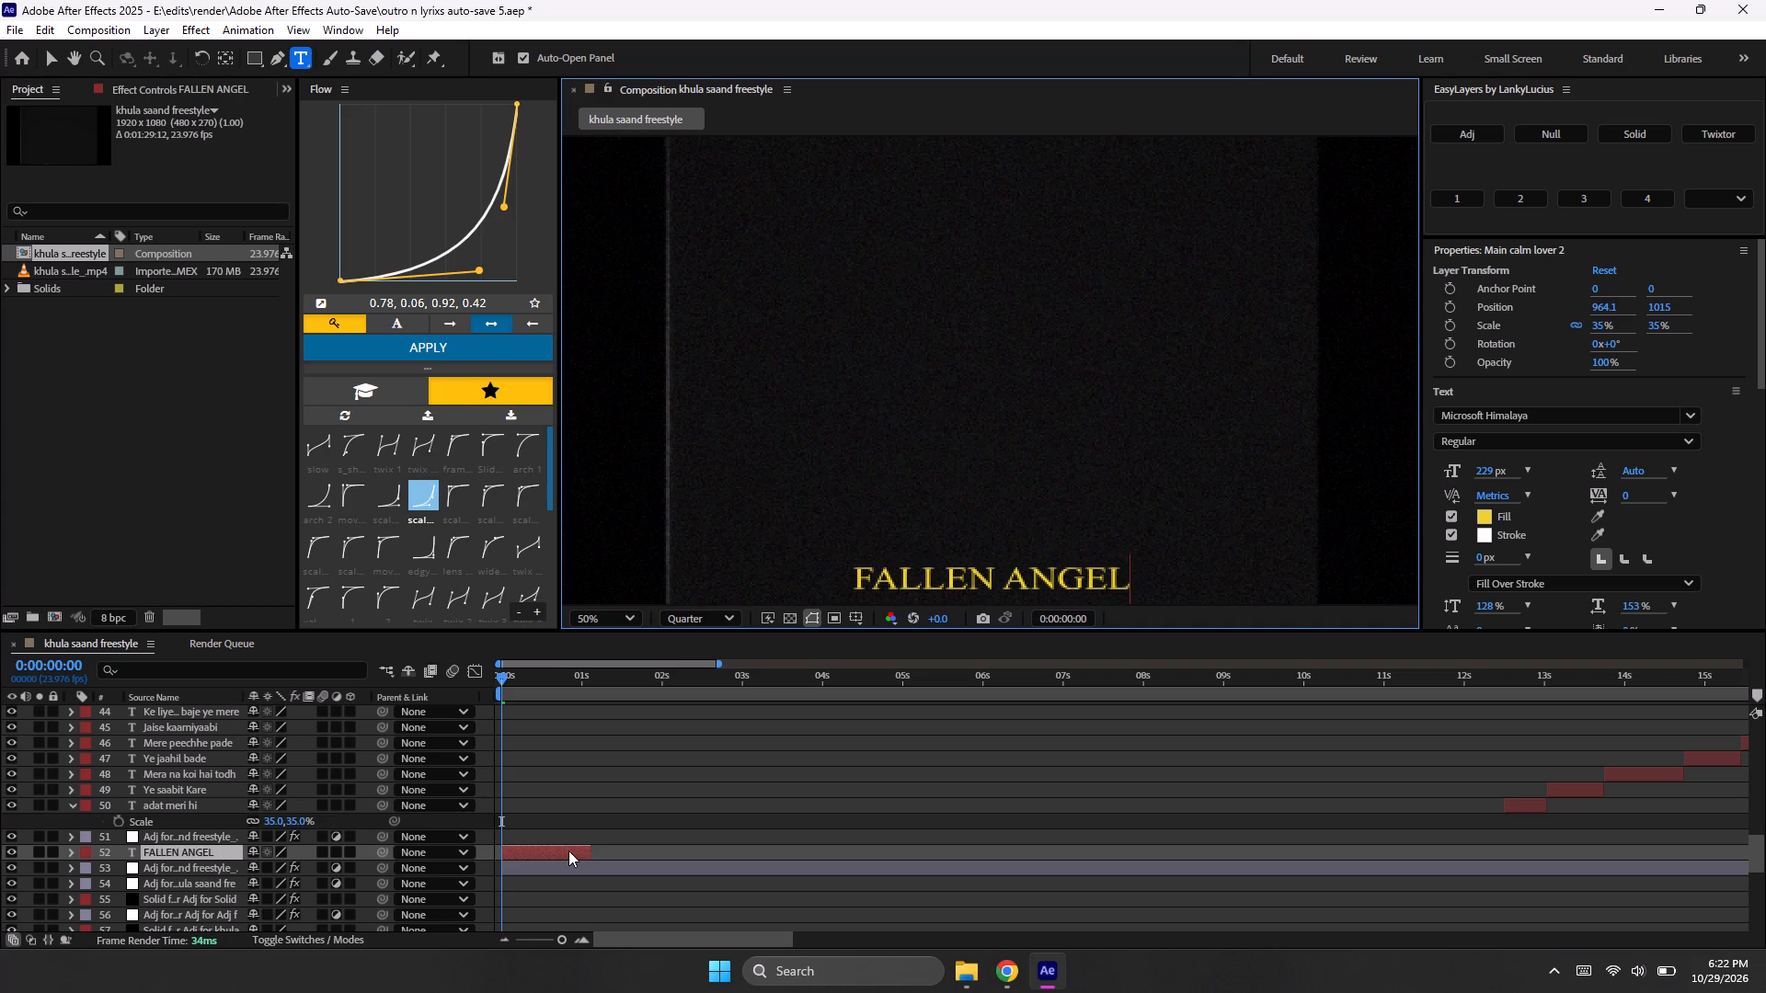
key(Return)
text(BY)
key(space)
text(AA)
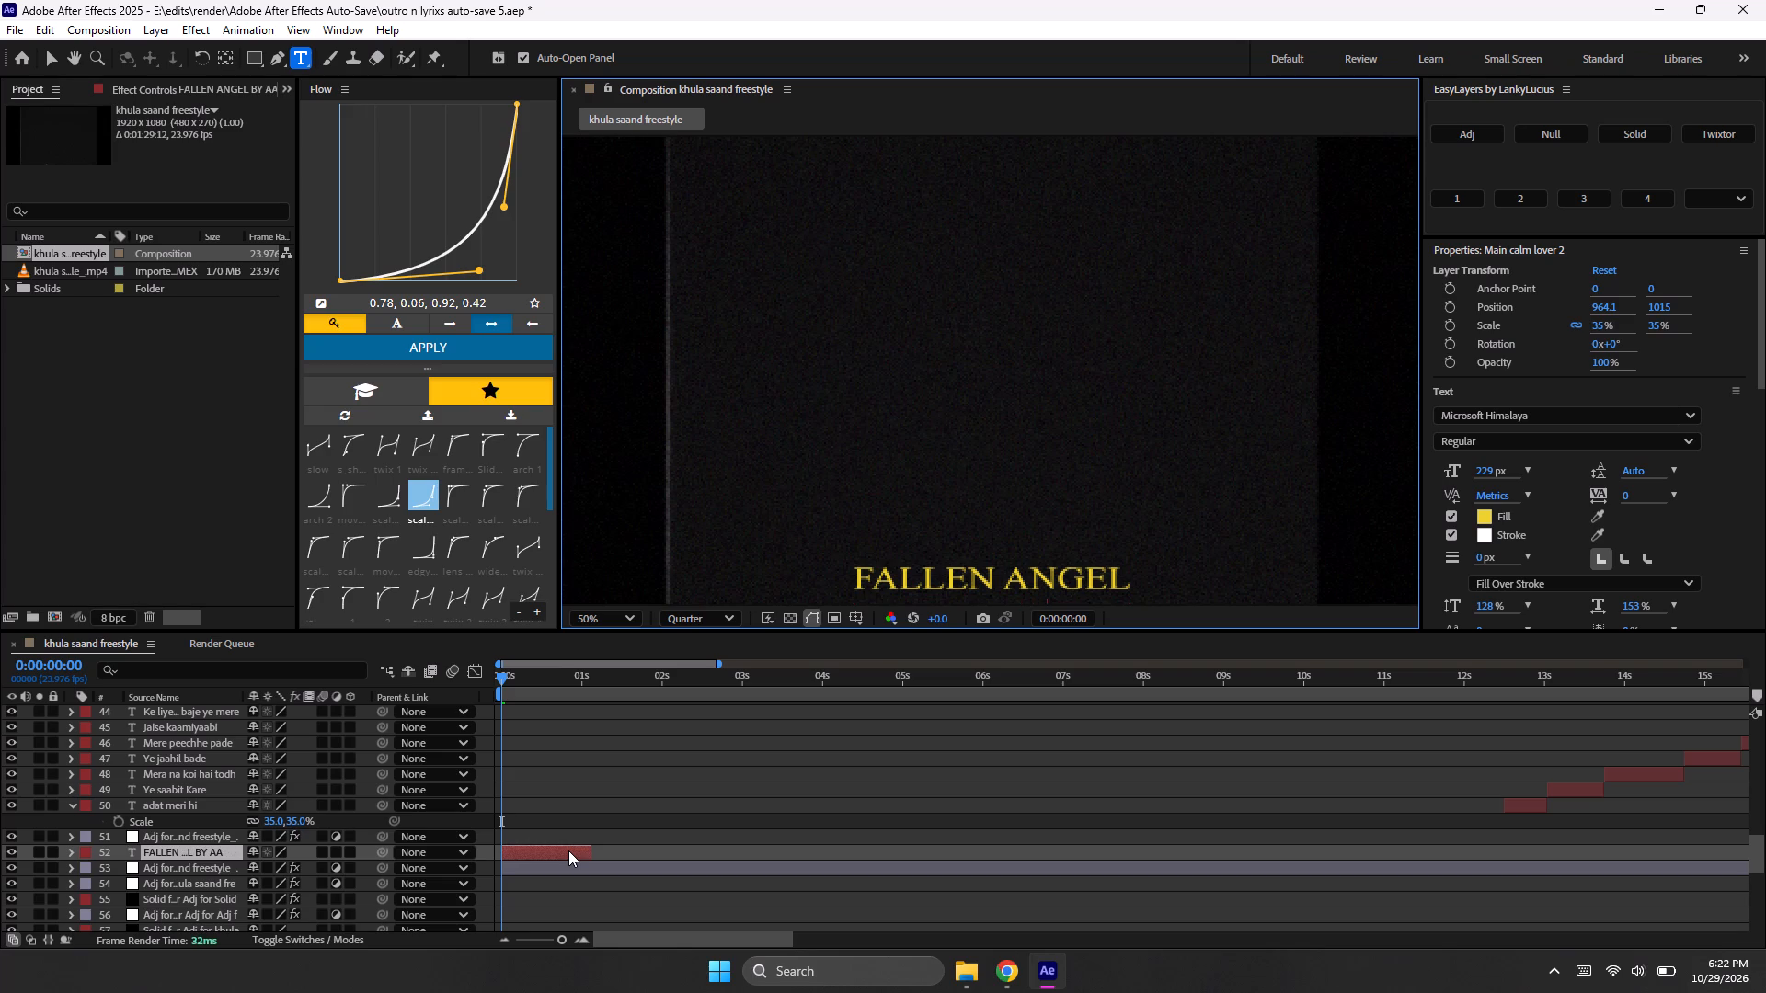
click(605, 850)
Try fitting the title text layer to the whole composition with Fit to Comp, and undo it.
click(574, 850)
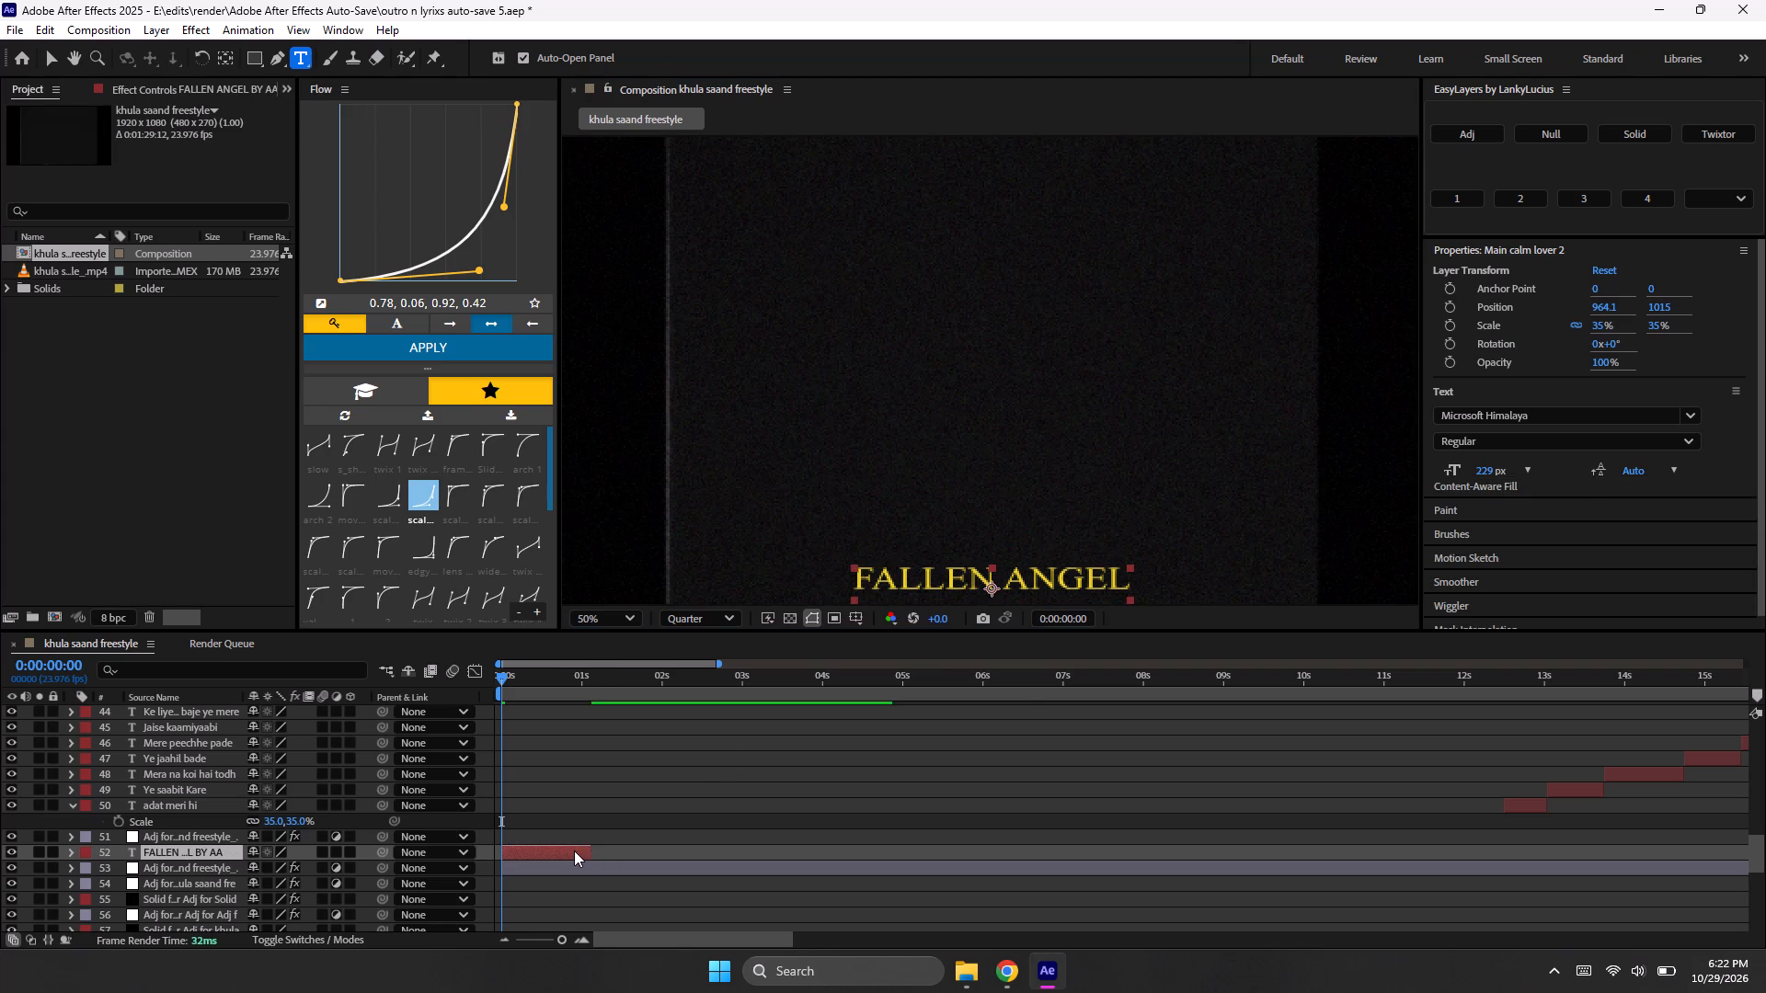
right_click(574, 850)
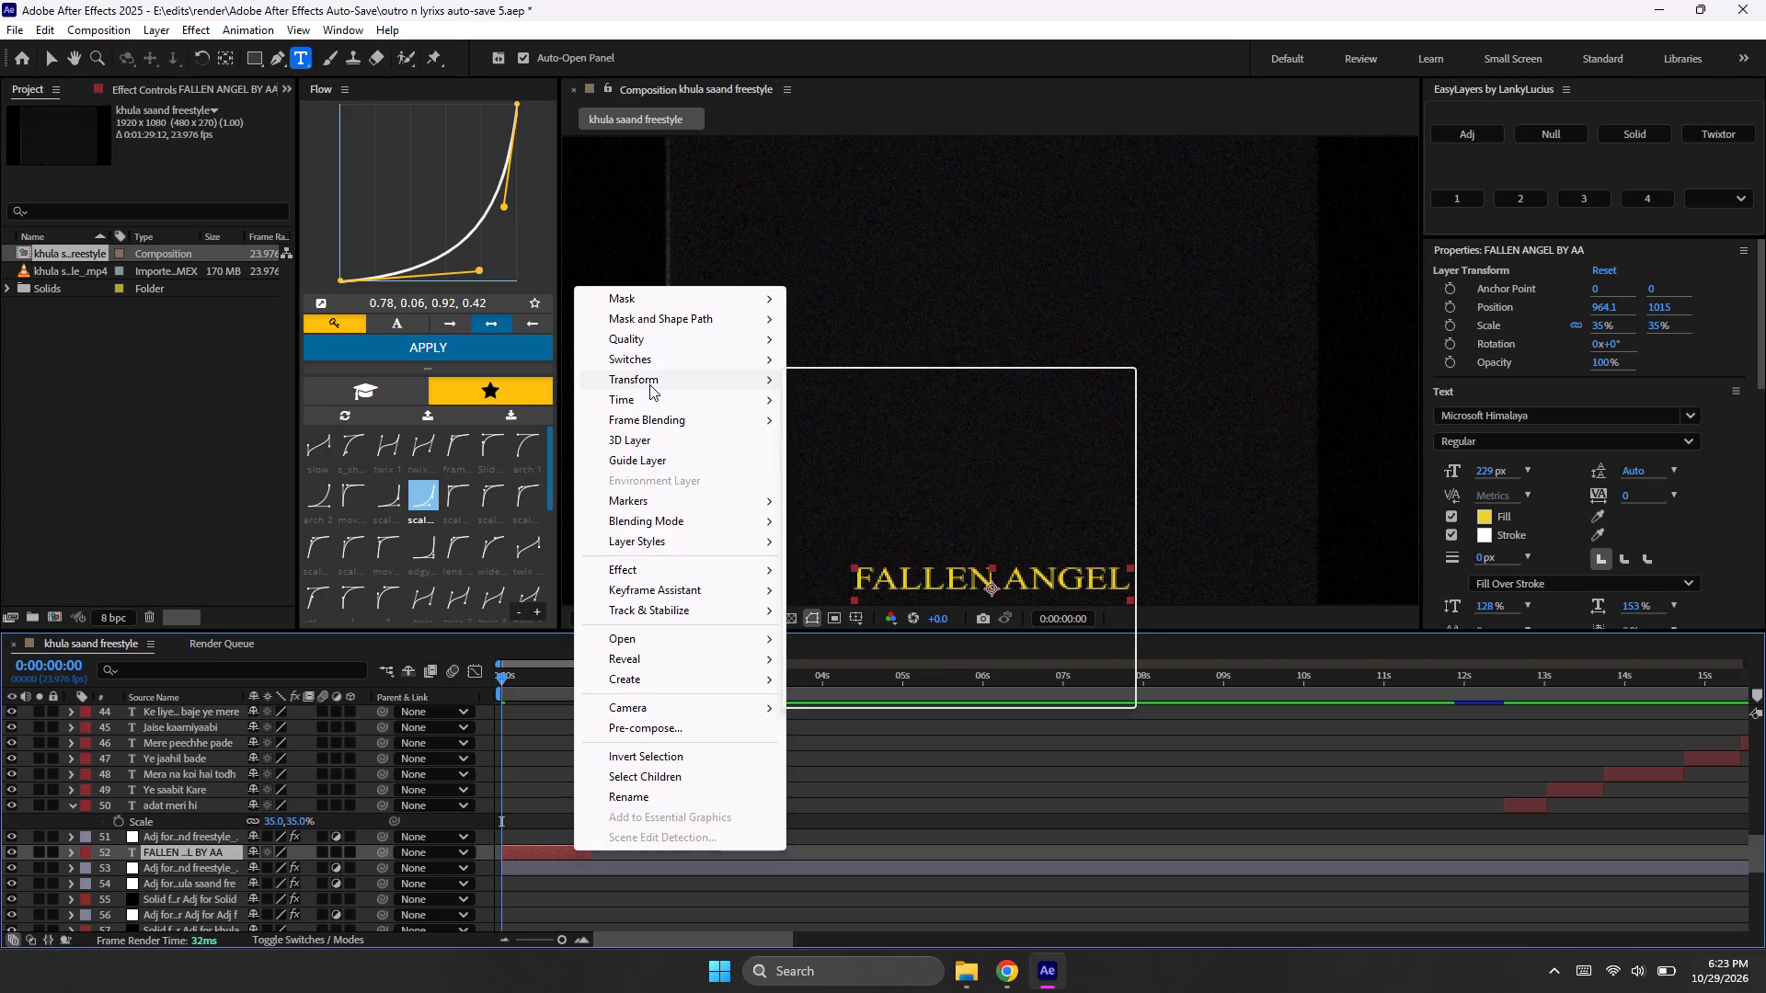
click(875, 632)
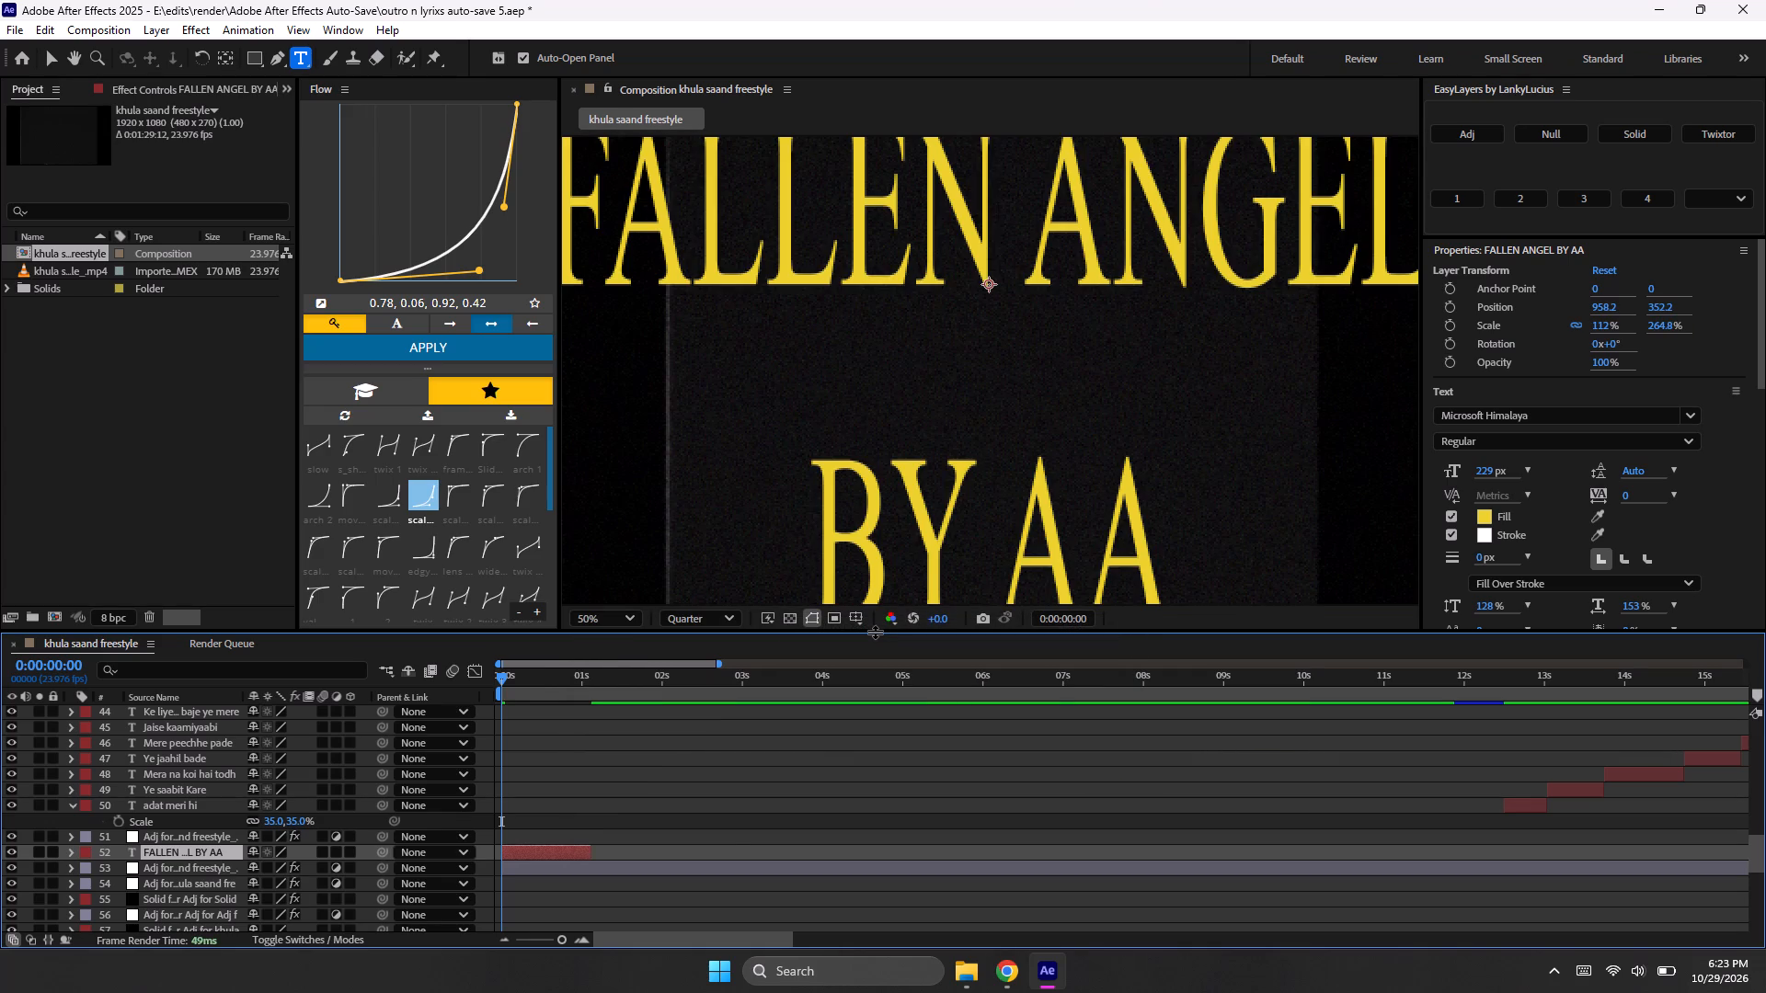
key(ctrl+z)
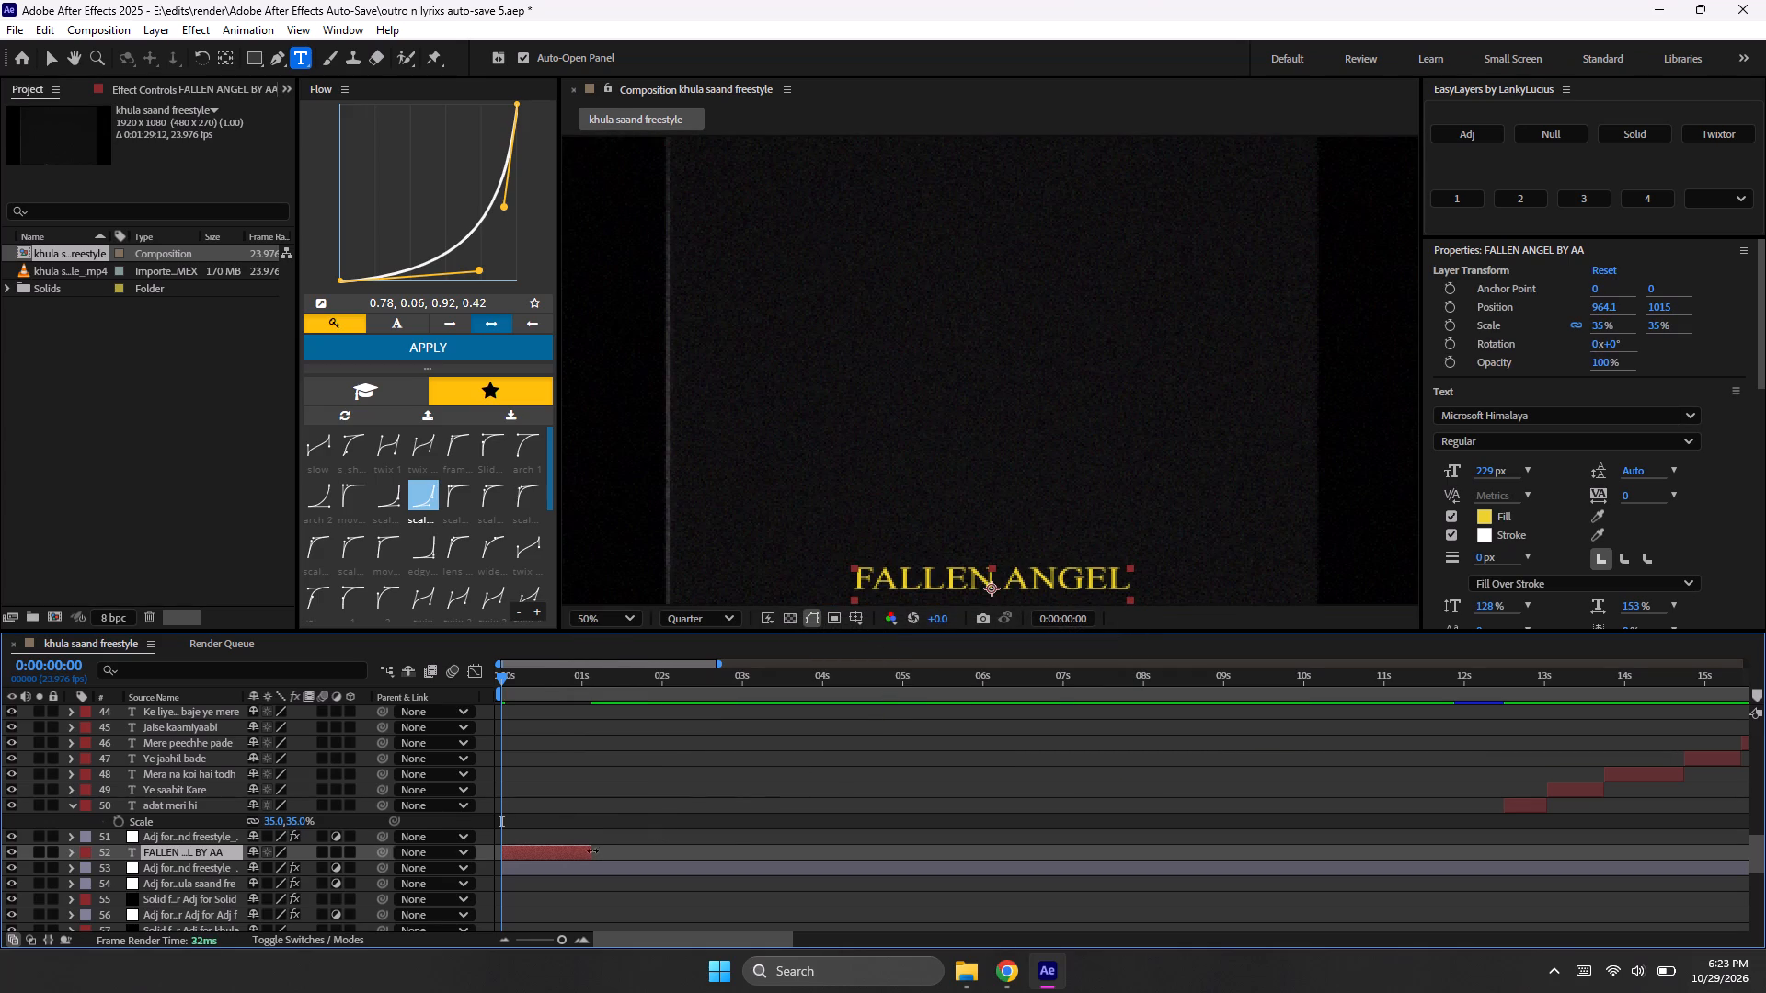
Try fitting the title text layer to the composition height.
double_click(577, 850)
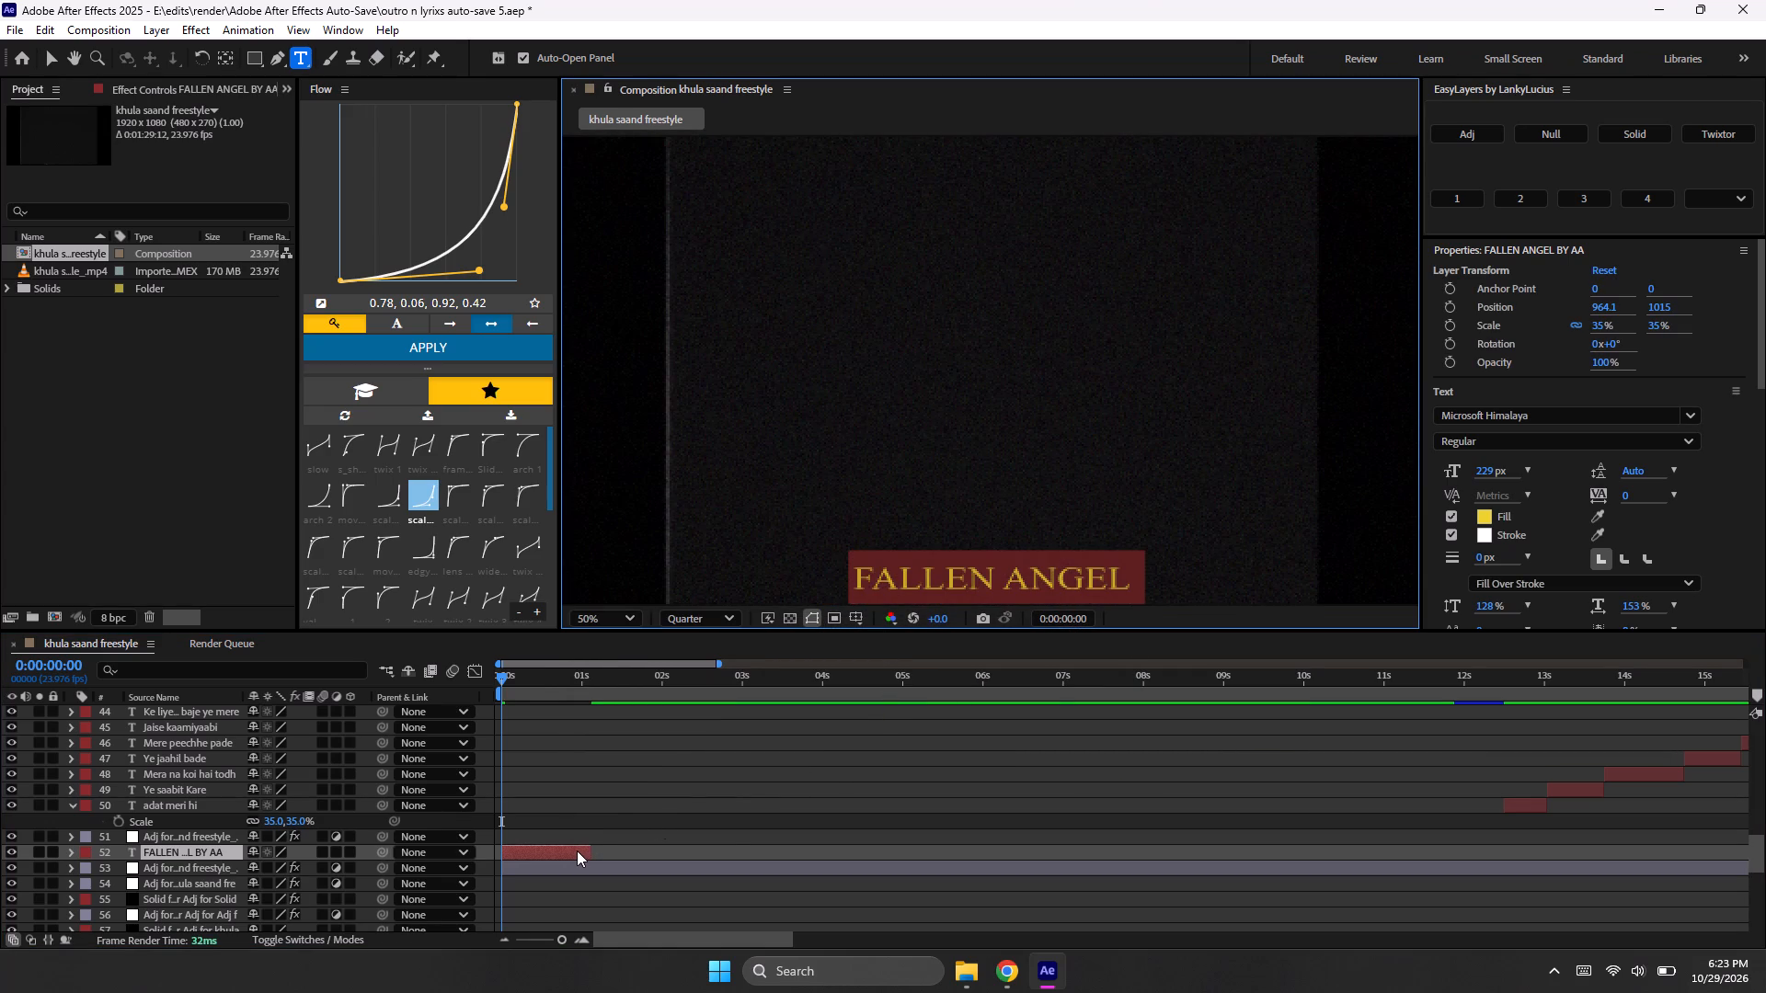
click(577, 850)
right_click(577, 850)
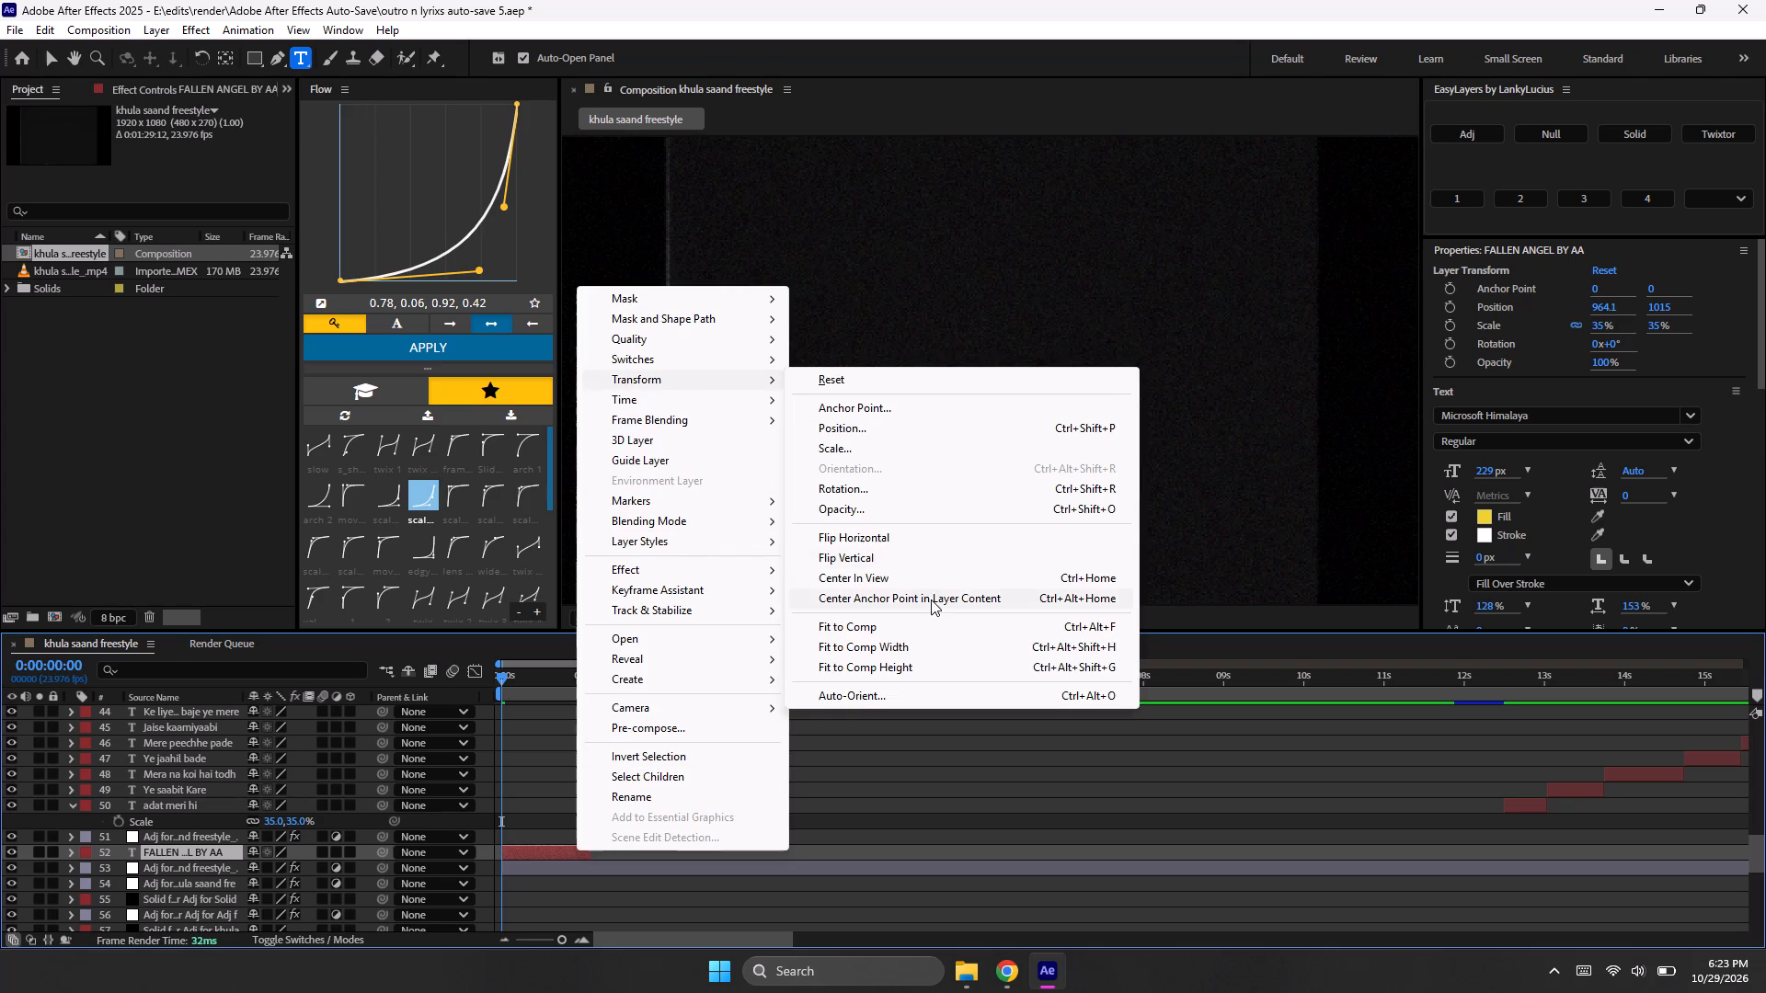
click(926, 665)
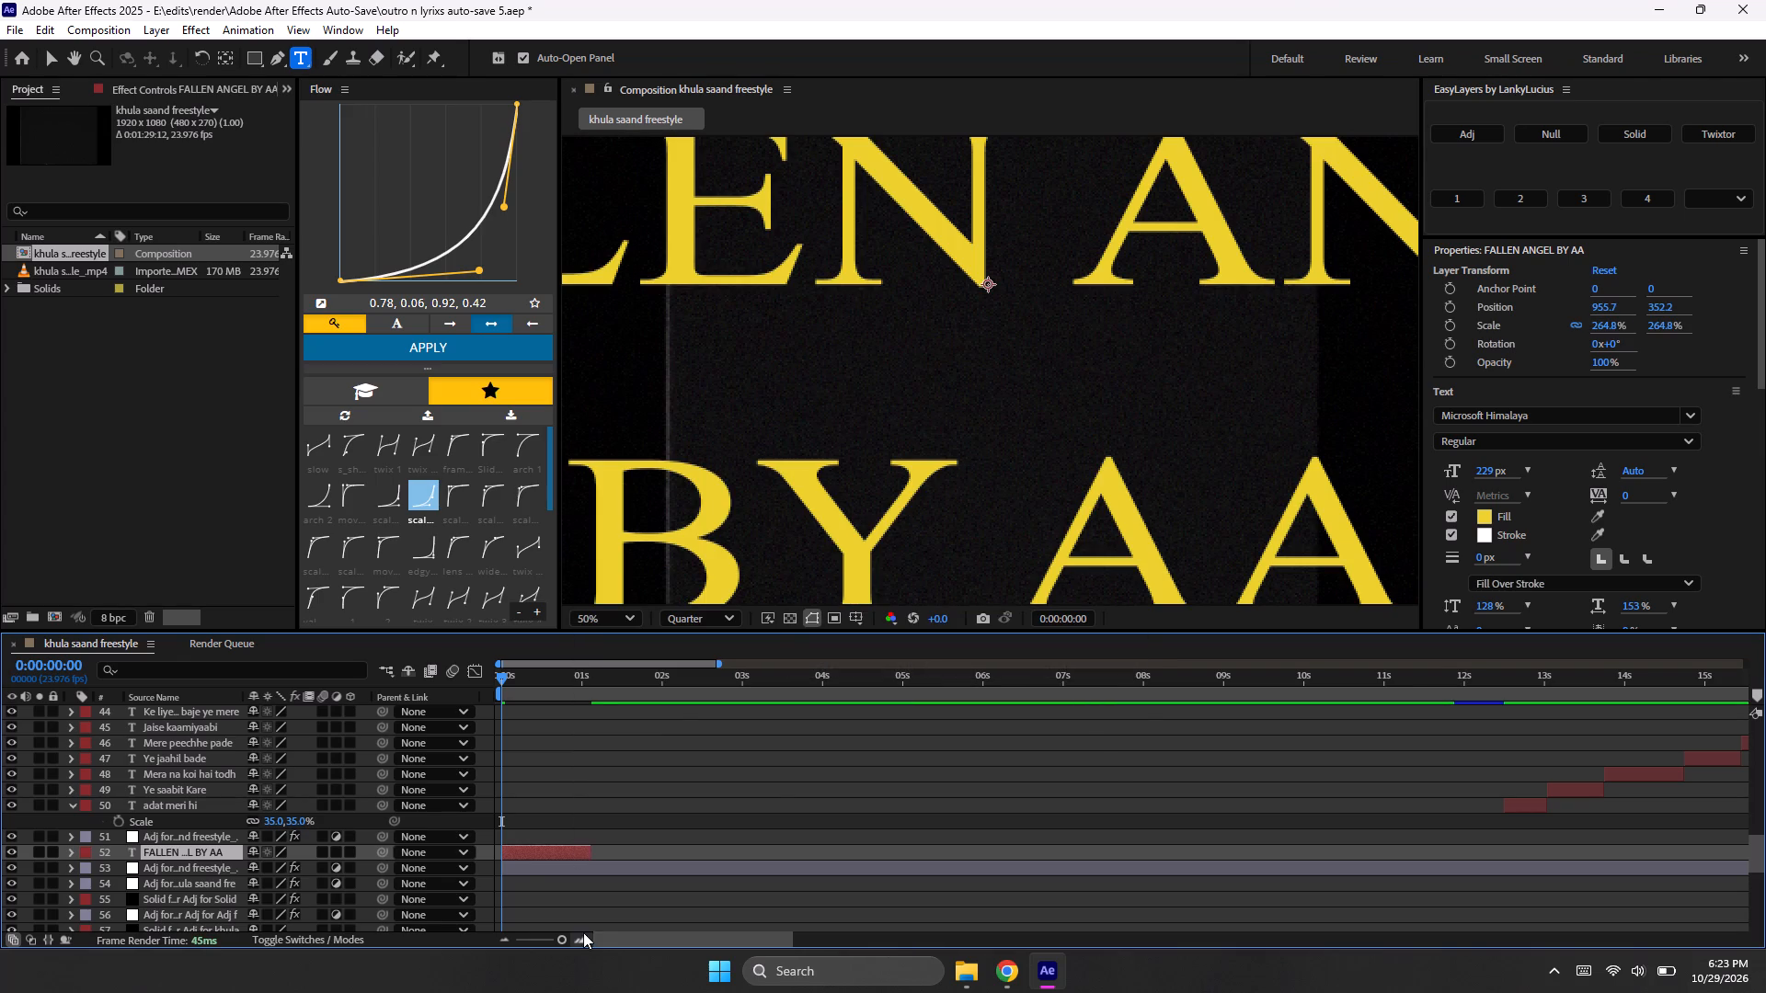
Fit the title text layer to the composition width and reduce its scale to 68%.
right_click(539, 849)
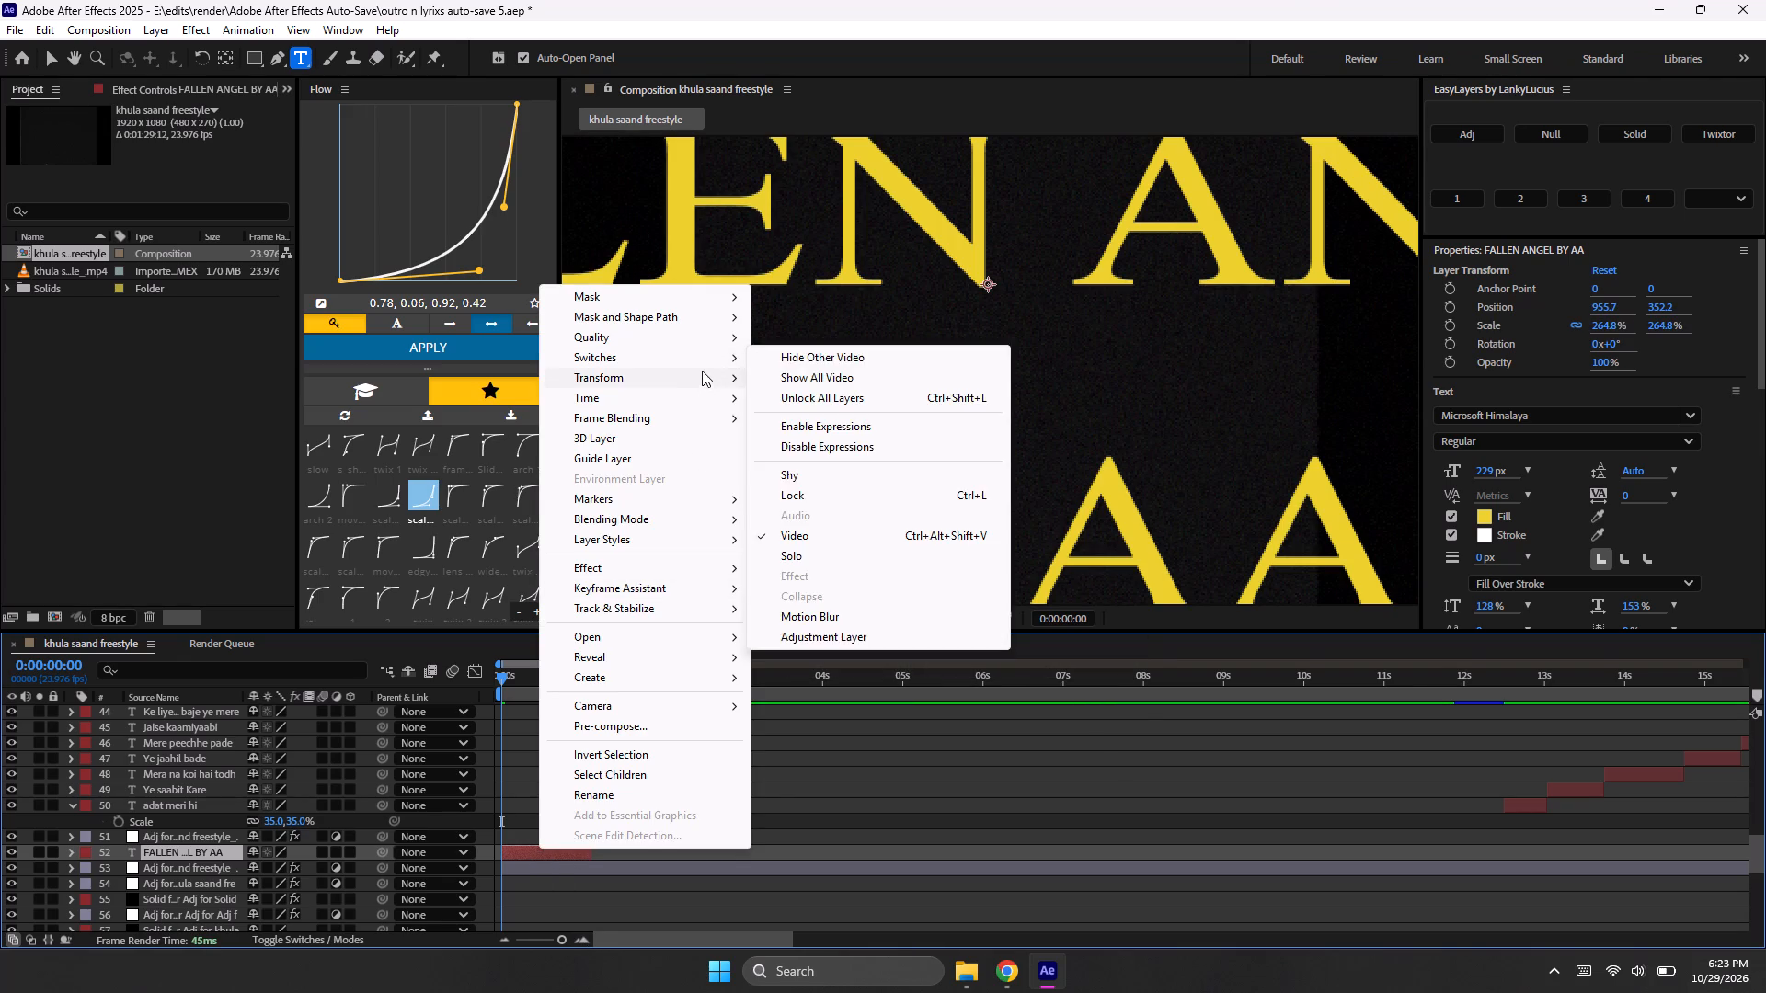
click(883, 646)
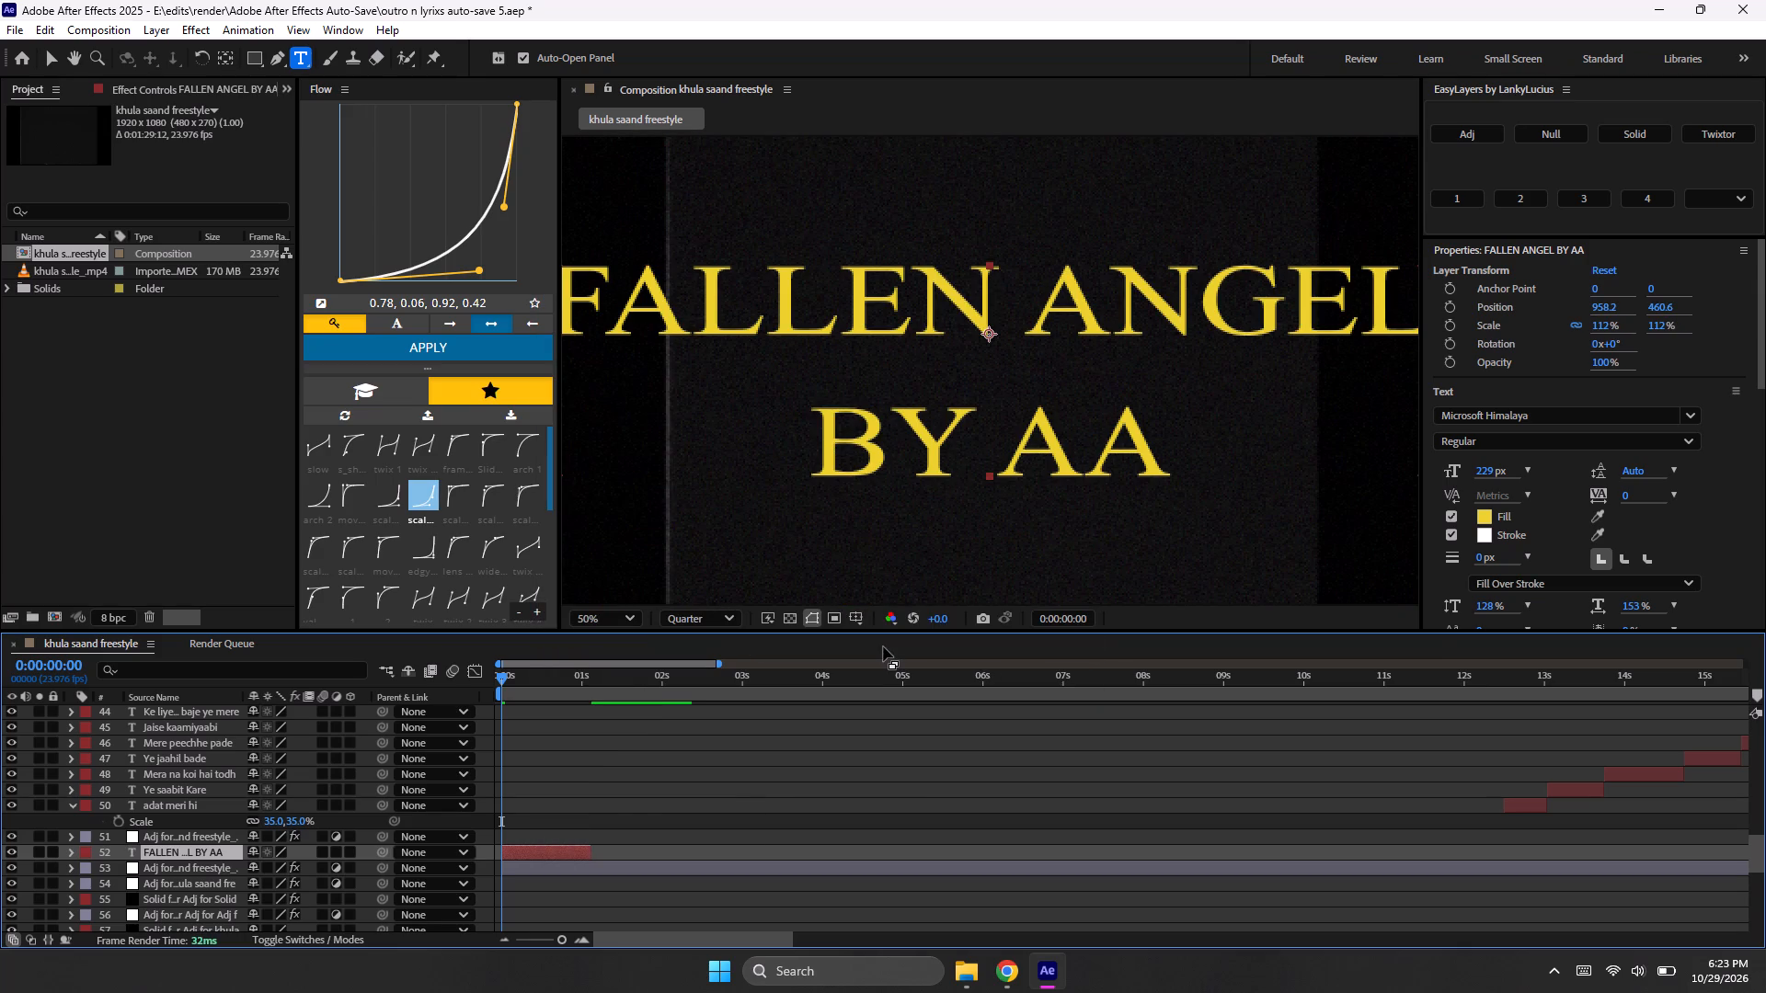
key(s)
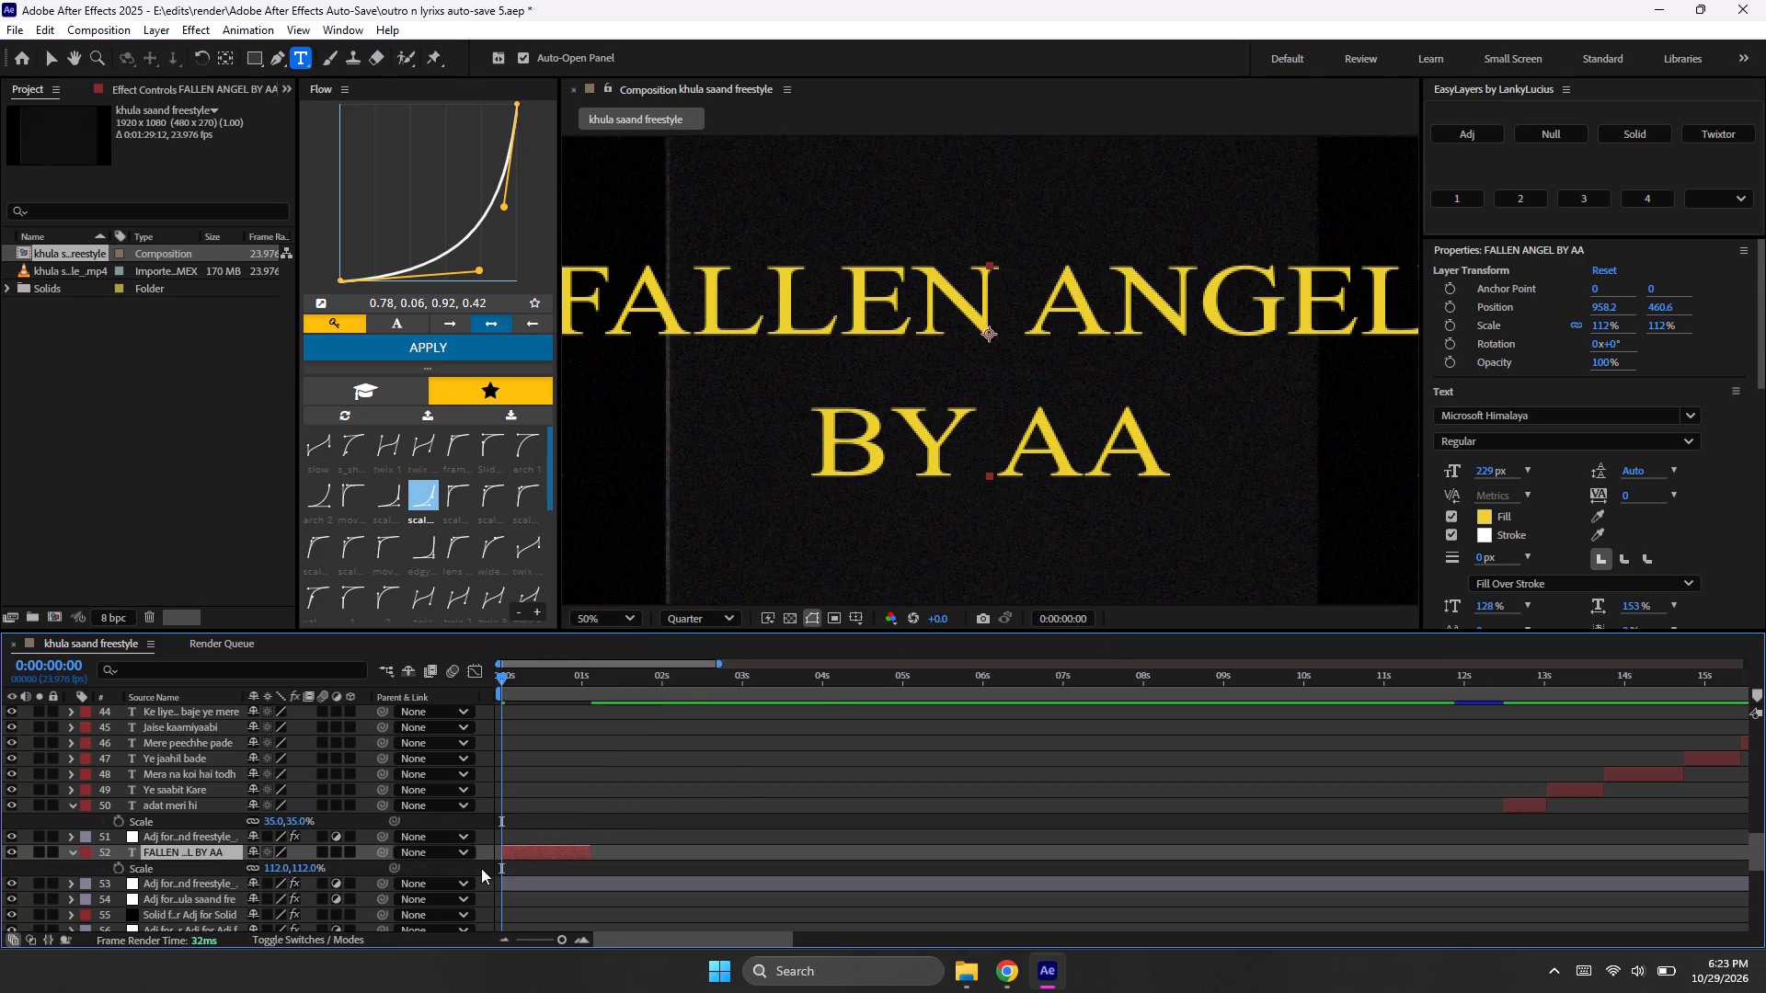
drag(286, 873, 275, 880)
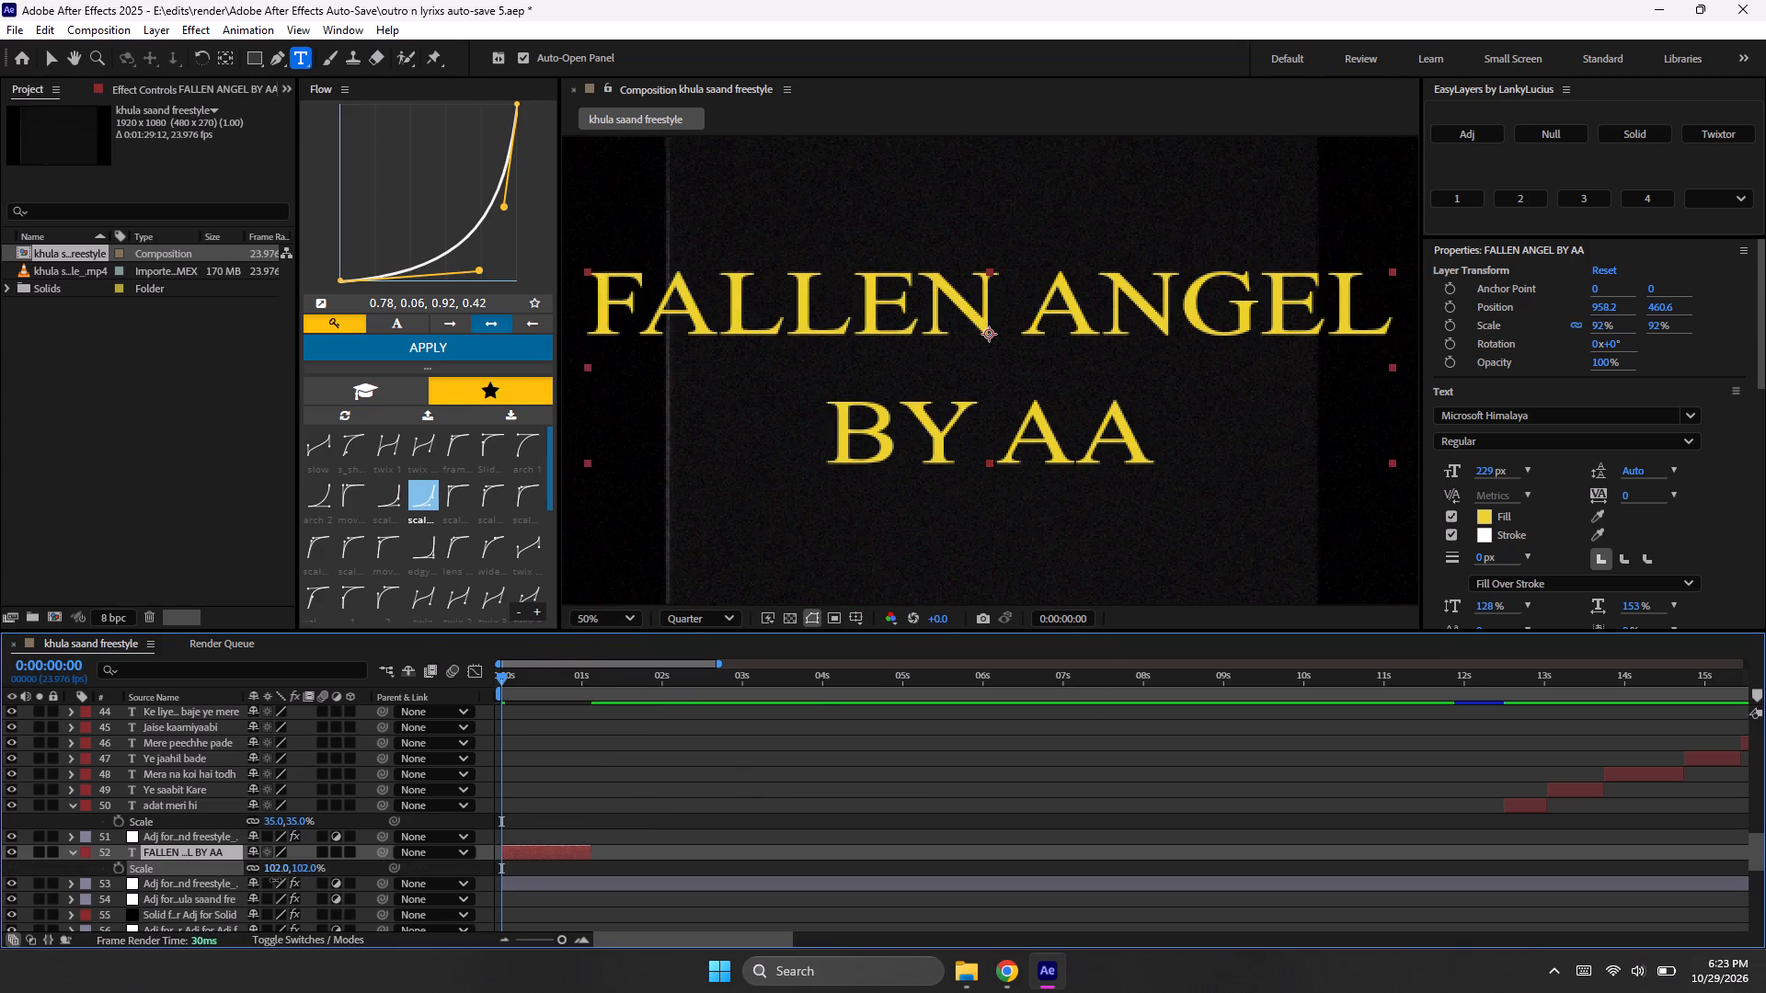
drag(275, 880, 246, 878)
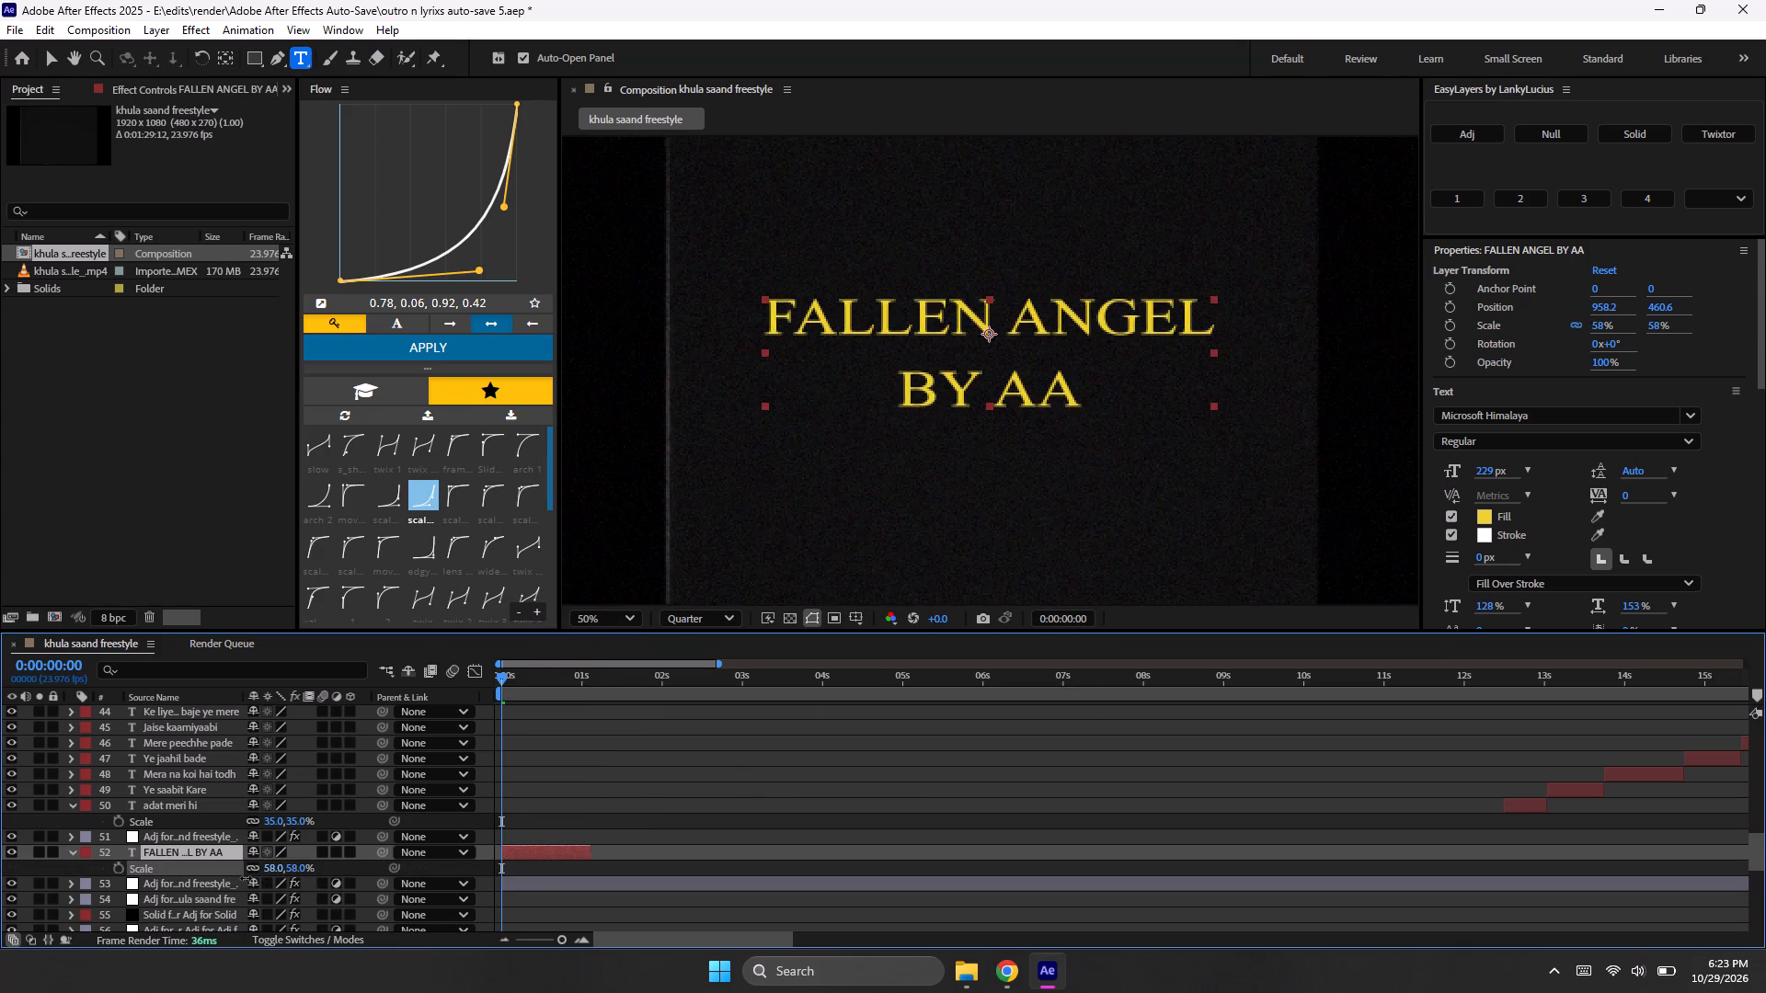
drag(246, 878, 255, 882)
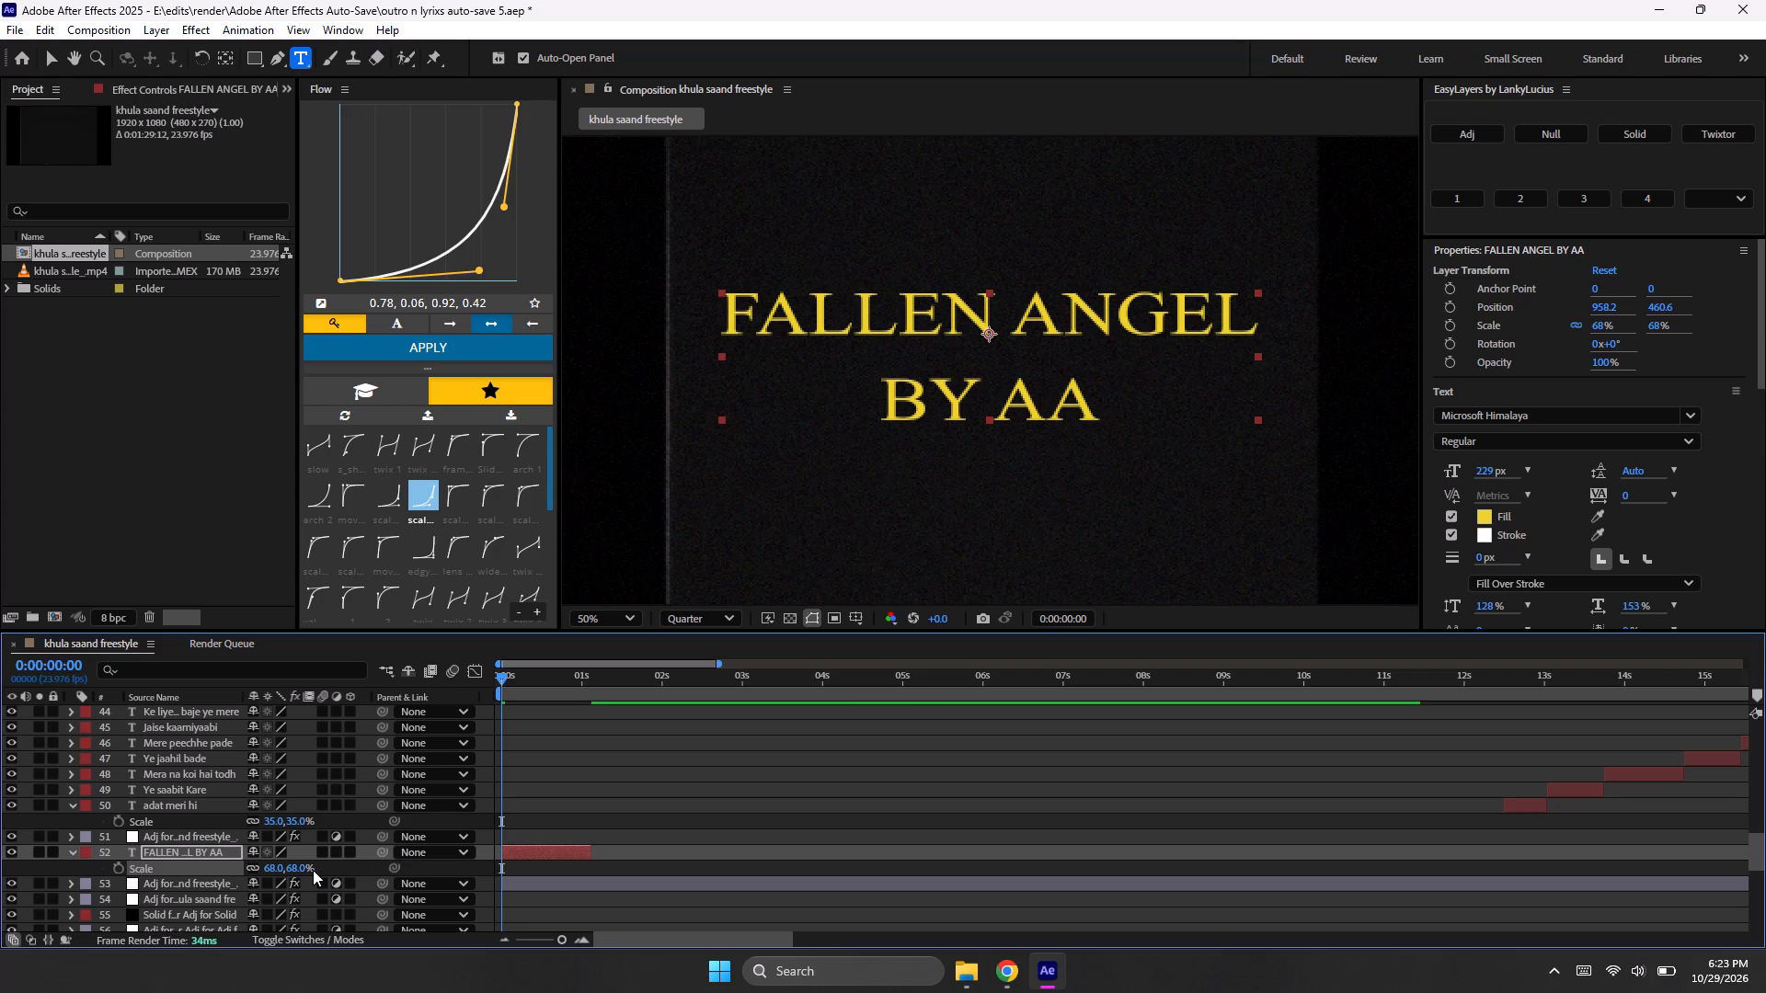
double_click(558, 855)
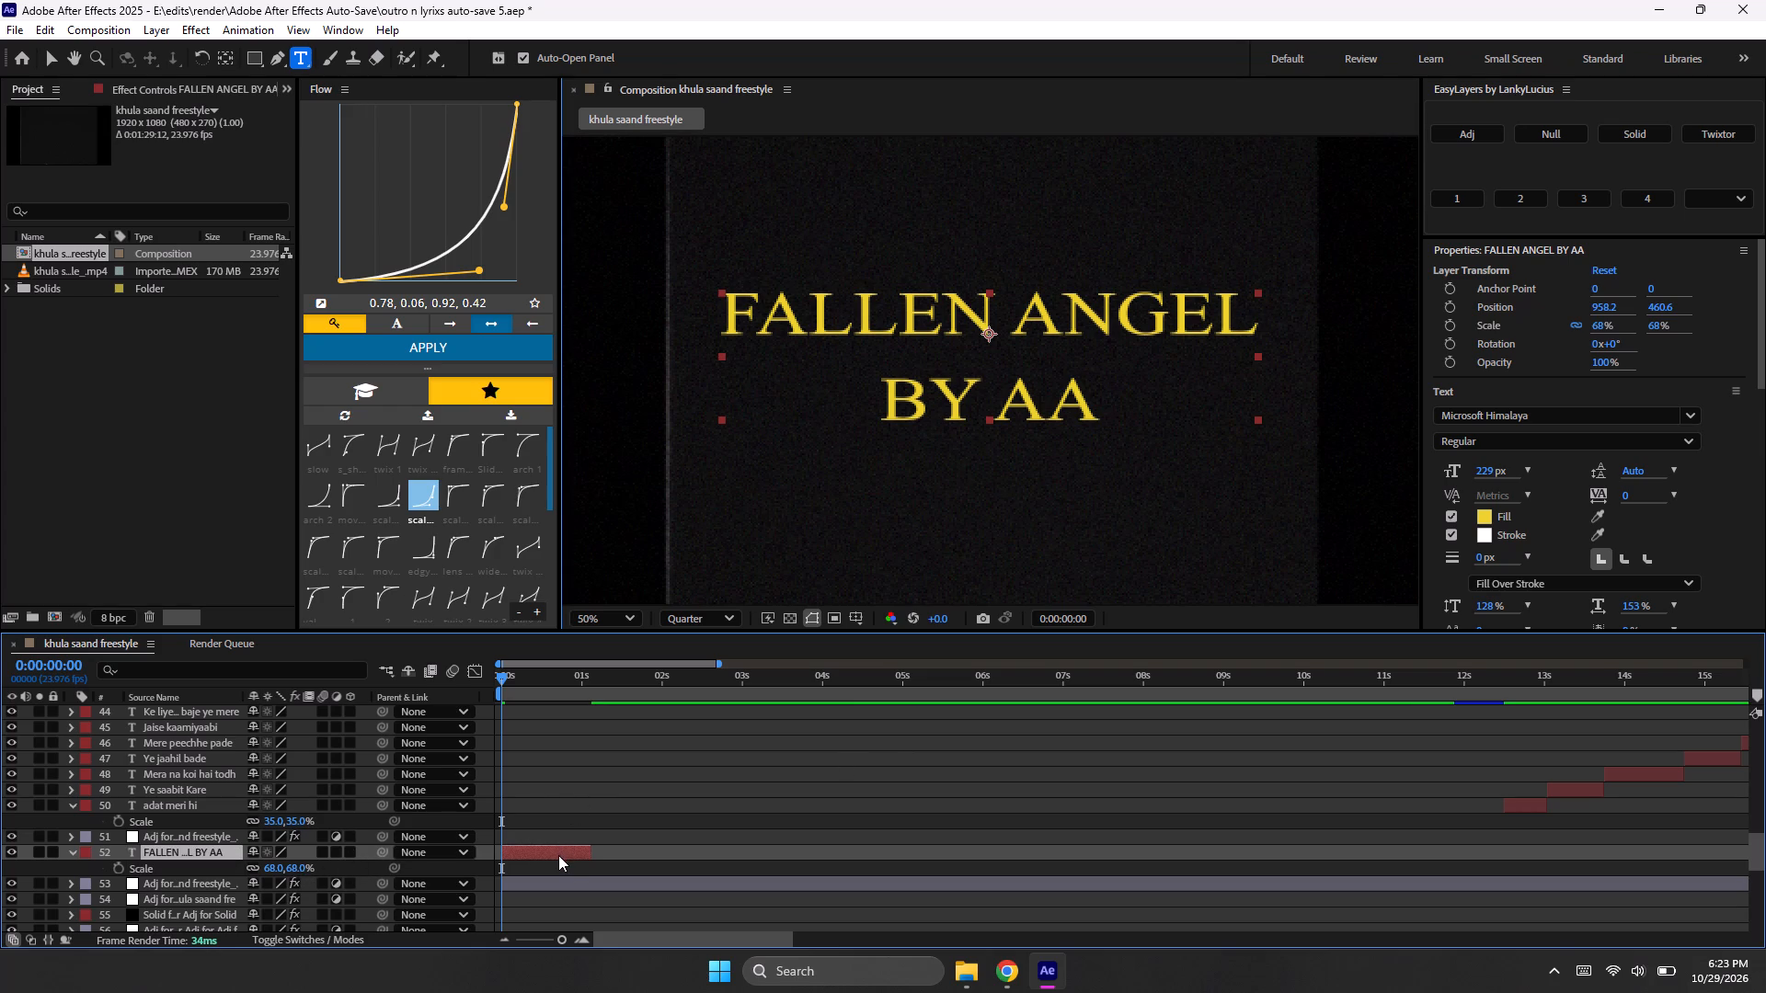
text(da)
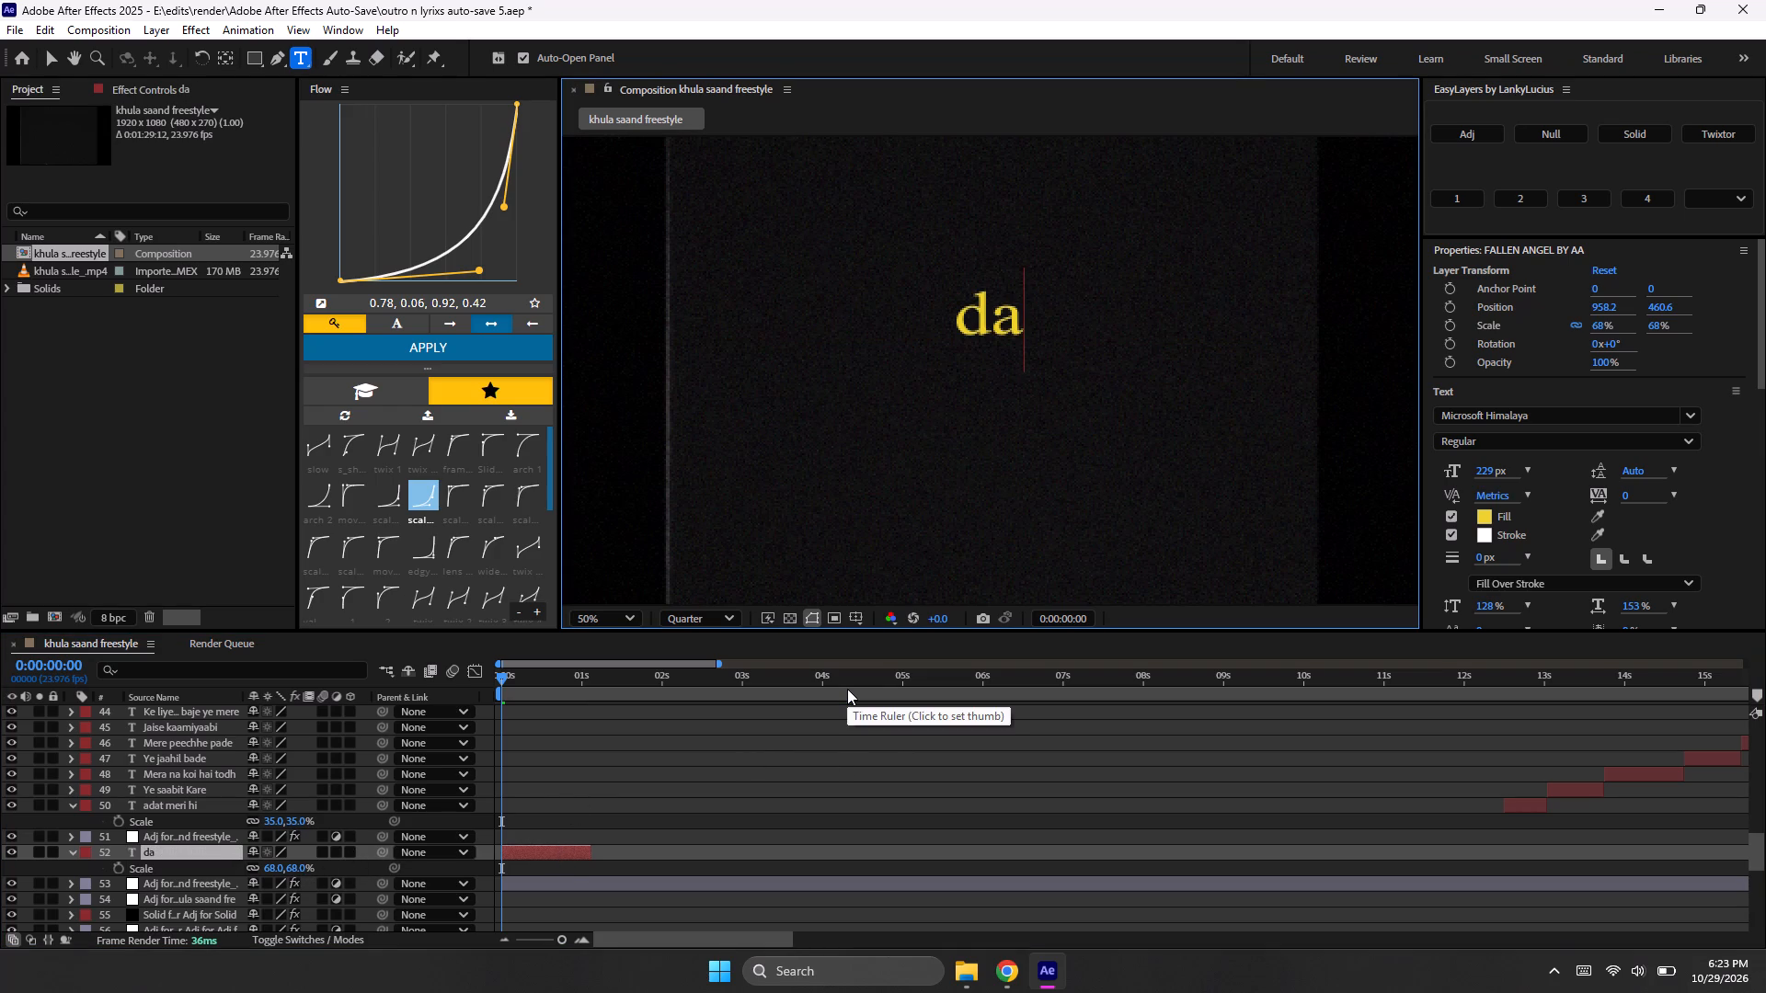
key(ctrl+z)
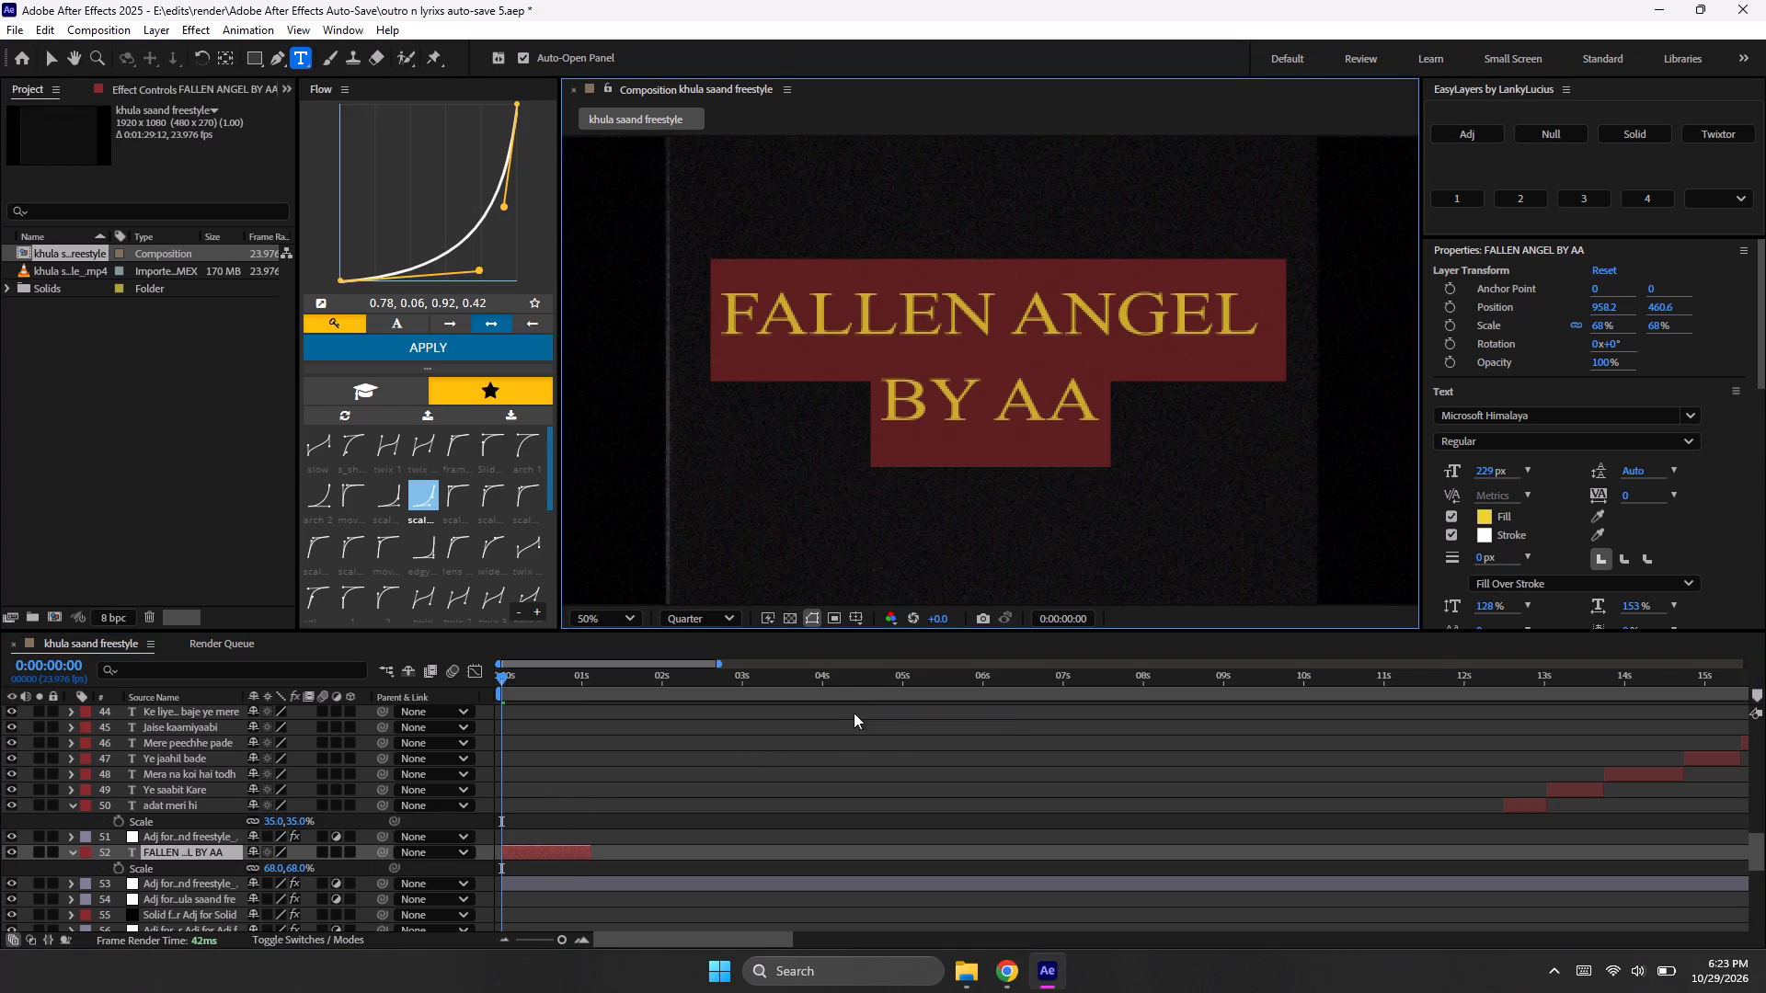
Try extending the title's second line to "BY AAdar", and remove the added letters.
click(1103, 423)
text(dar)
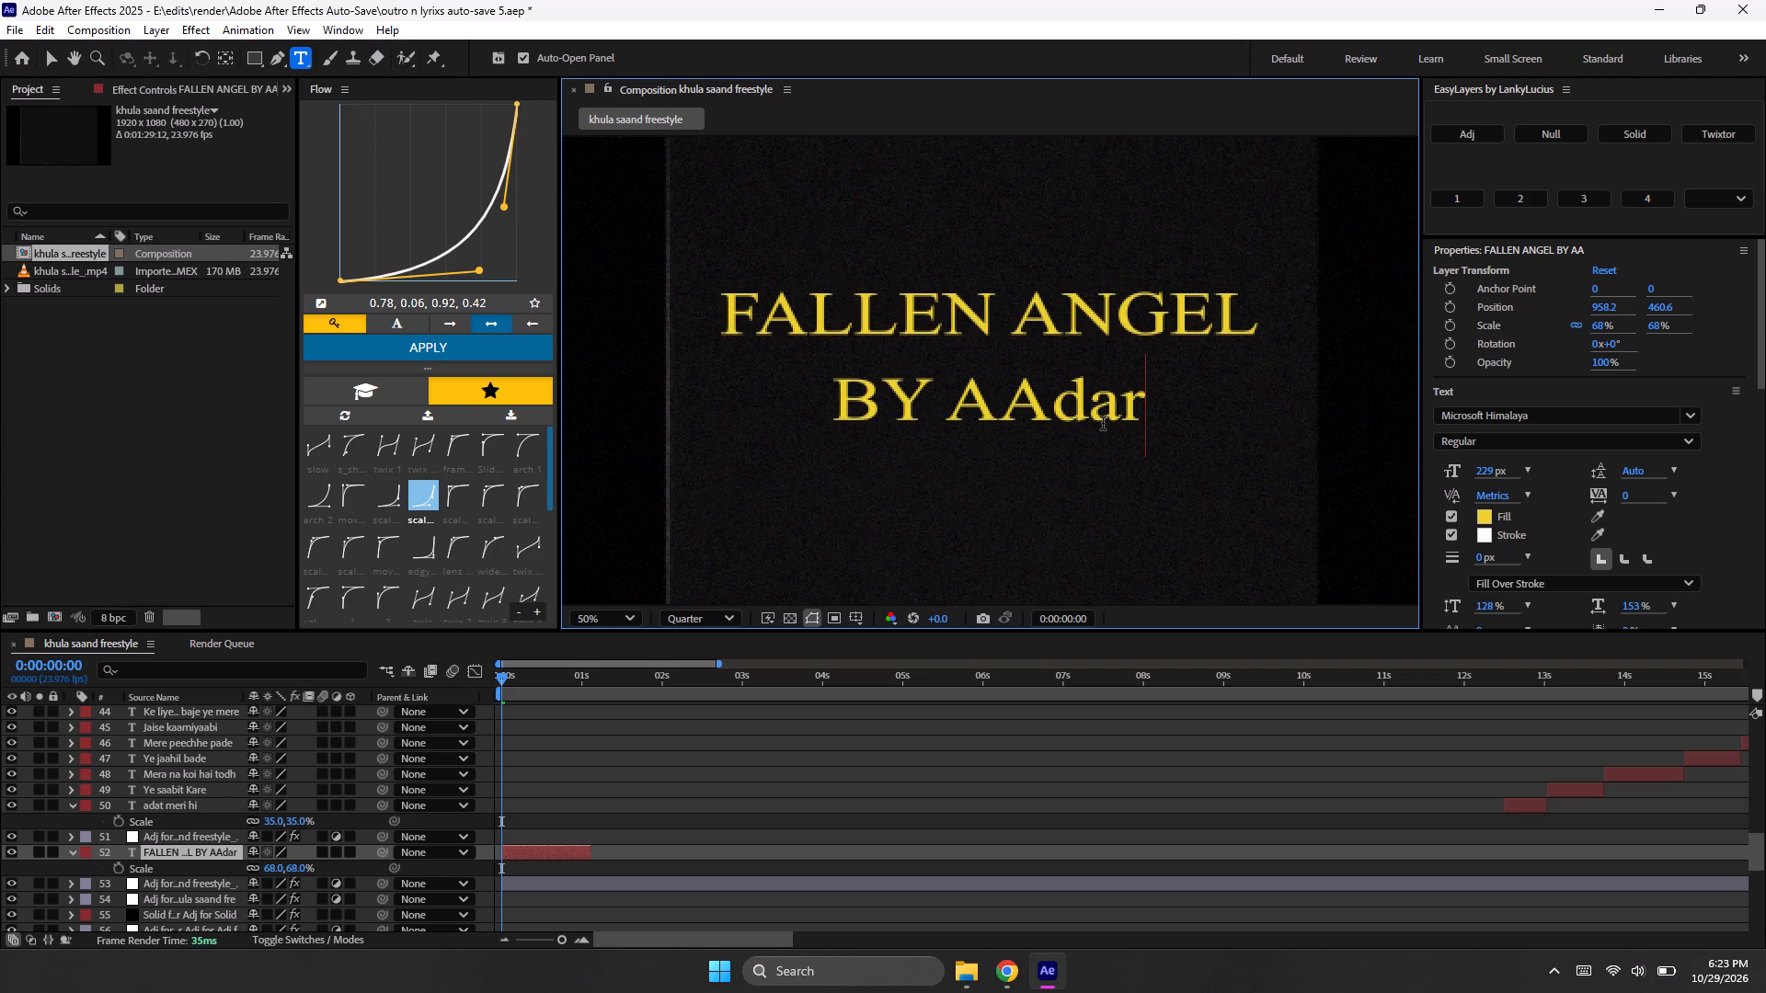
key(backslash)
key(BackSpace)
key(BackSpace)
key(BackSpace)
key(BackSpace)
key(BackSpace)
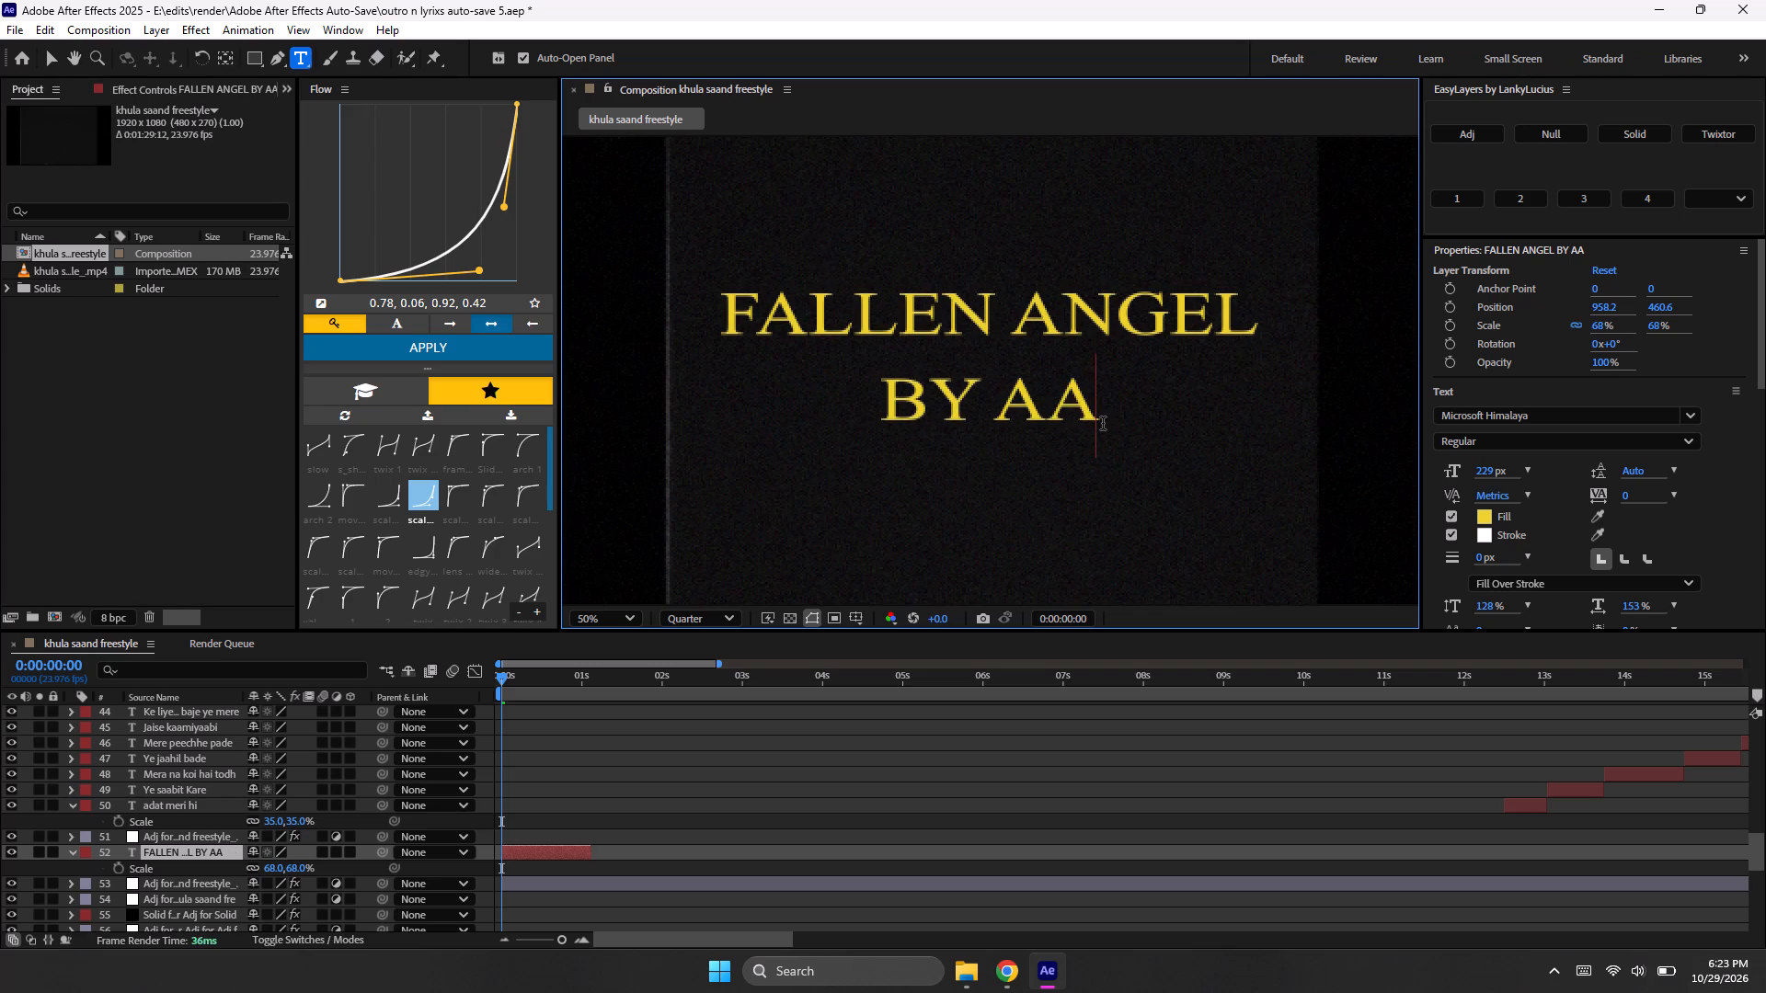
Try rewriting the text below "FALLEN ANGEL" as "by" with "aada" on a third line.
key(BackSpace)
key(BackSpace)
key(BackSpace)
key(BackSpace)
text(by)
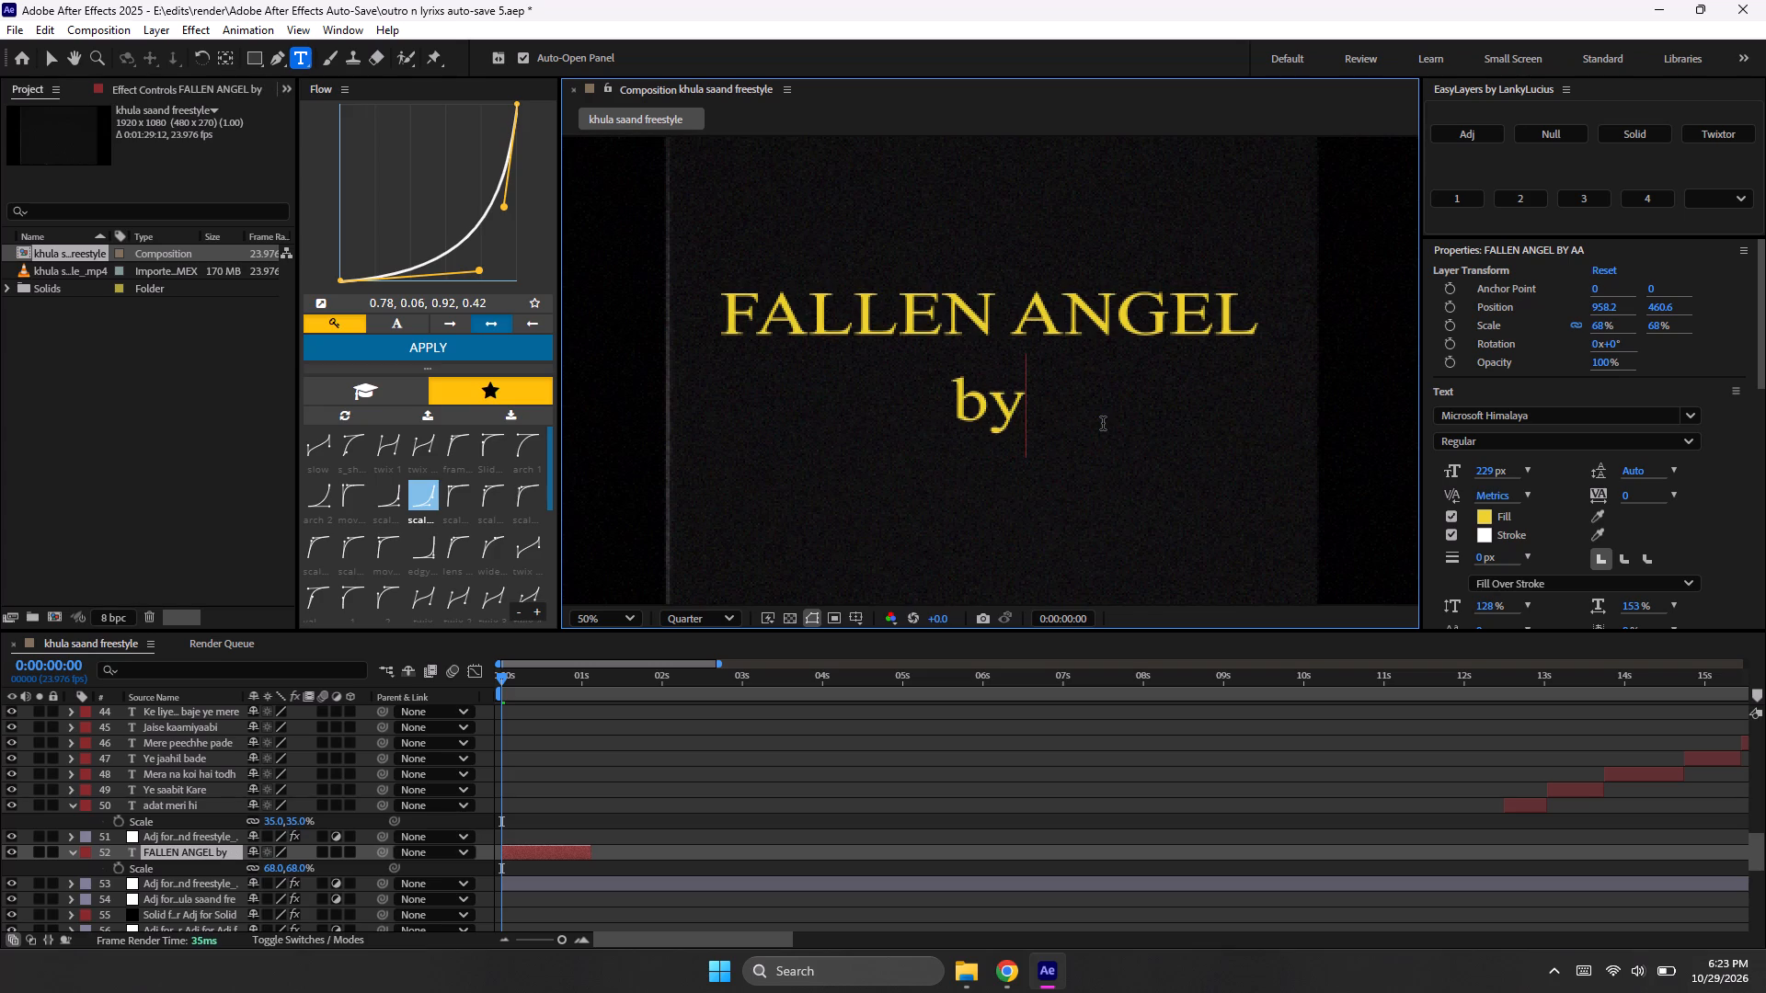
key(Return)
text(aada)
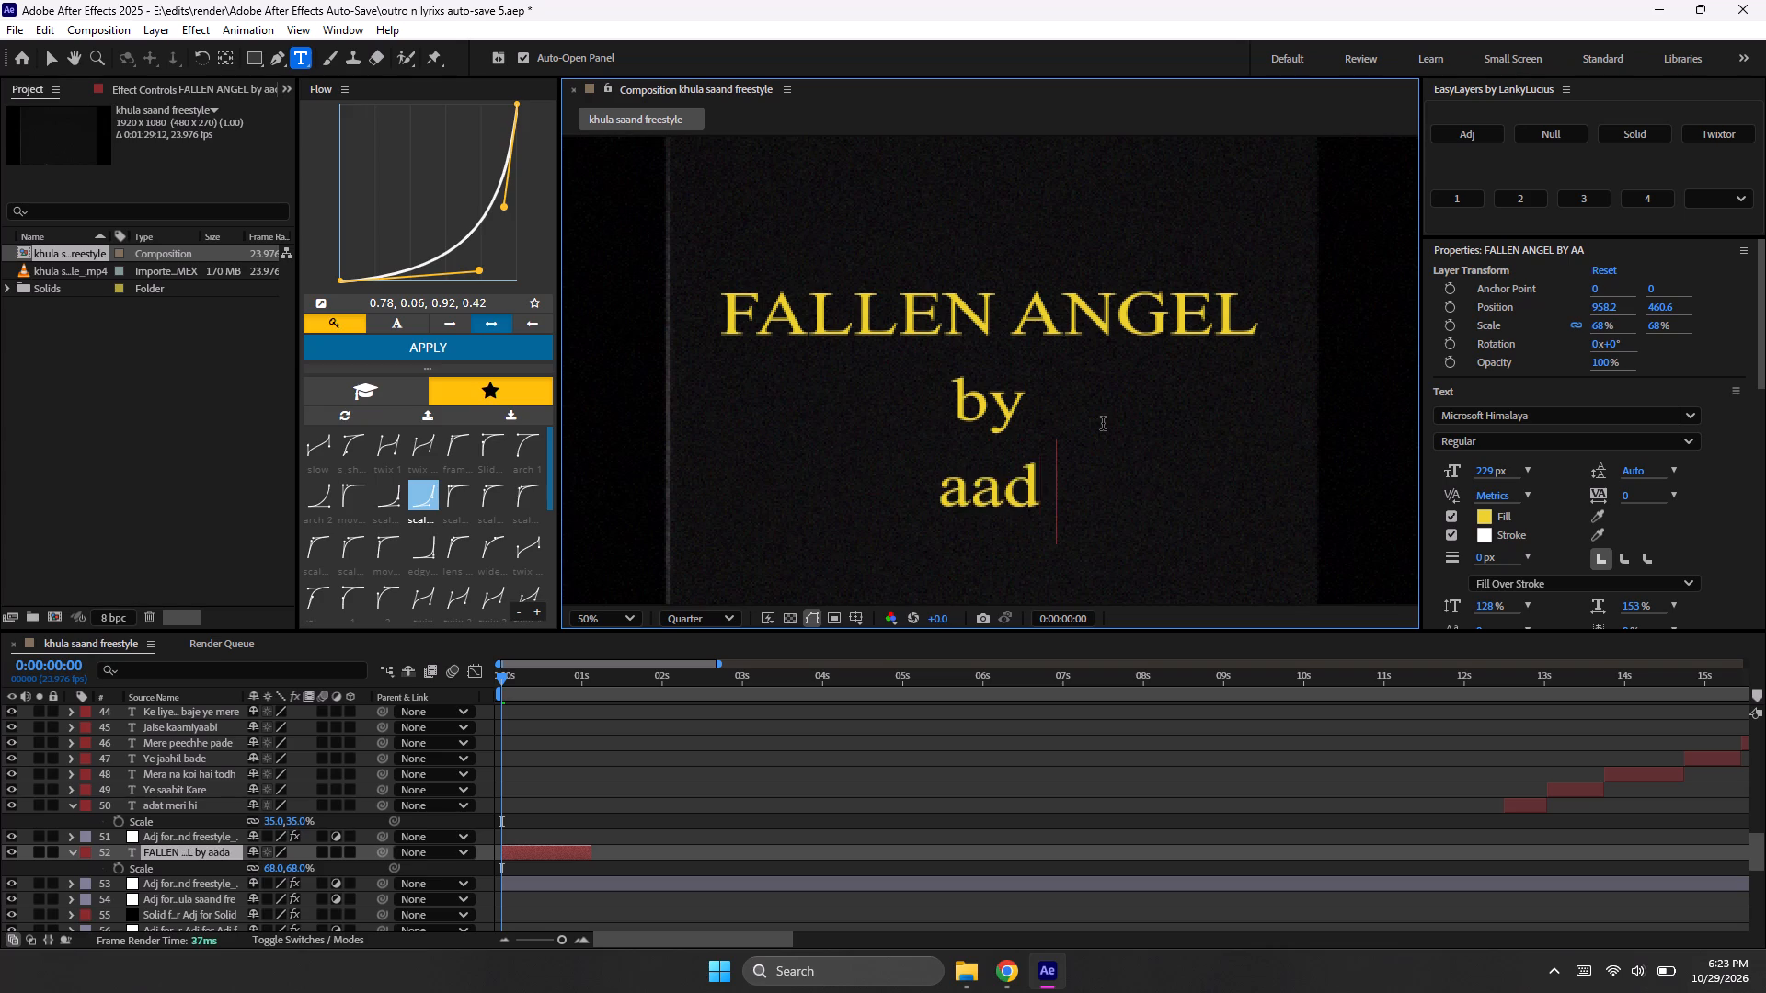
Delete all text below the first line so the title reads only "FALLEN ANGEL".
key(BackSpace)
key(BackSpace)
key(BackSpace)
key(BackSpace)
key(BackSpace)
key(BackSpace)
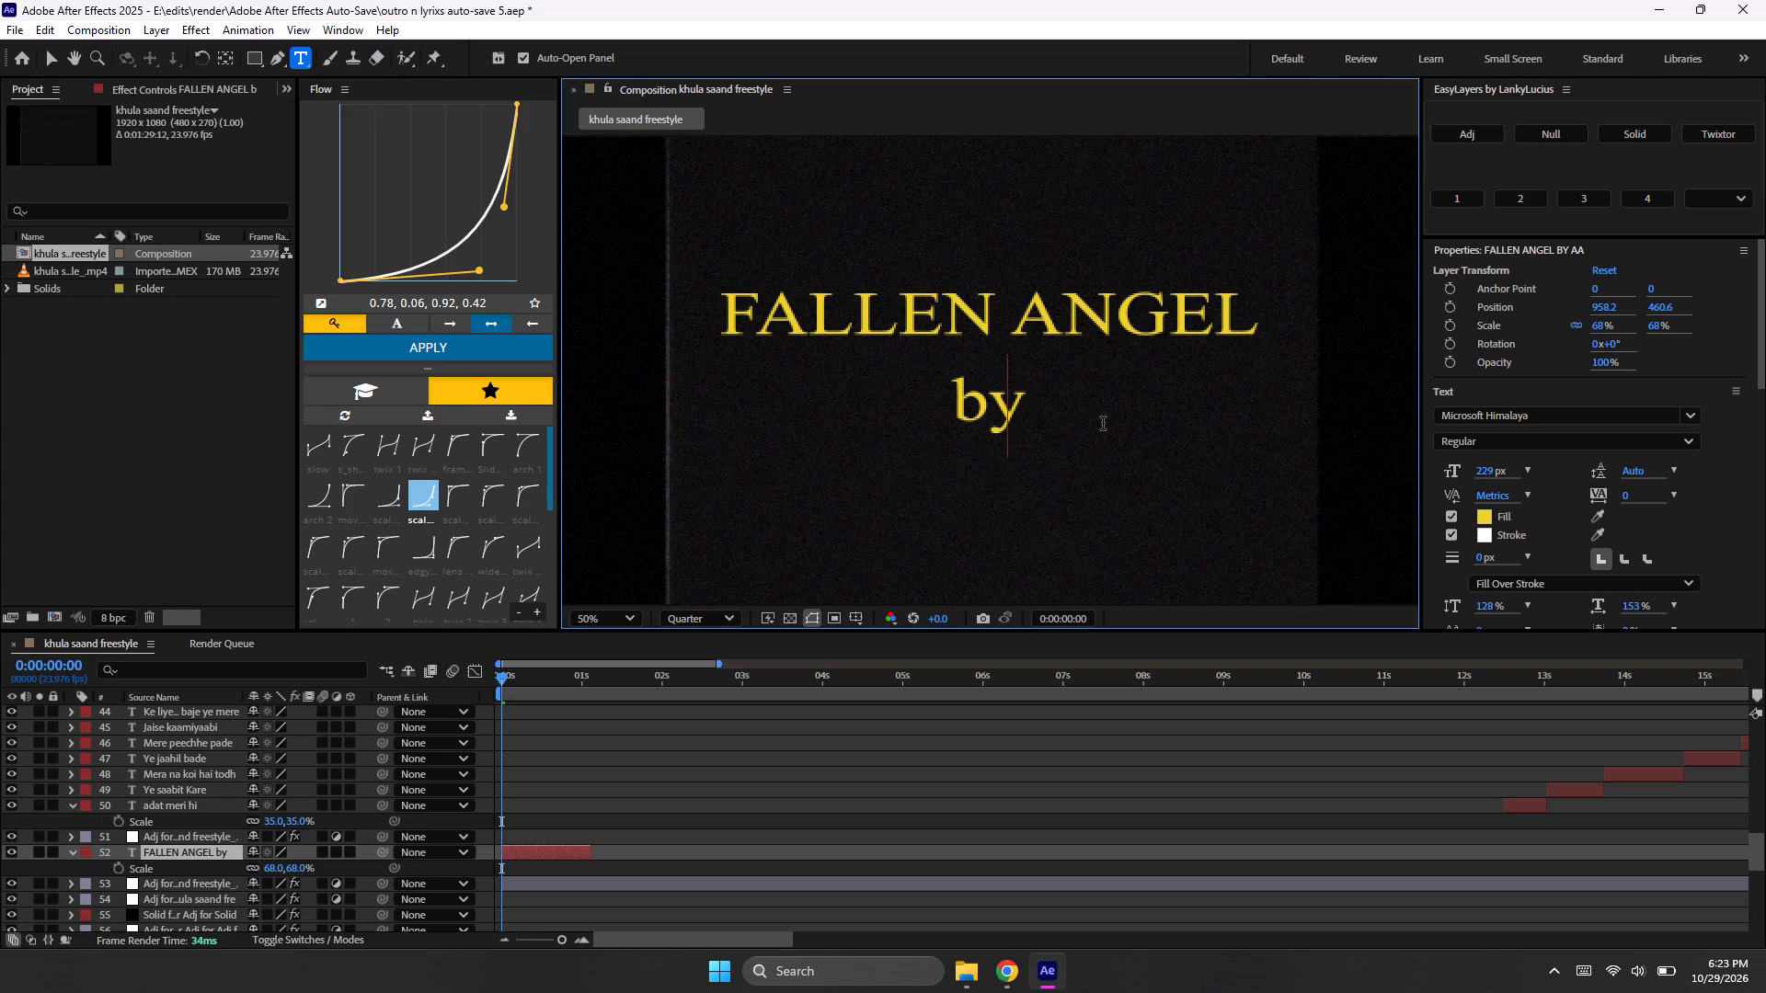
key(BackSpace)
key(BackSpace)
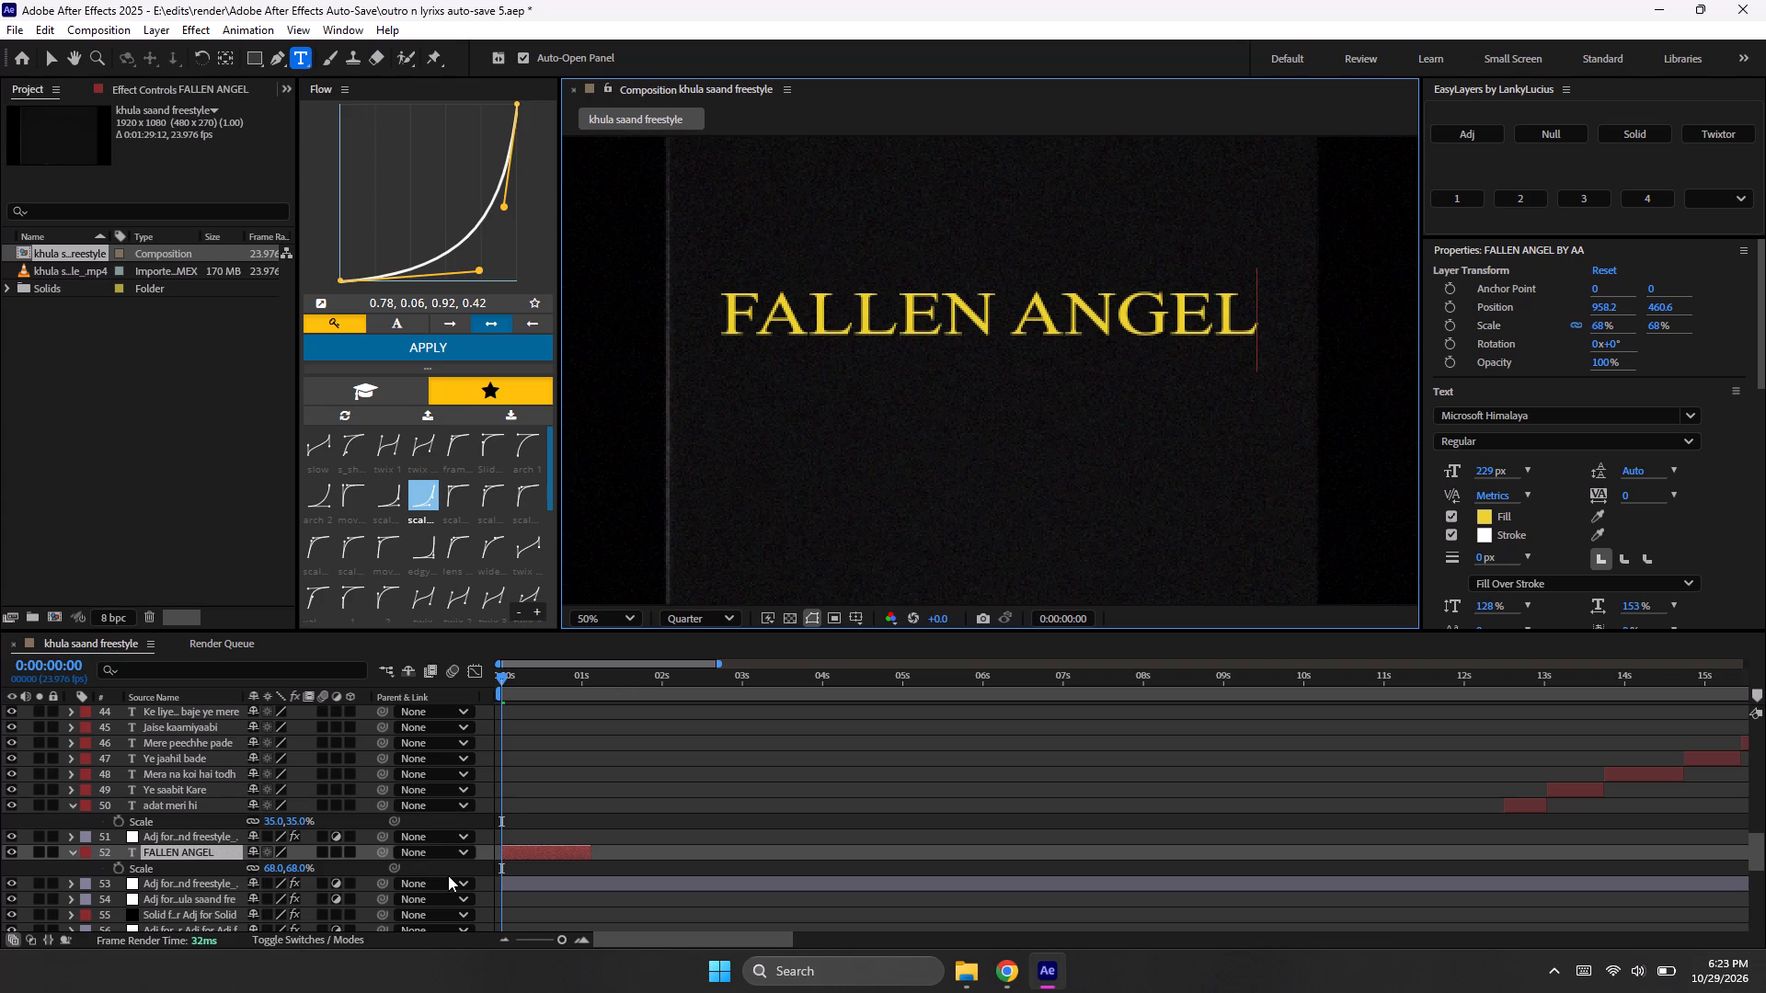
key(s)
key(BackSpace)
Enlarge the FALLEN ANGEL layer to 78% scale and move it down to a Y position of 596.6.
drag(266, 867, 277, 869)
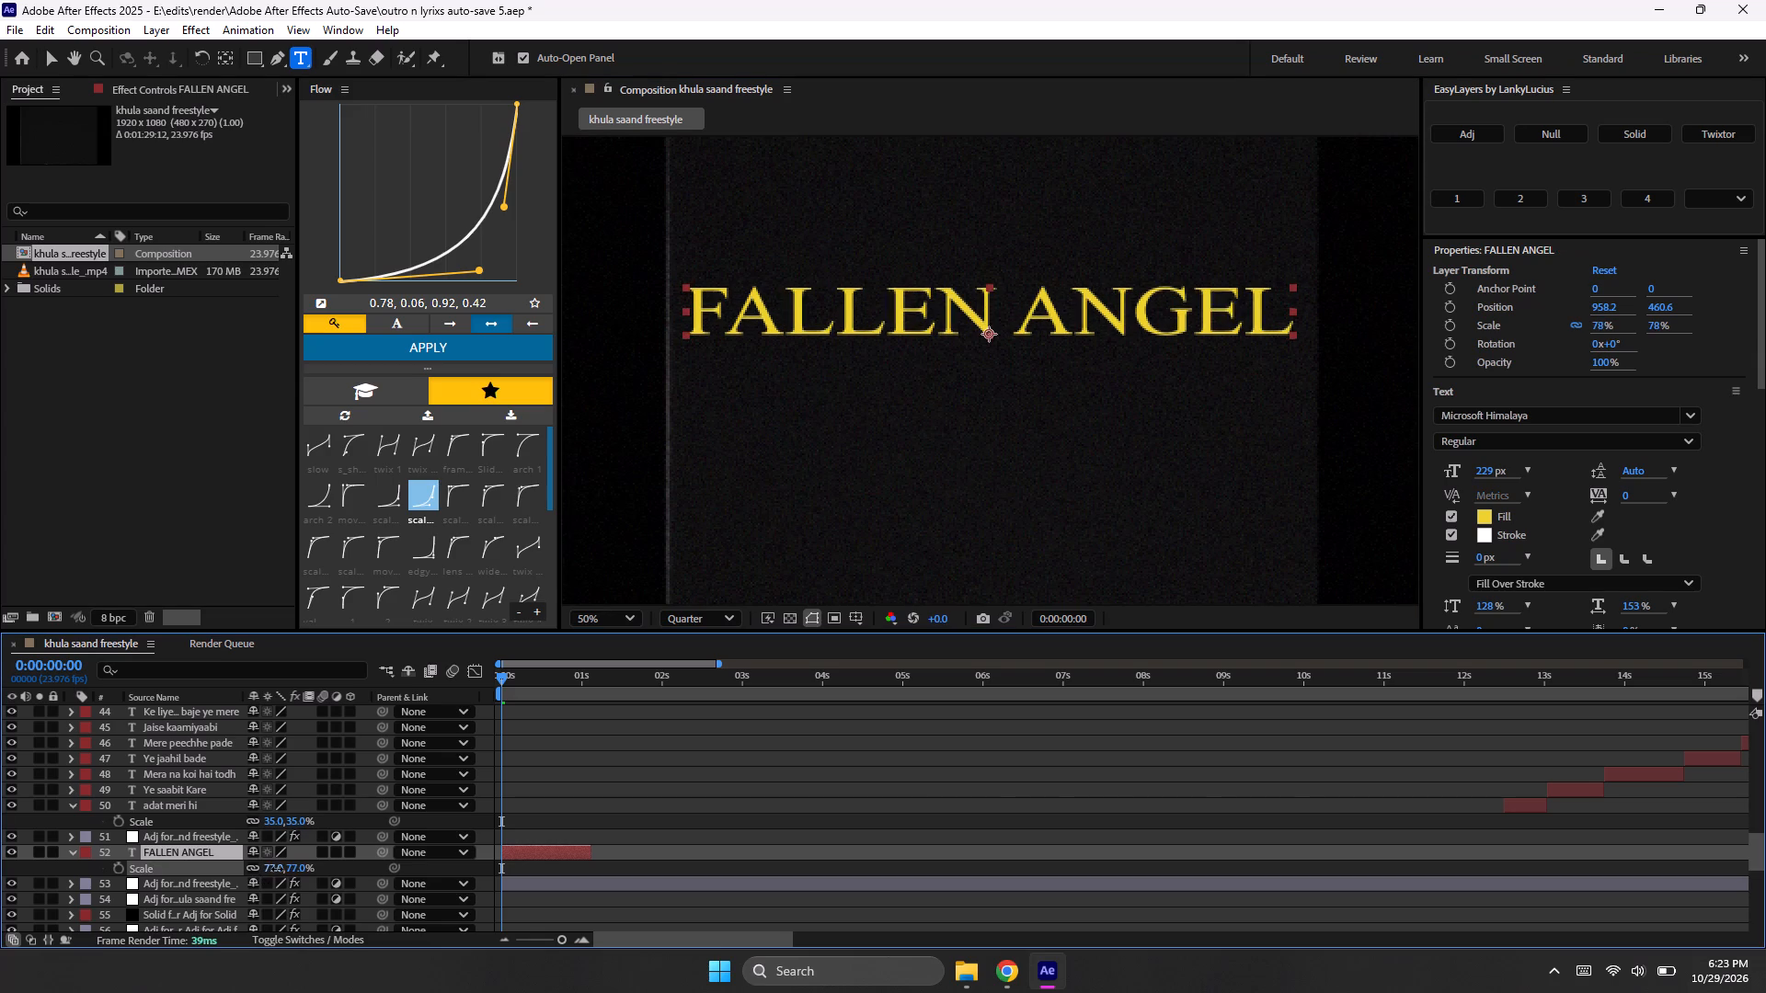
drag(277, 869, 279, 871)
key(p)
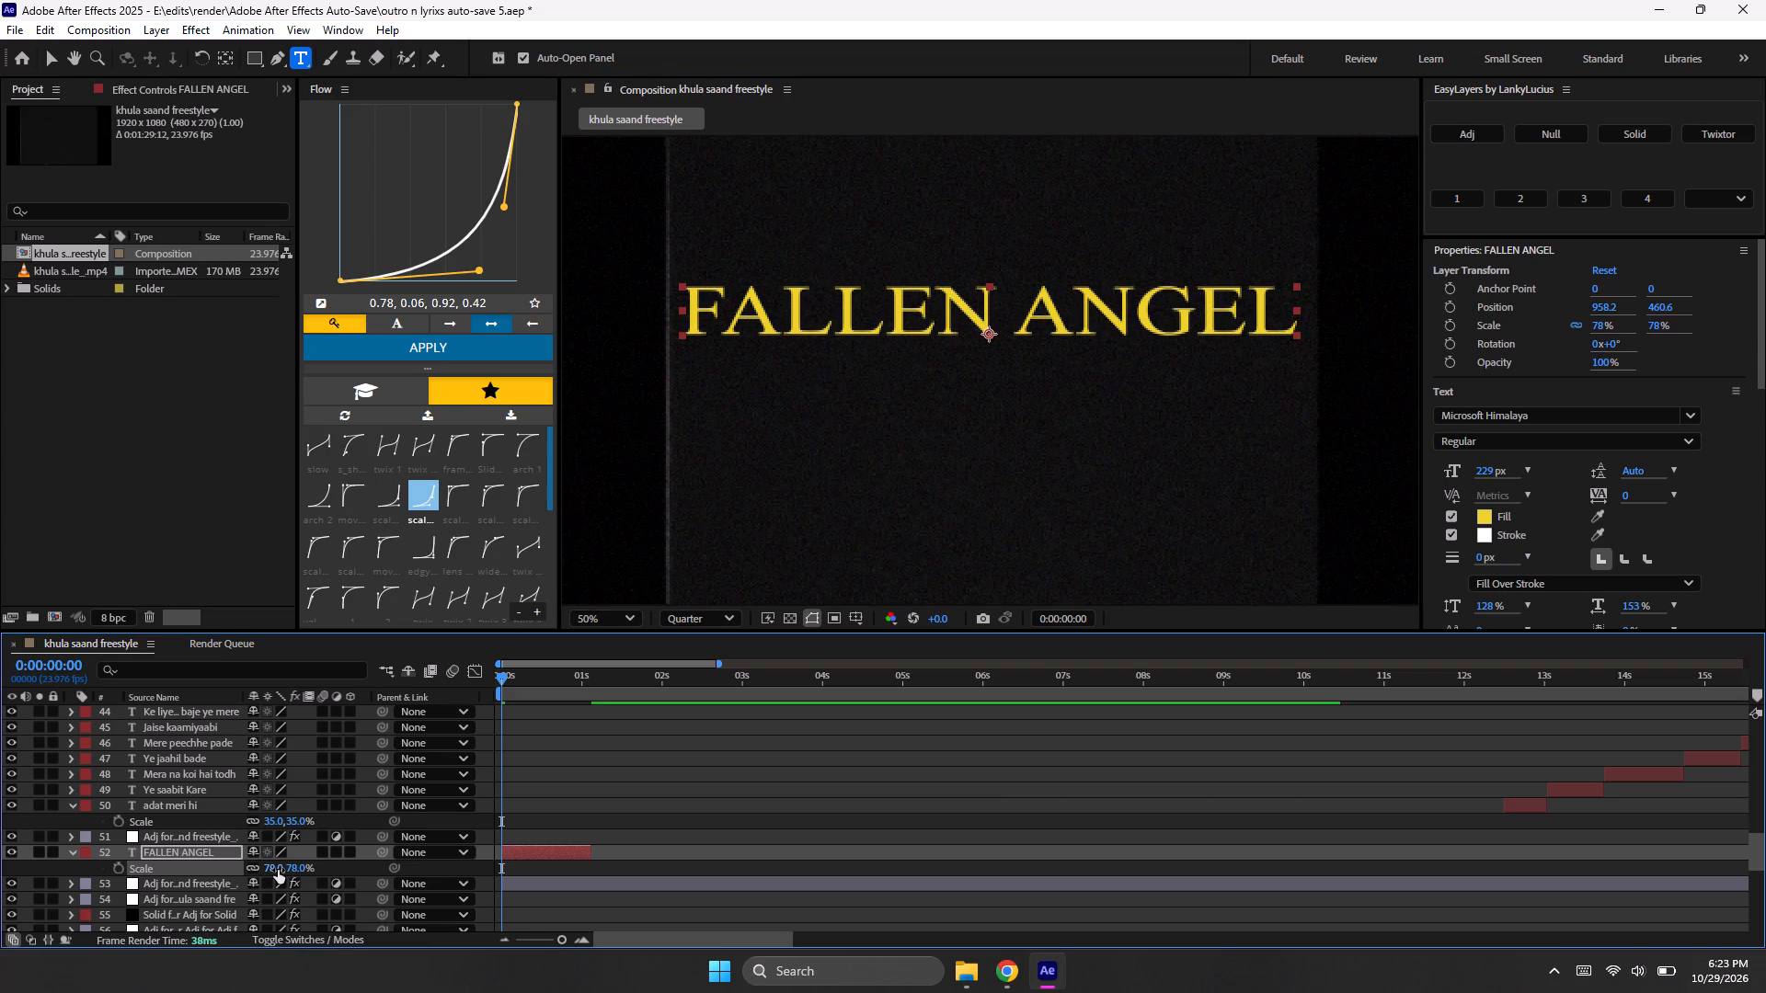
drag(292, 867, 391, 878)
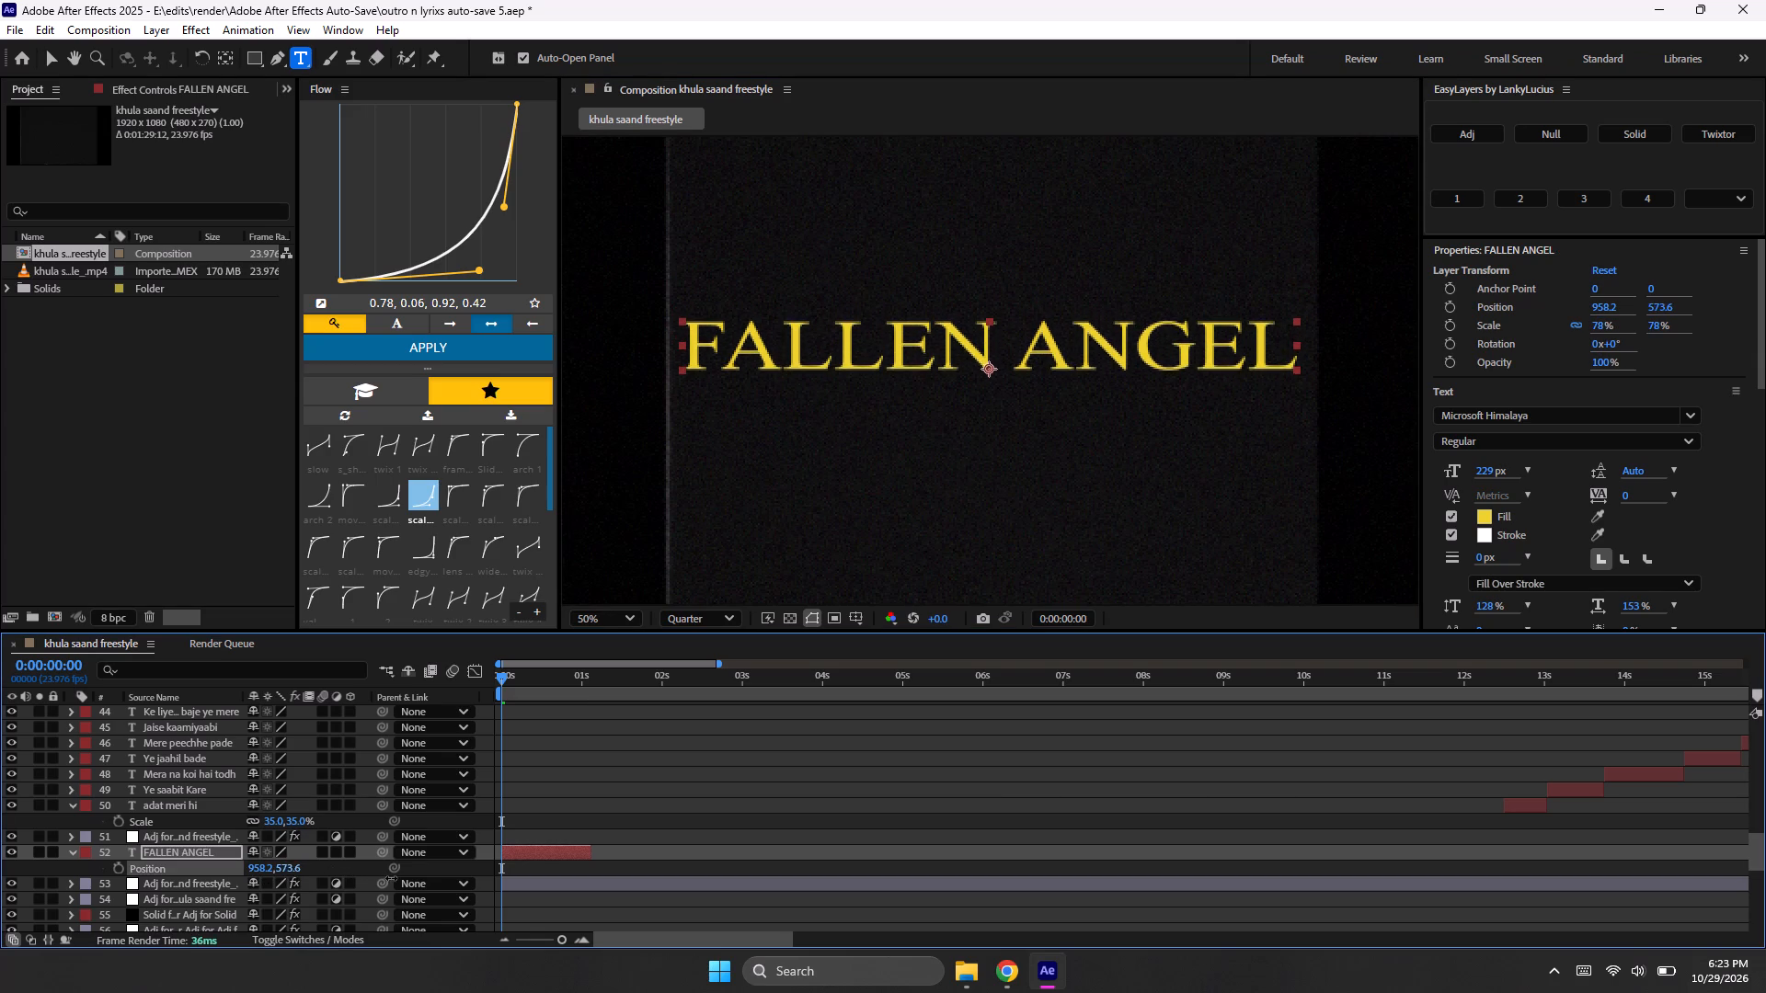
drag(391, 878, 406, 879)
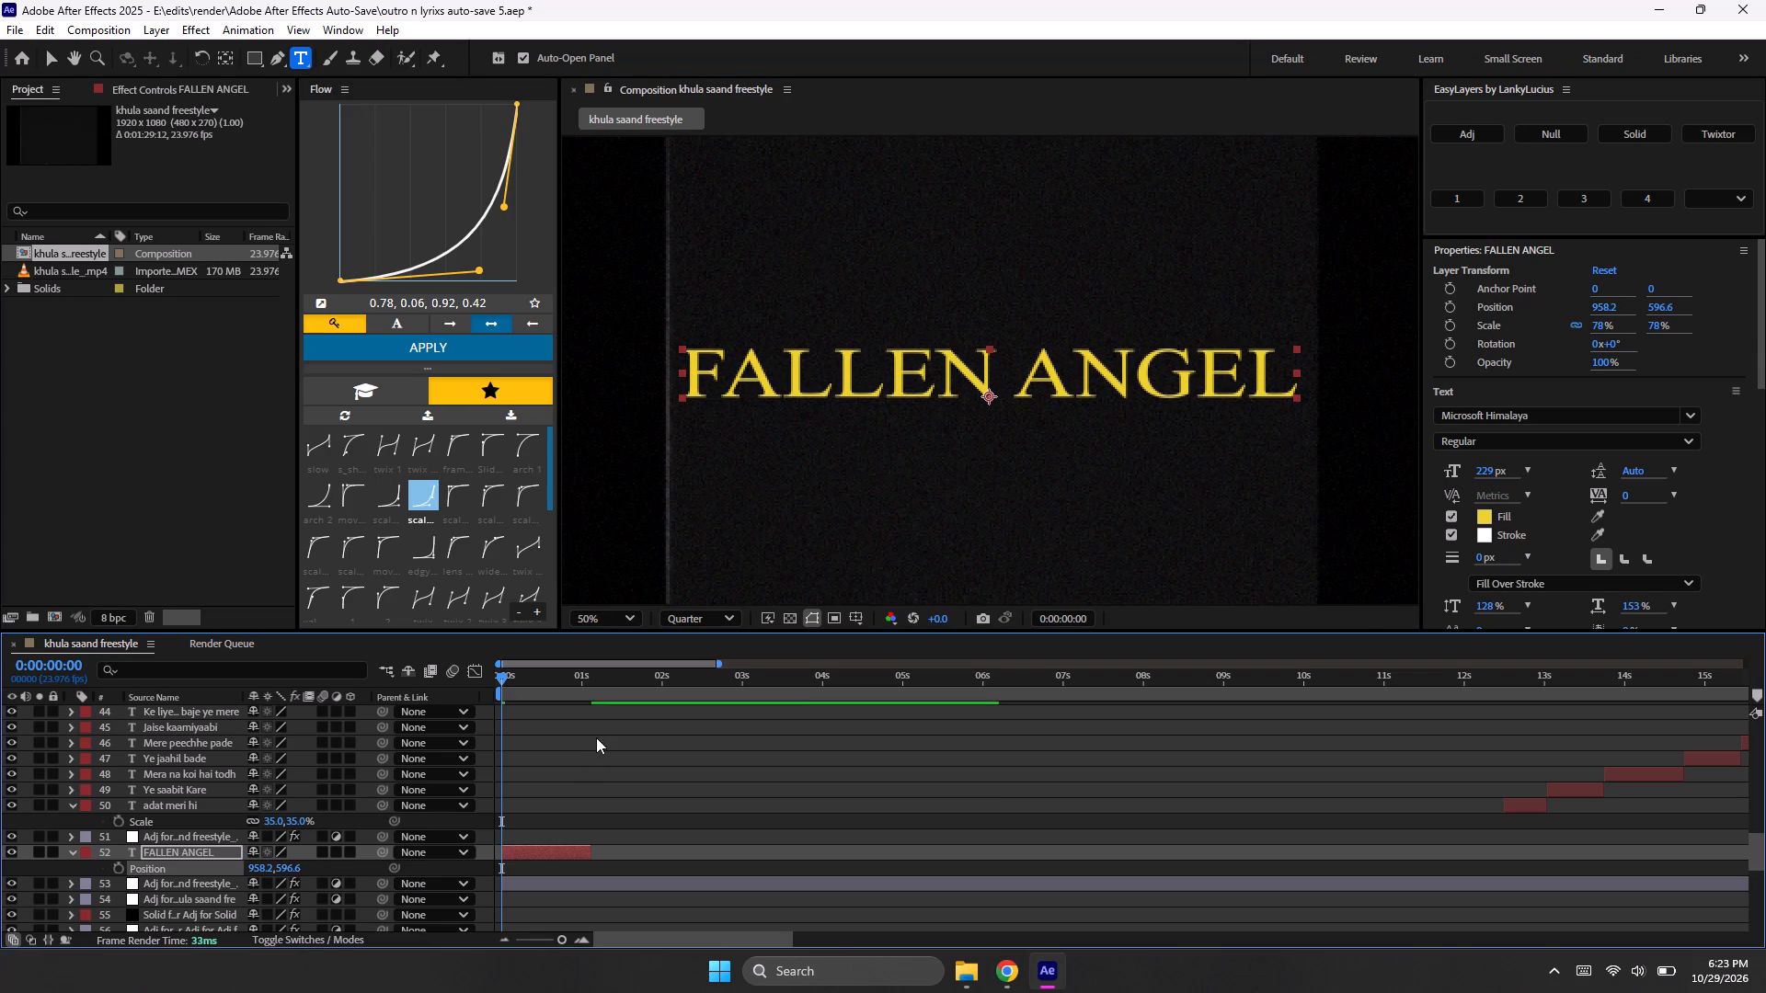
Extend the end of the FALLEN ANGEL layer to about 0:00:12:10, just before the "adat meri hi" lyric layer.
drag(509, 682, 466, 748)
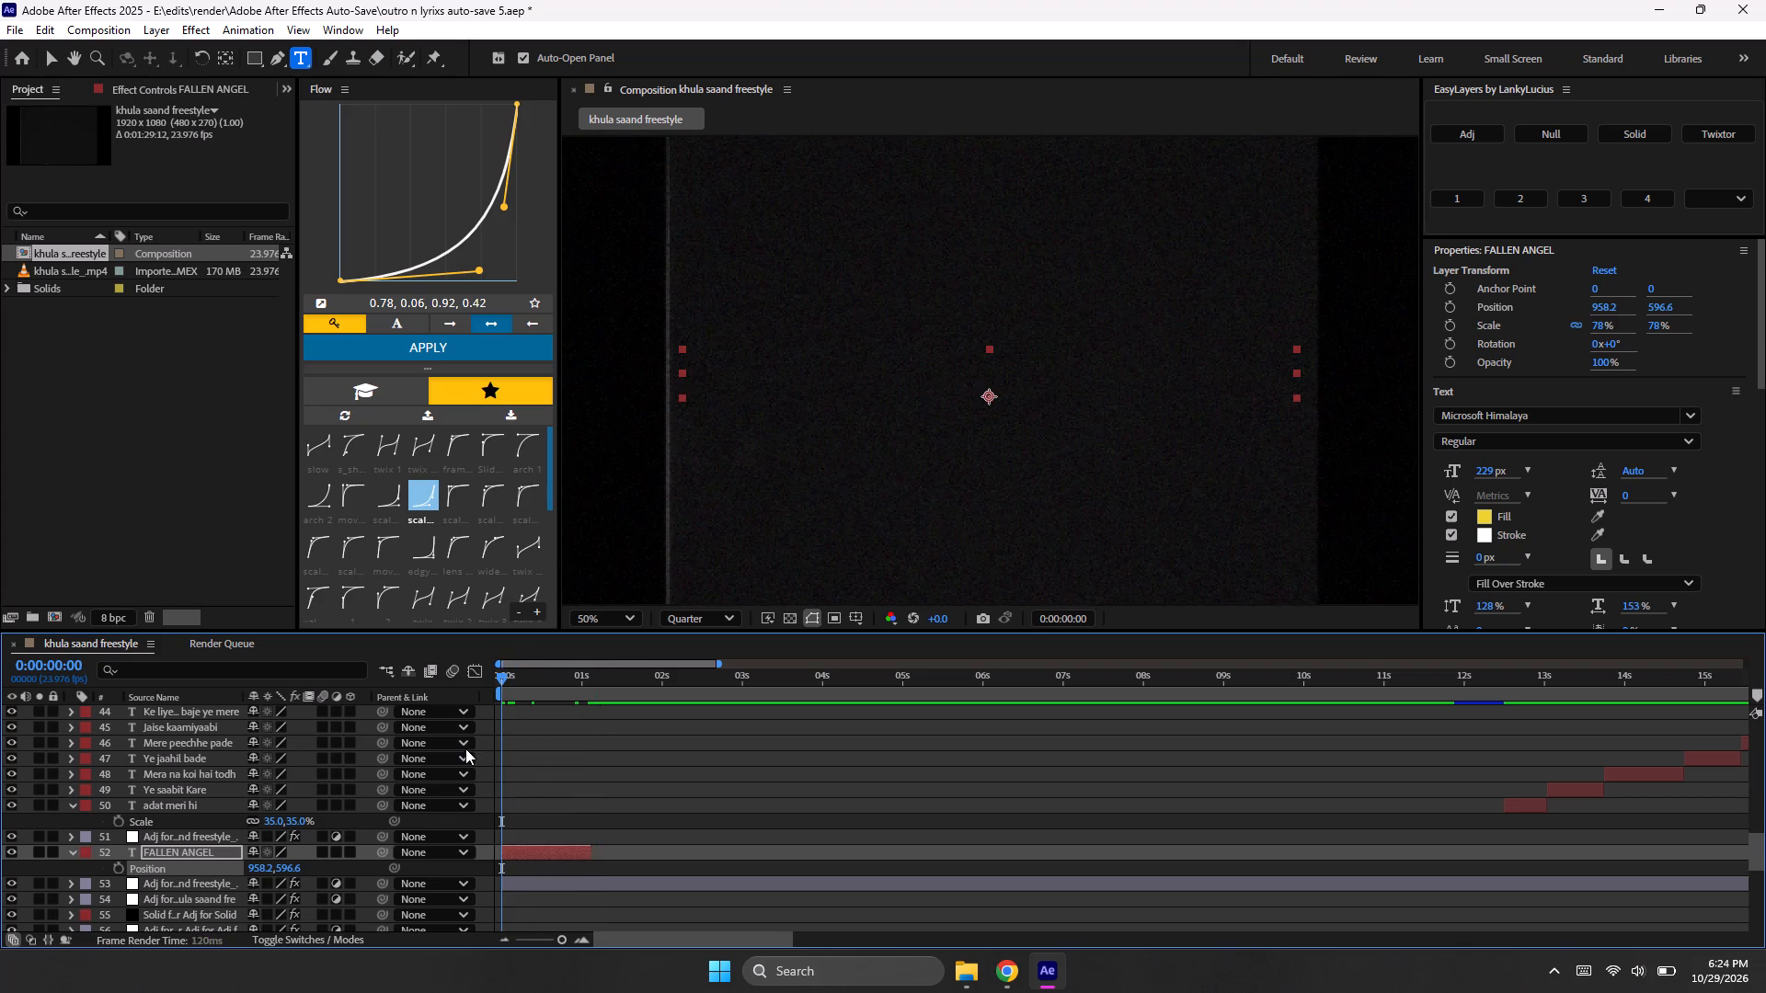
drag(596, 850, 1179, 837)
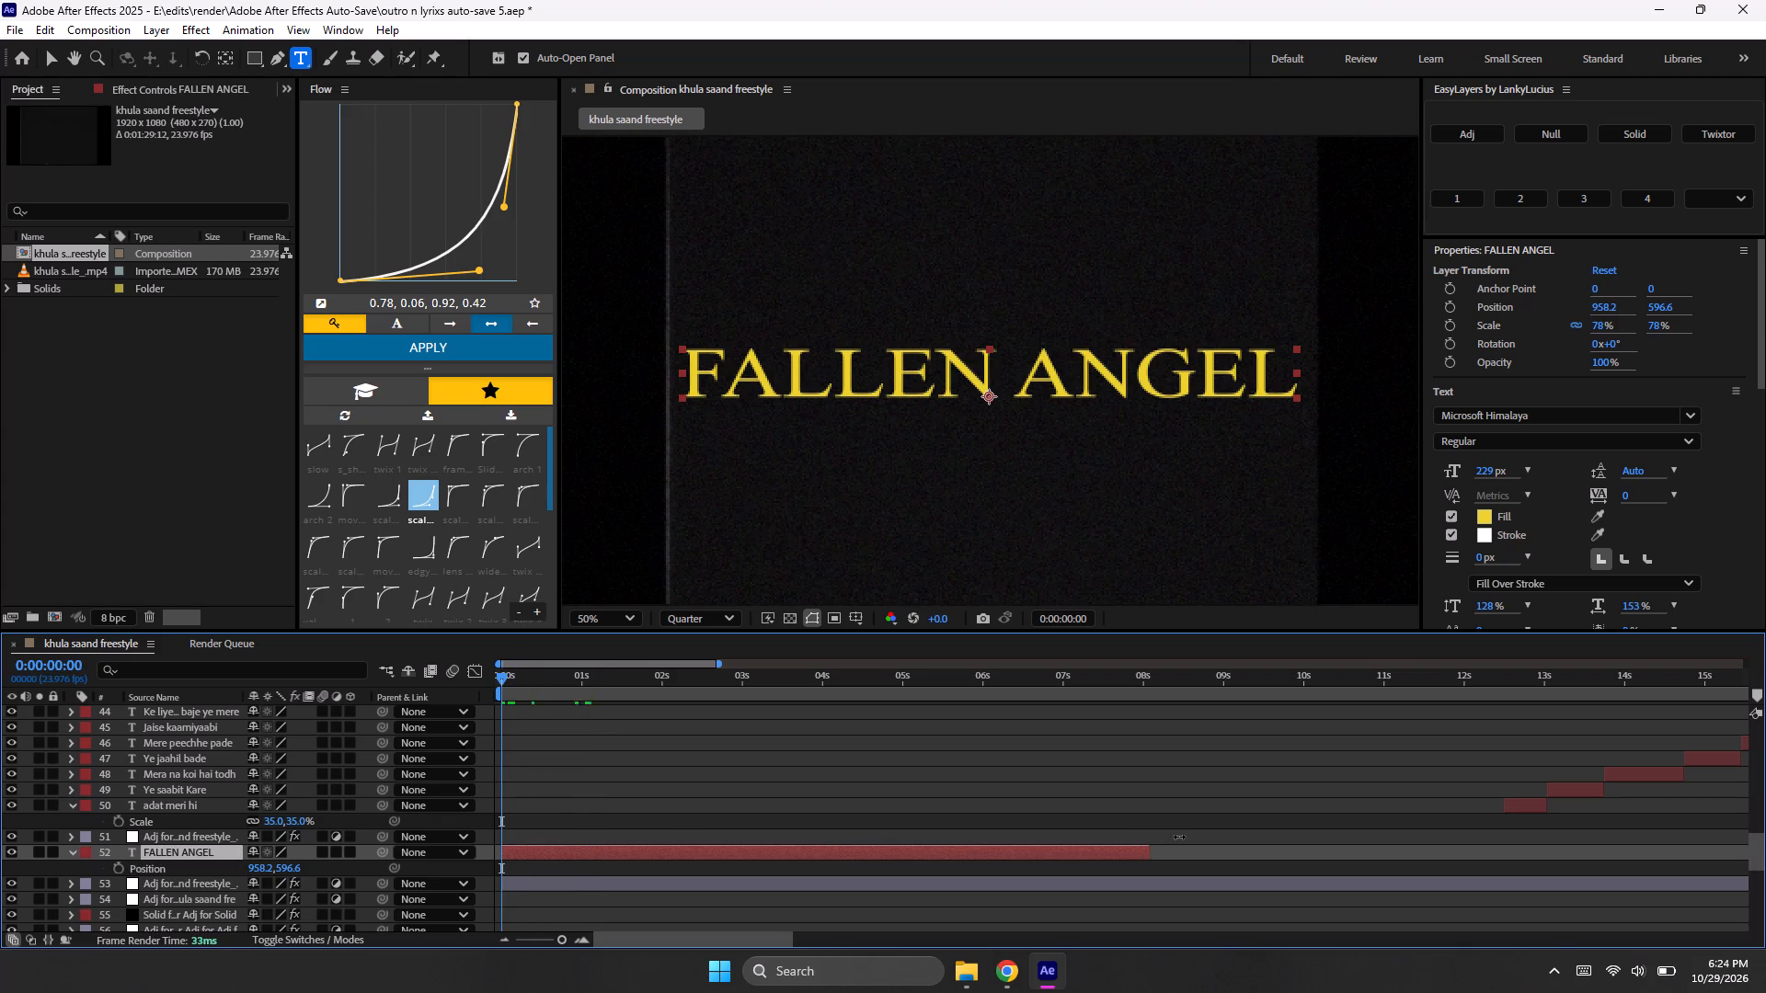
drag(1179, 837, 1507, 874)
click(1487, 687)
drag(1487, 687, 1498, 692)
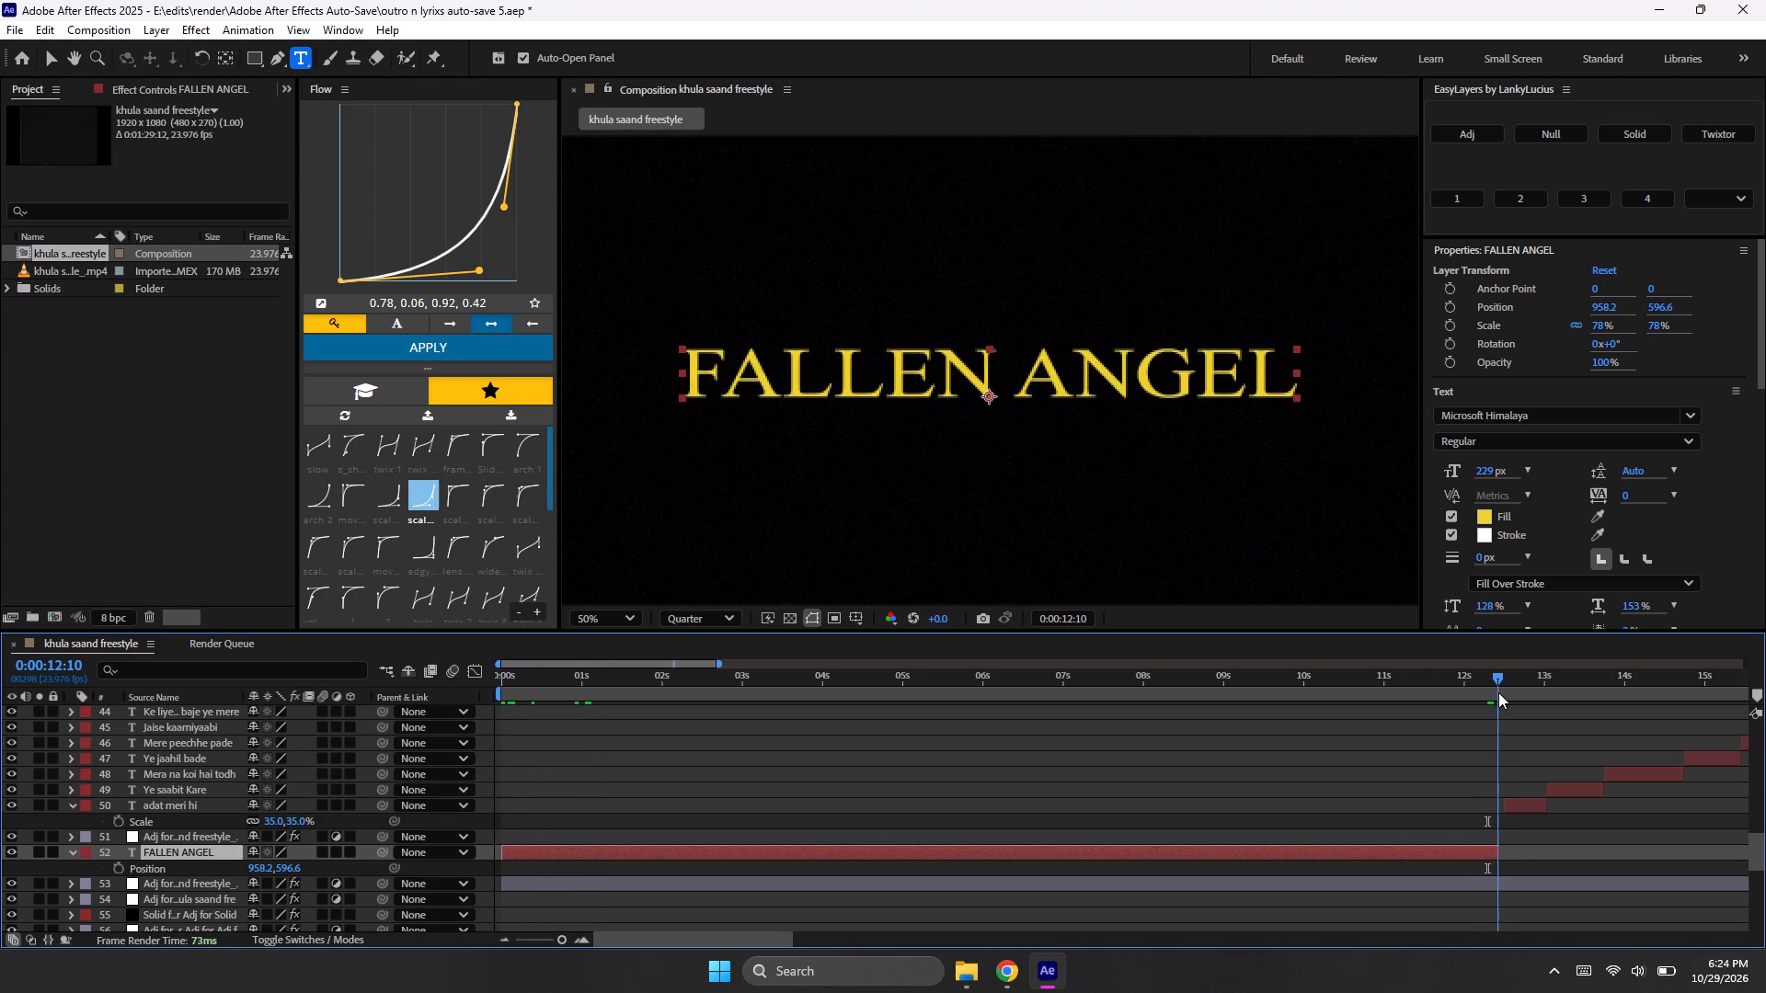
drag(1498, 692, 1500, 694)
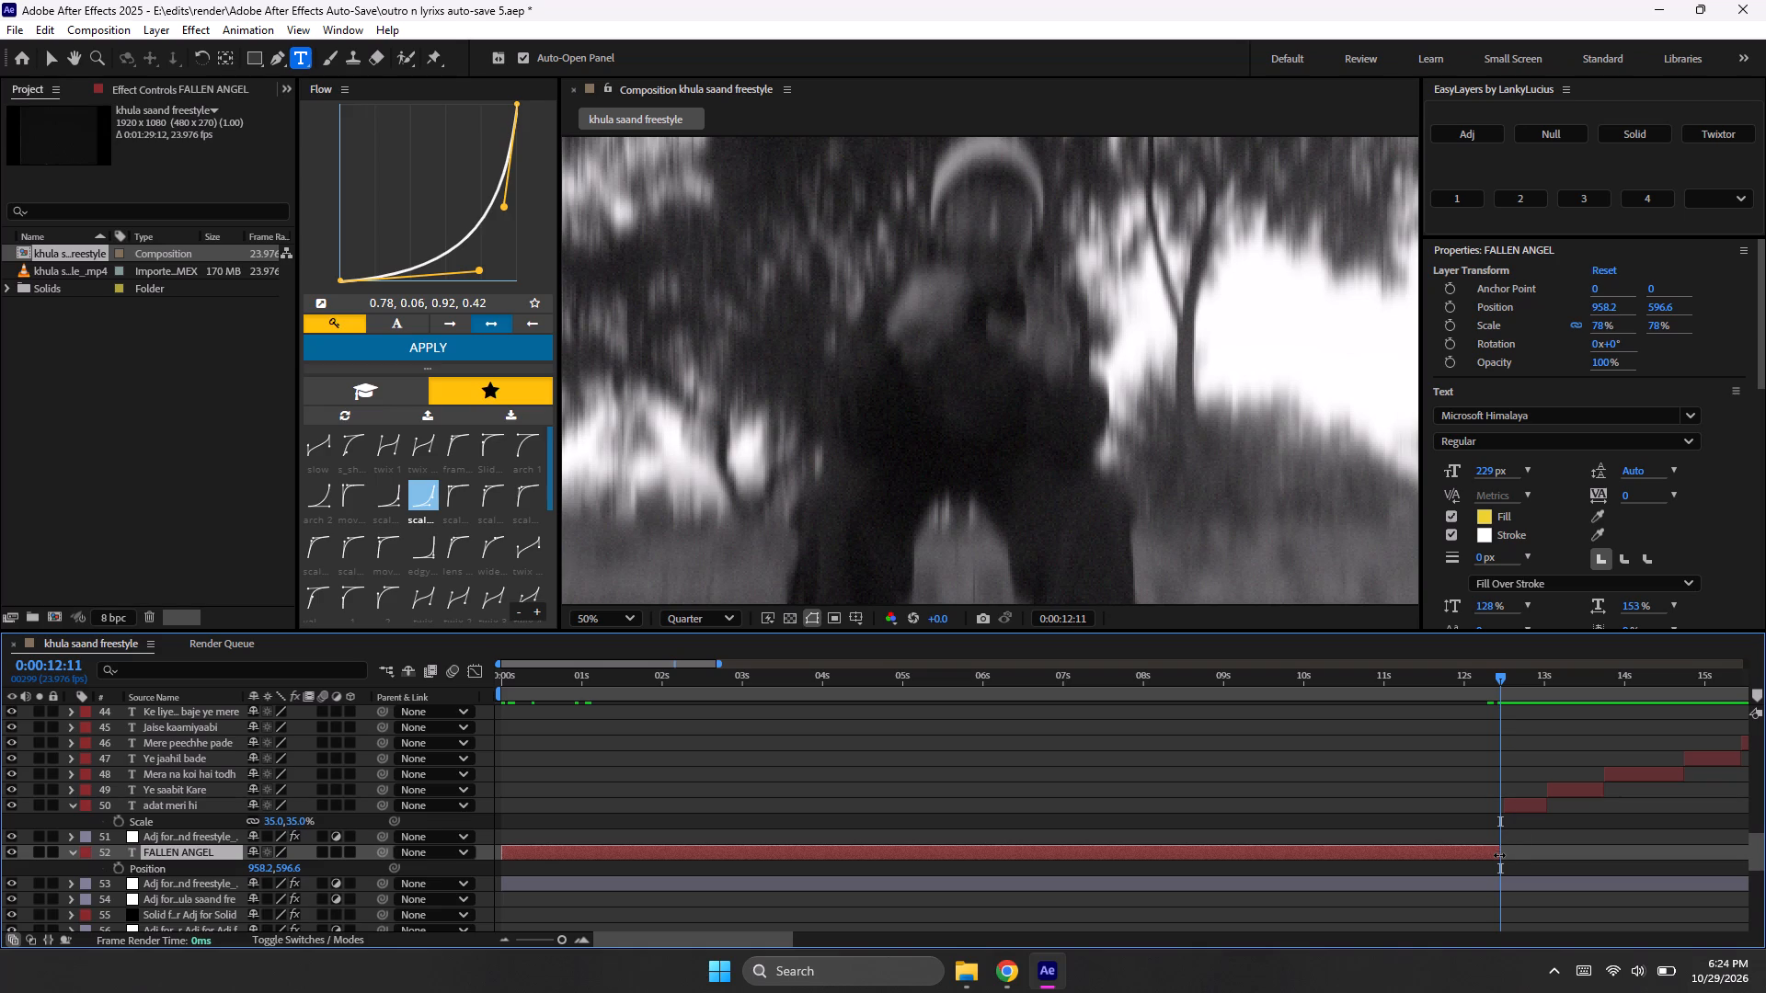
Search the effects for "vhs", apply uni.VHS to the FALLEN ANGEL layer, and preview the opening from the first frame.
drag(1481, 670, 1476, 678)
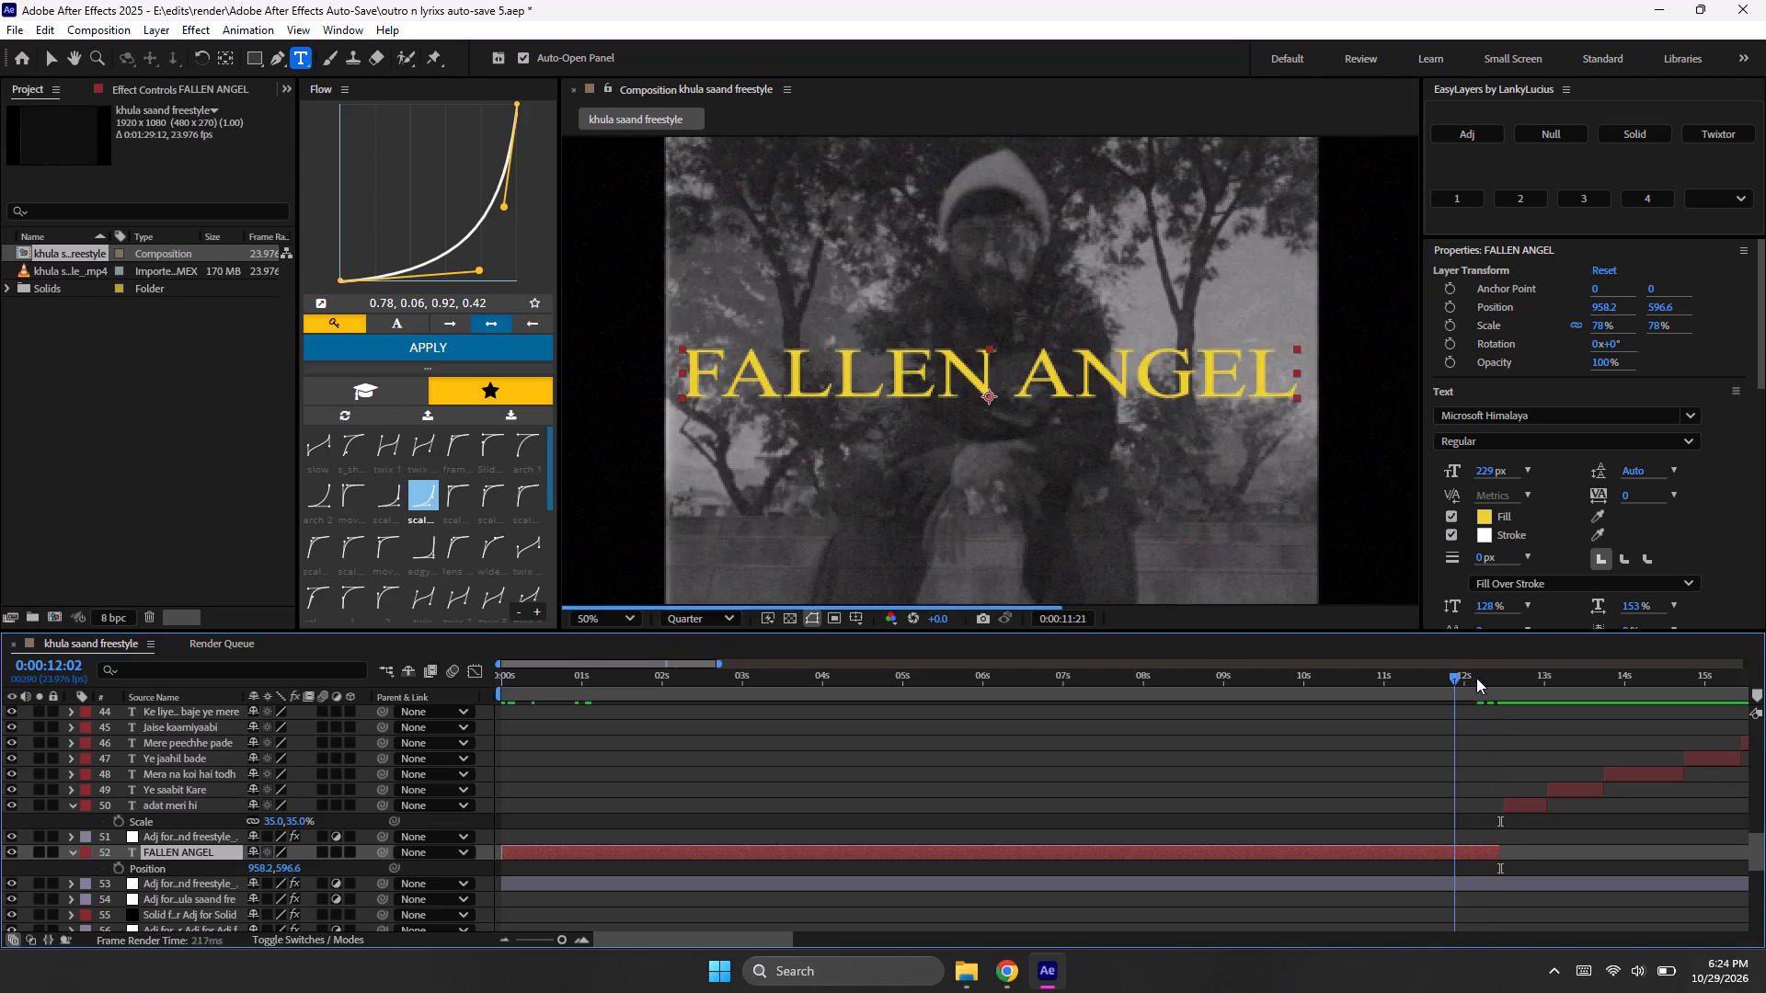
drag(1476, 678, 650, 789)
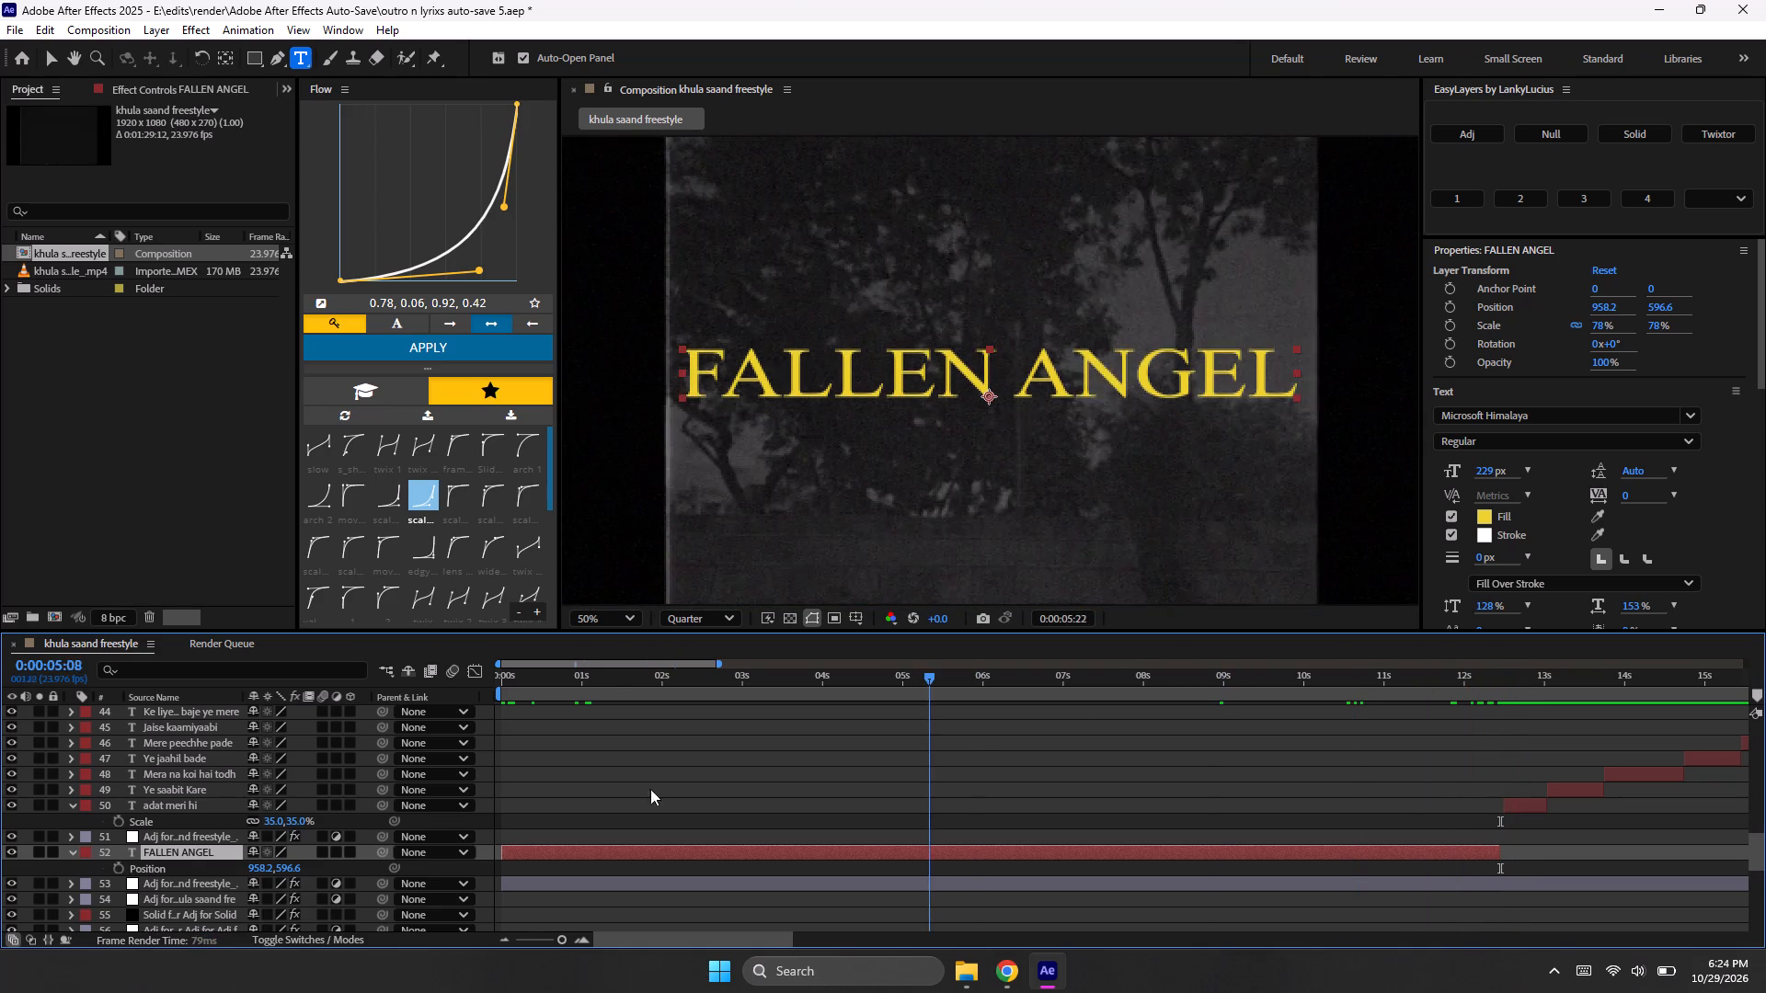
drag(650, 789, 398, 822)
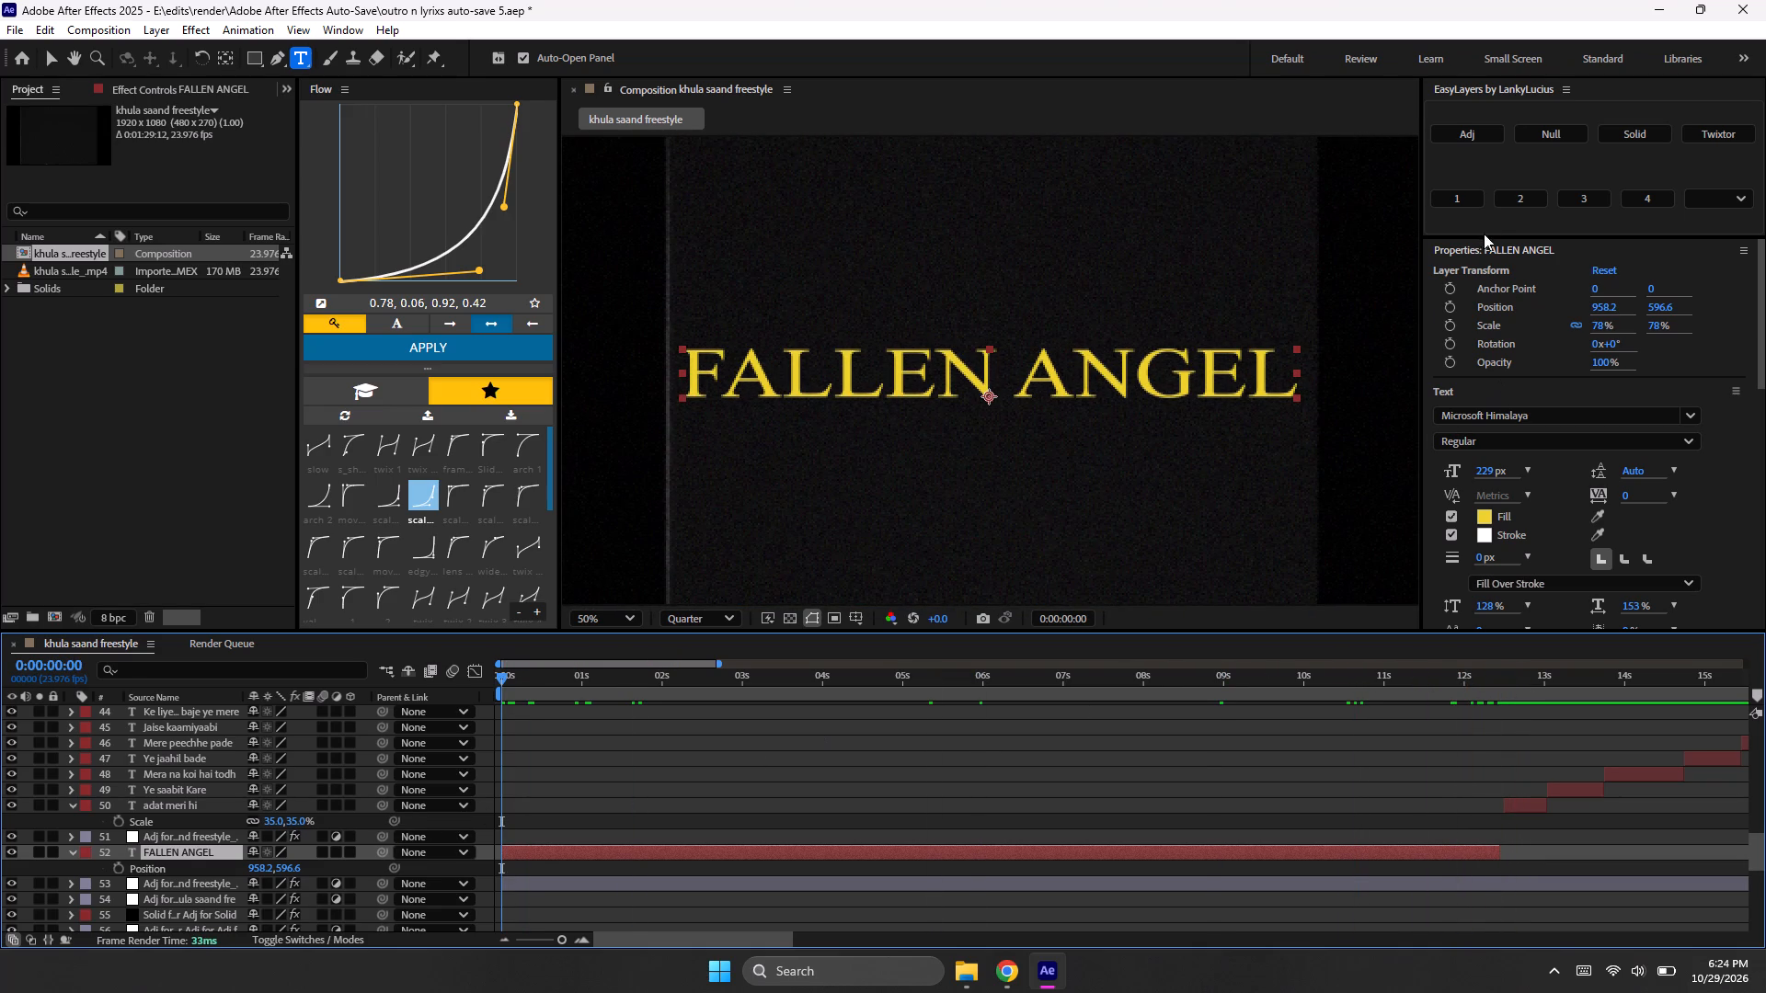
click(1473, 248)
click(1512, 344)
click(1525, 362)
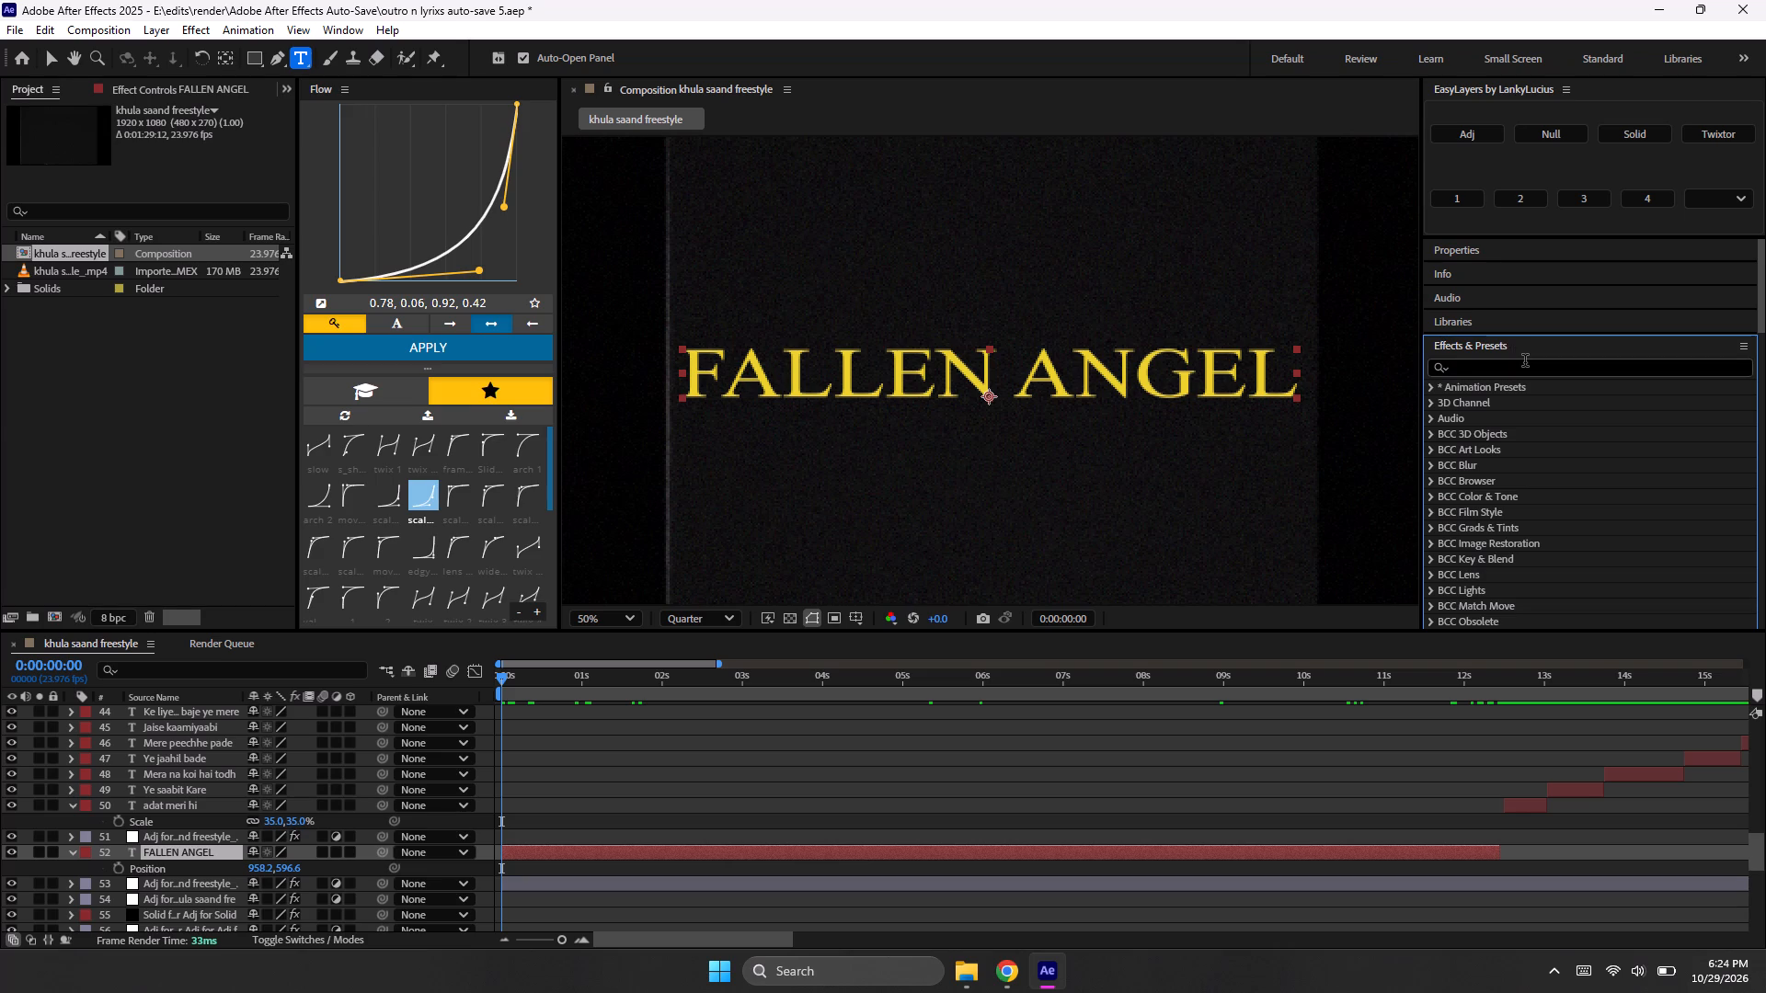
text(vhs)
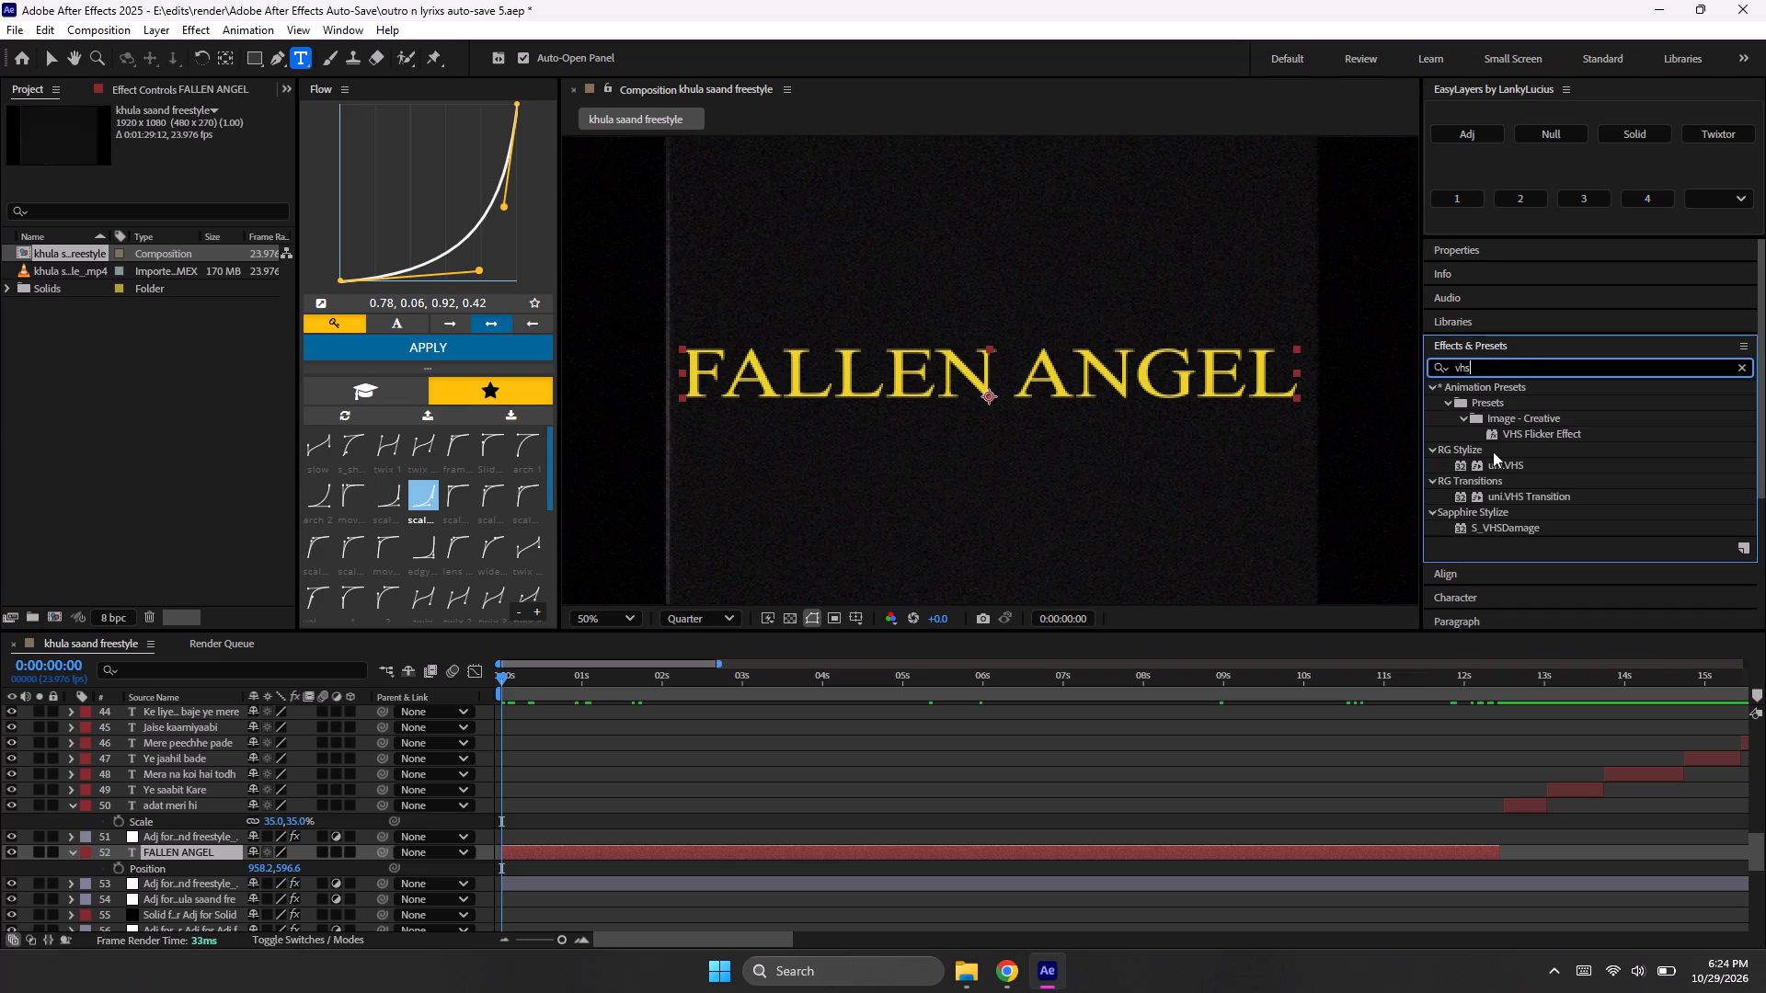
double_click(1508, 463)
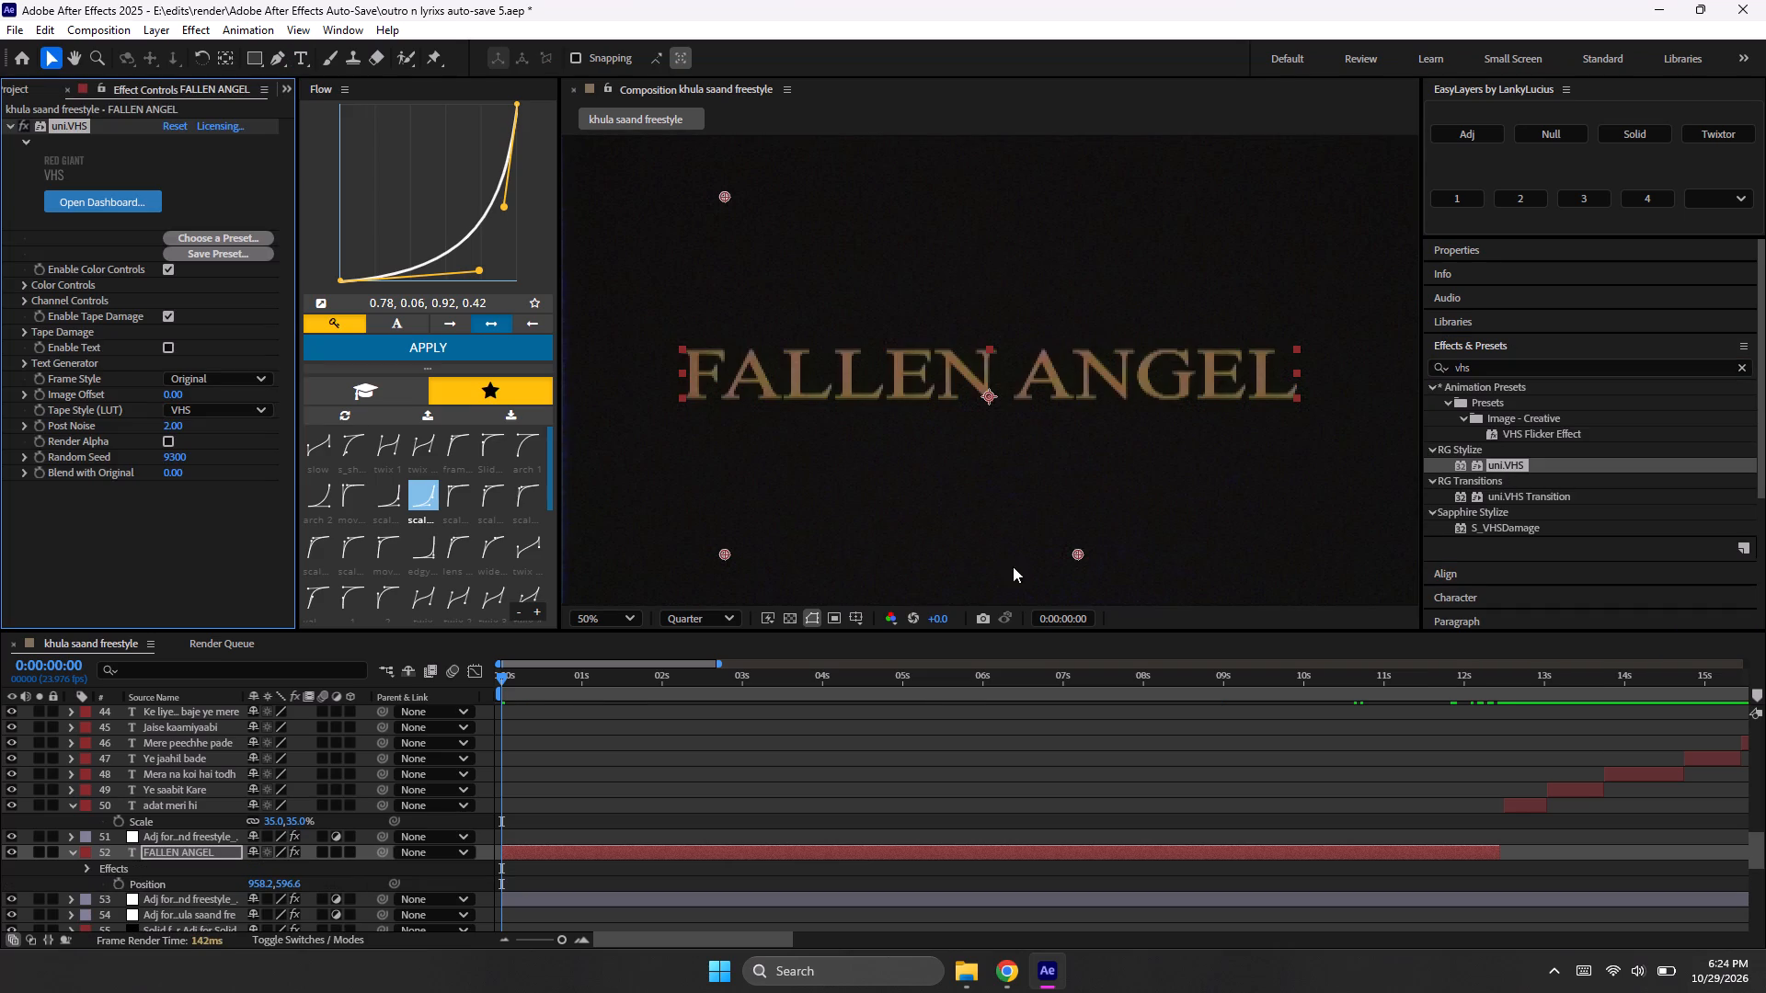
key(space)
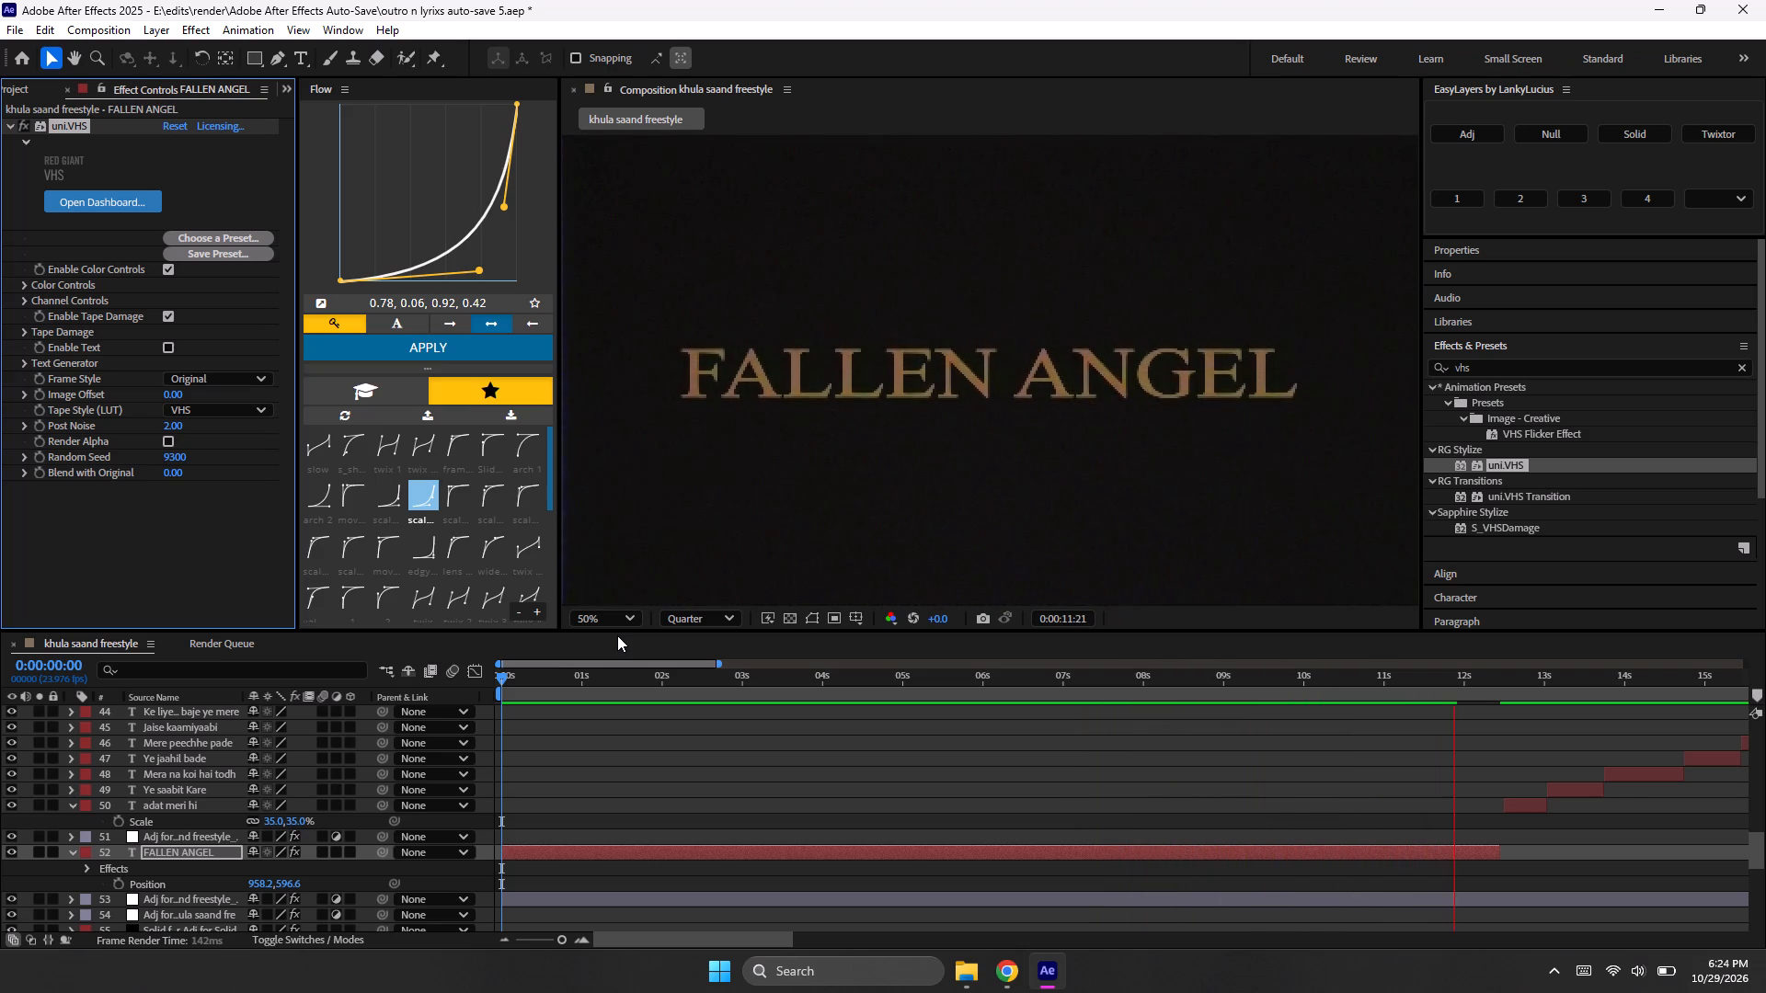
key(space)
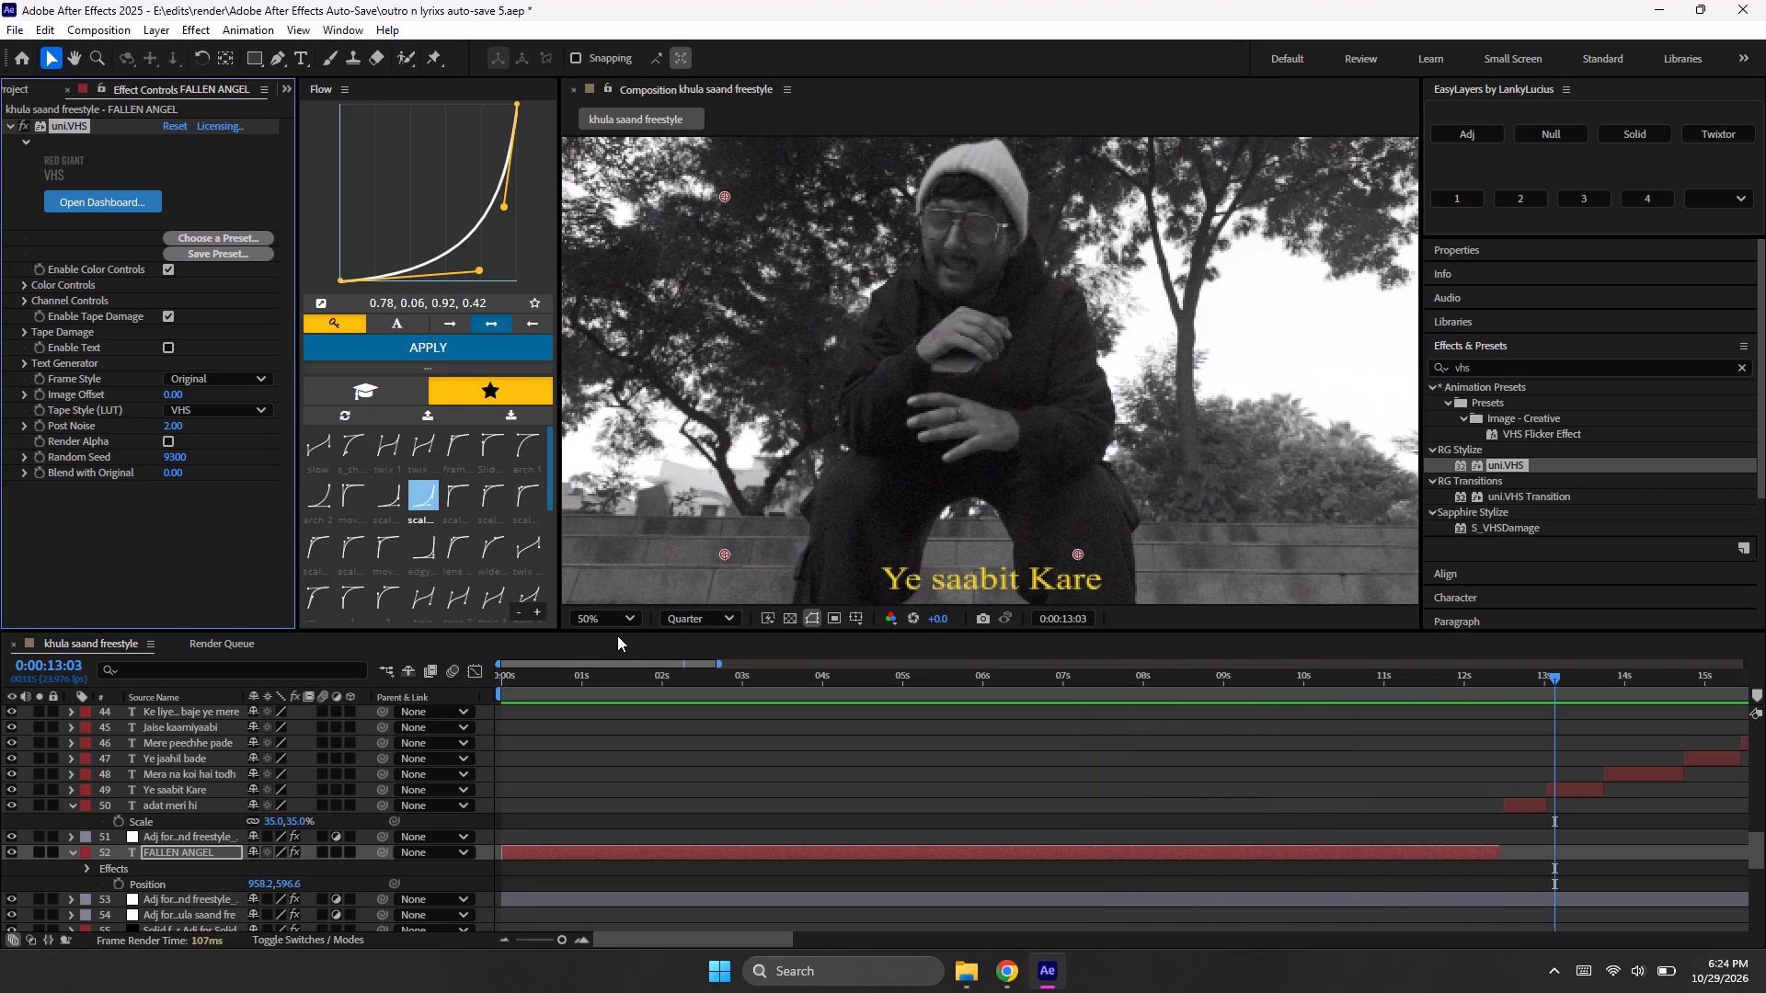
Move the uni.VHS effect from the title layer to a new adjustment layer above it, and preview the opening.
drag(619, 681, 398, 706)
key(ctrl+x)
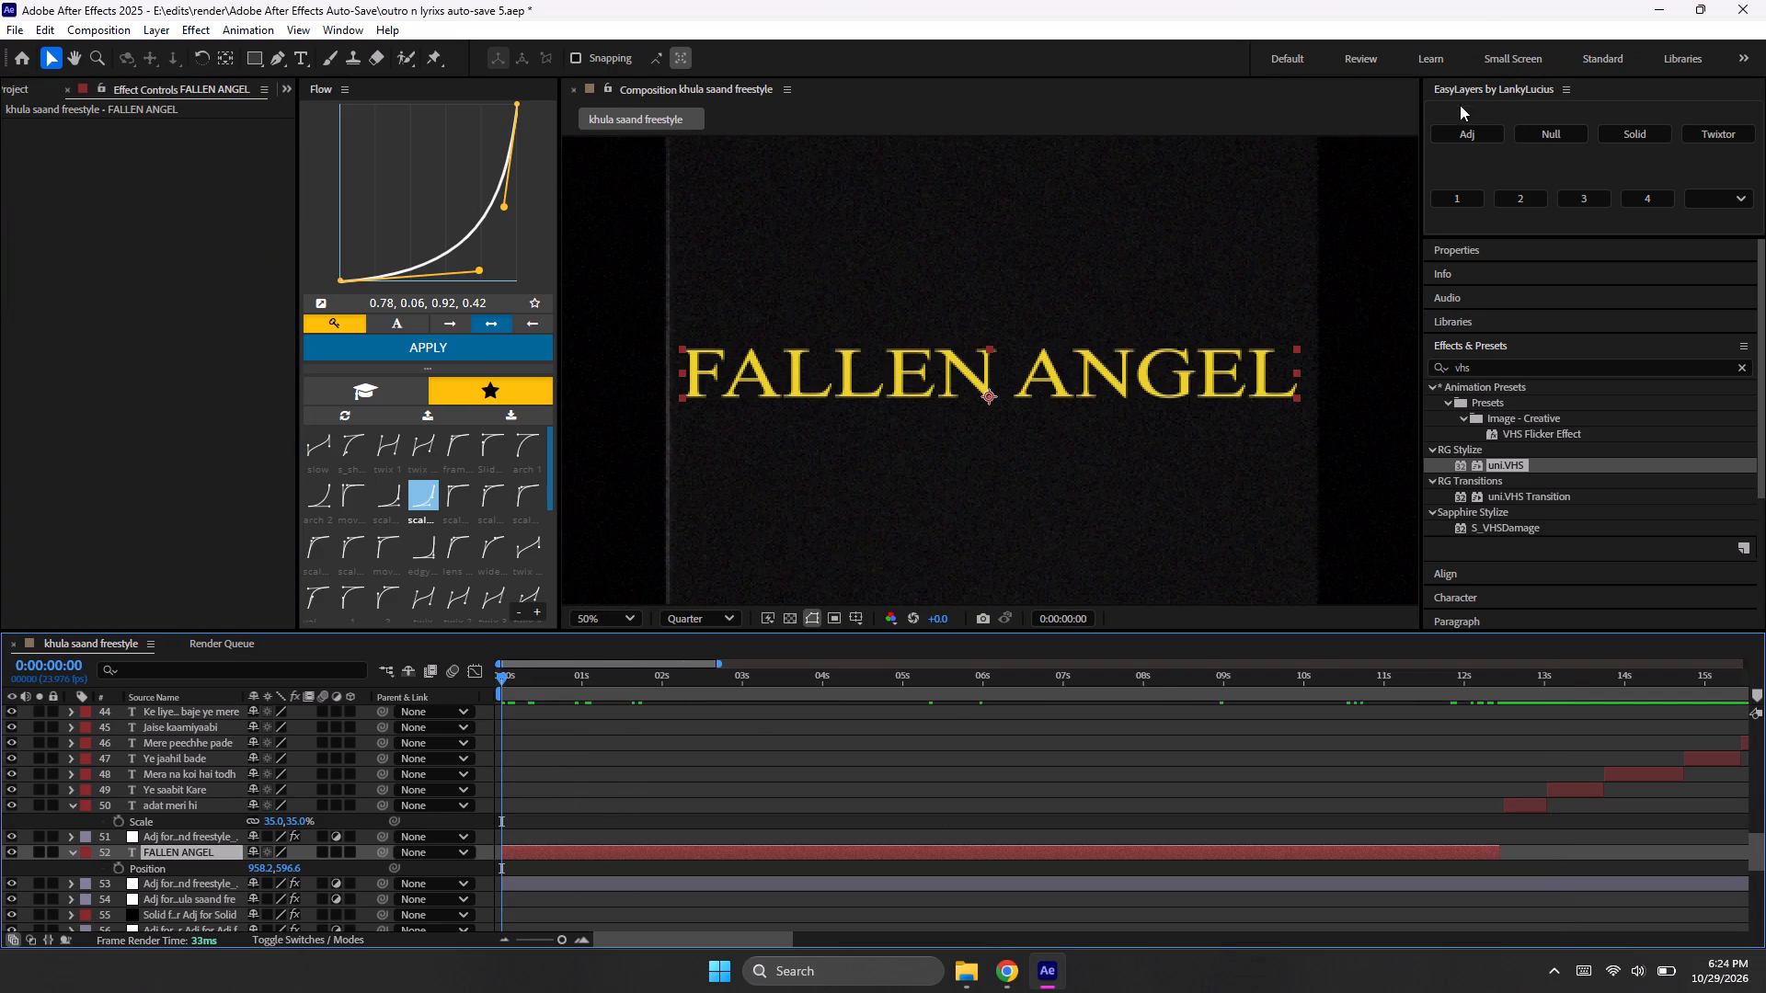
click(1456, 132)
click(263, 519)
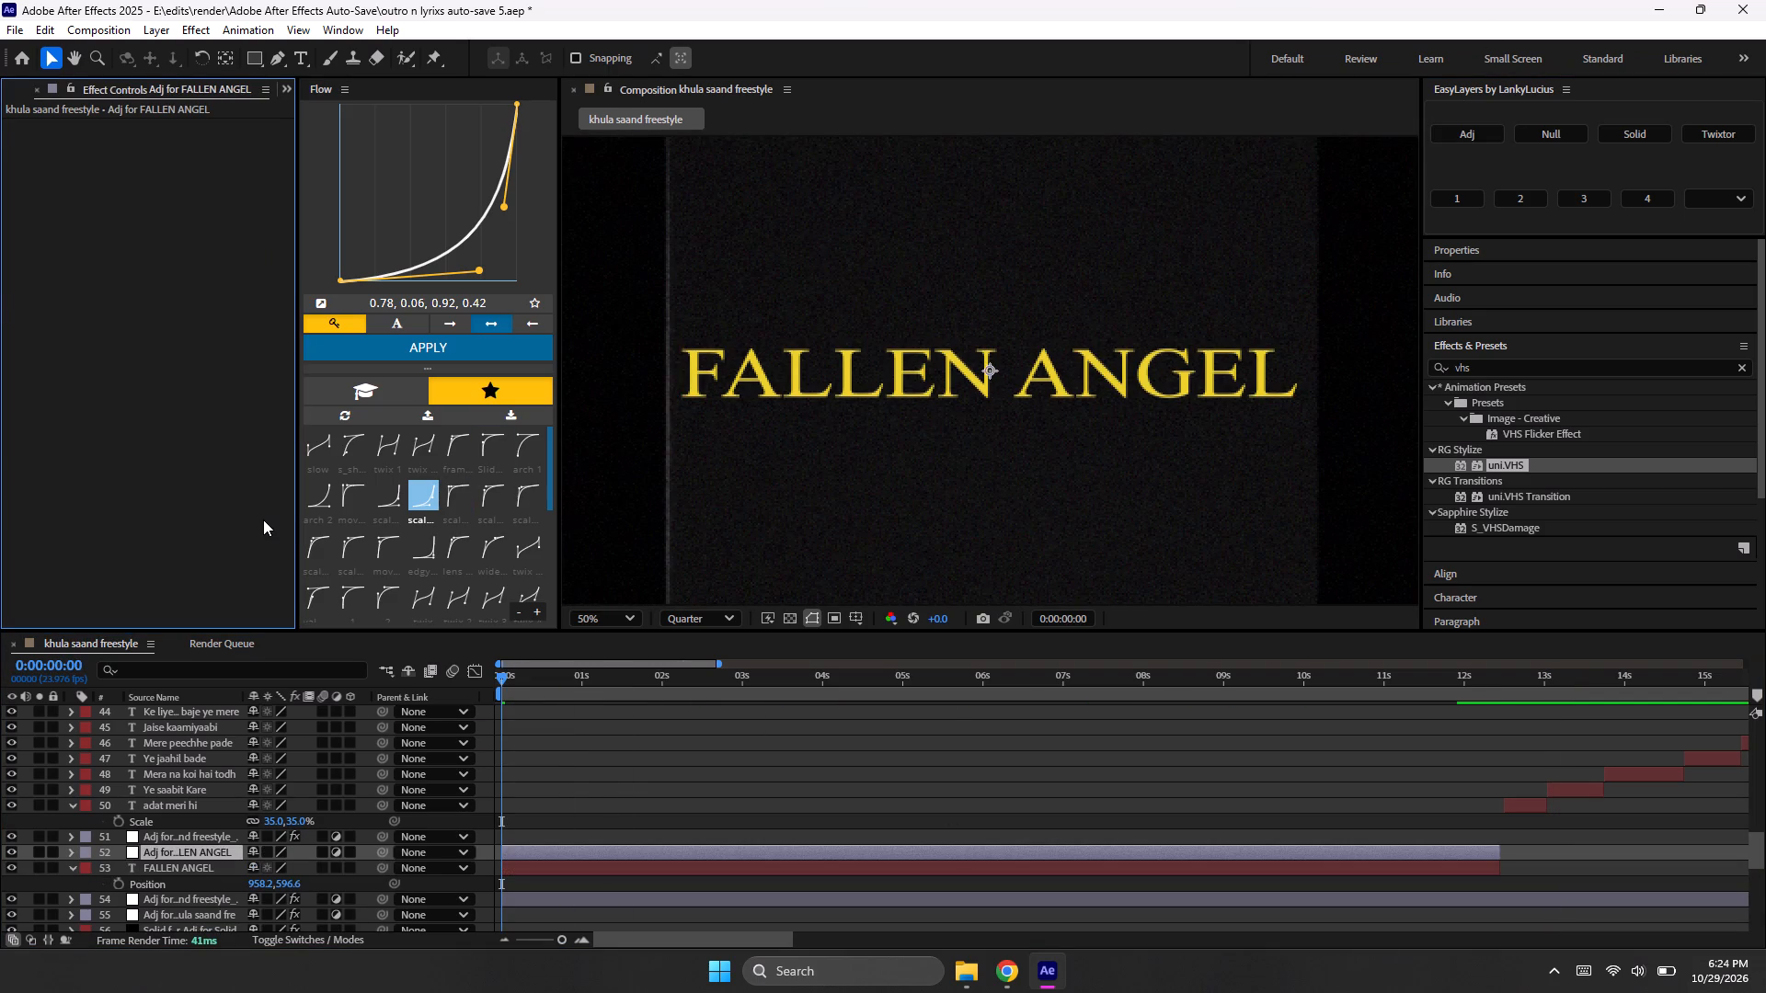
key(ctrl+v)
key(space)
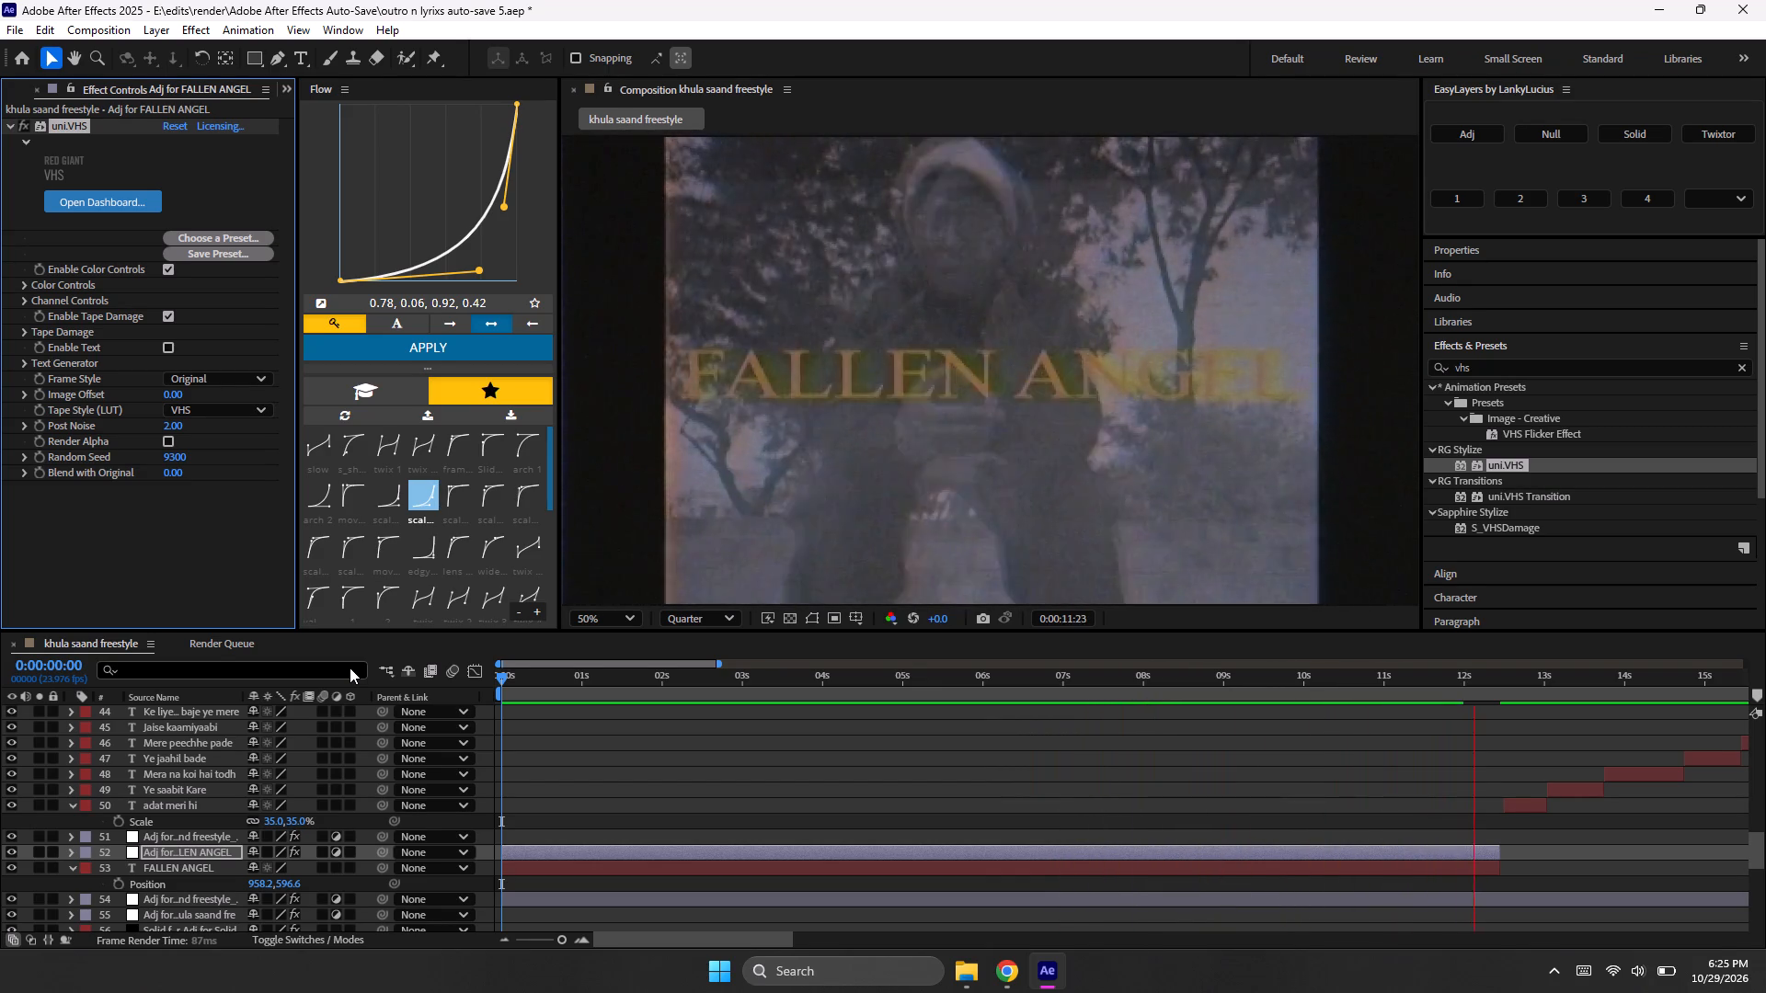
key(space)
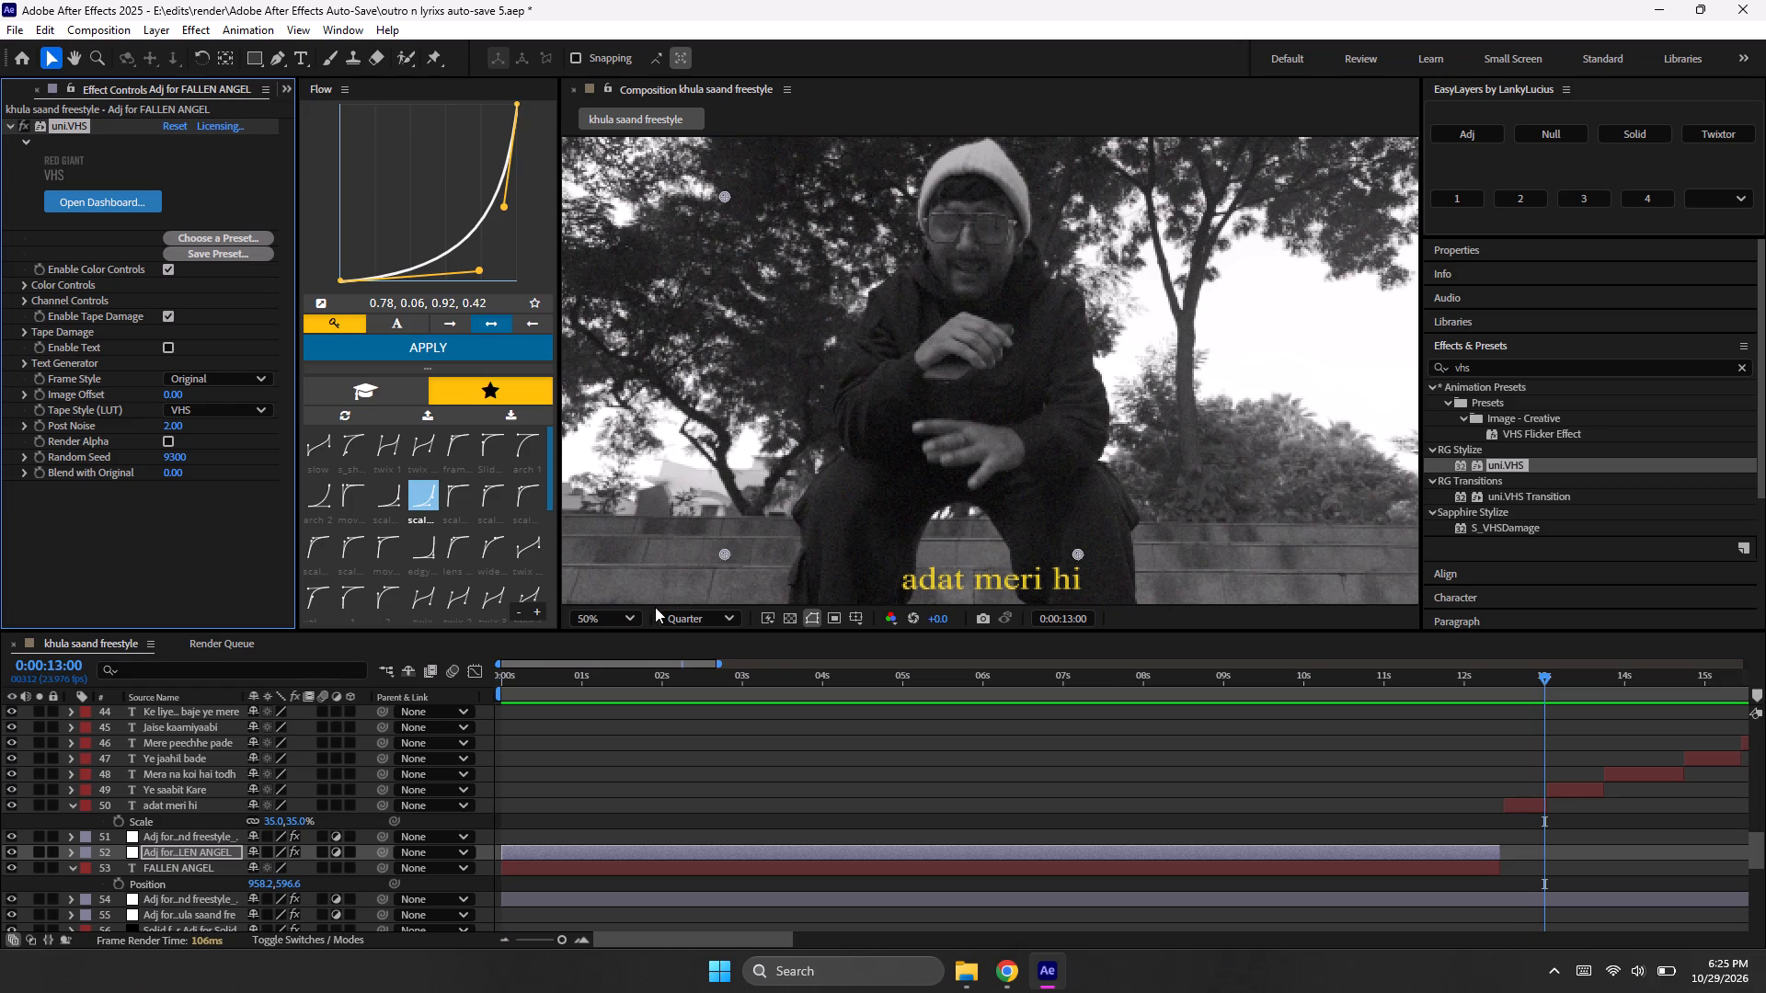
Go back to the first frame at 0:00:00:00 and start a screenshot of the title.
click(767, 668)
drag(767, 676, 411, 690)
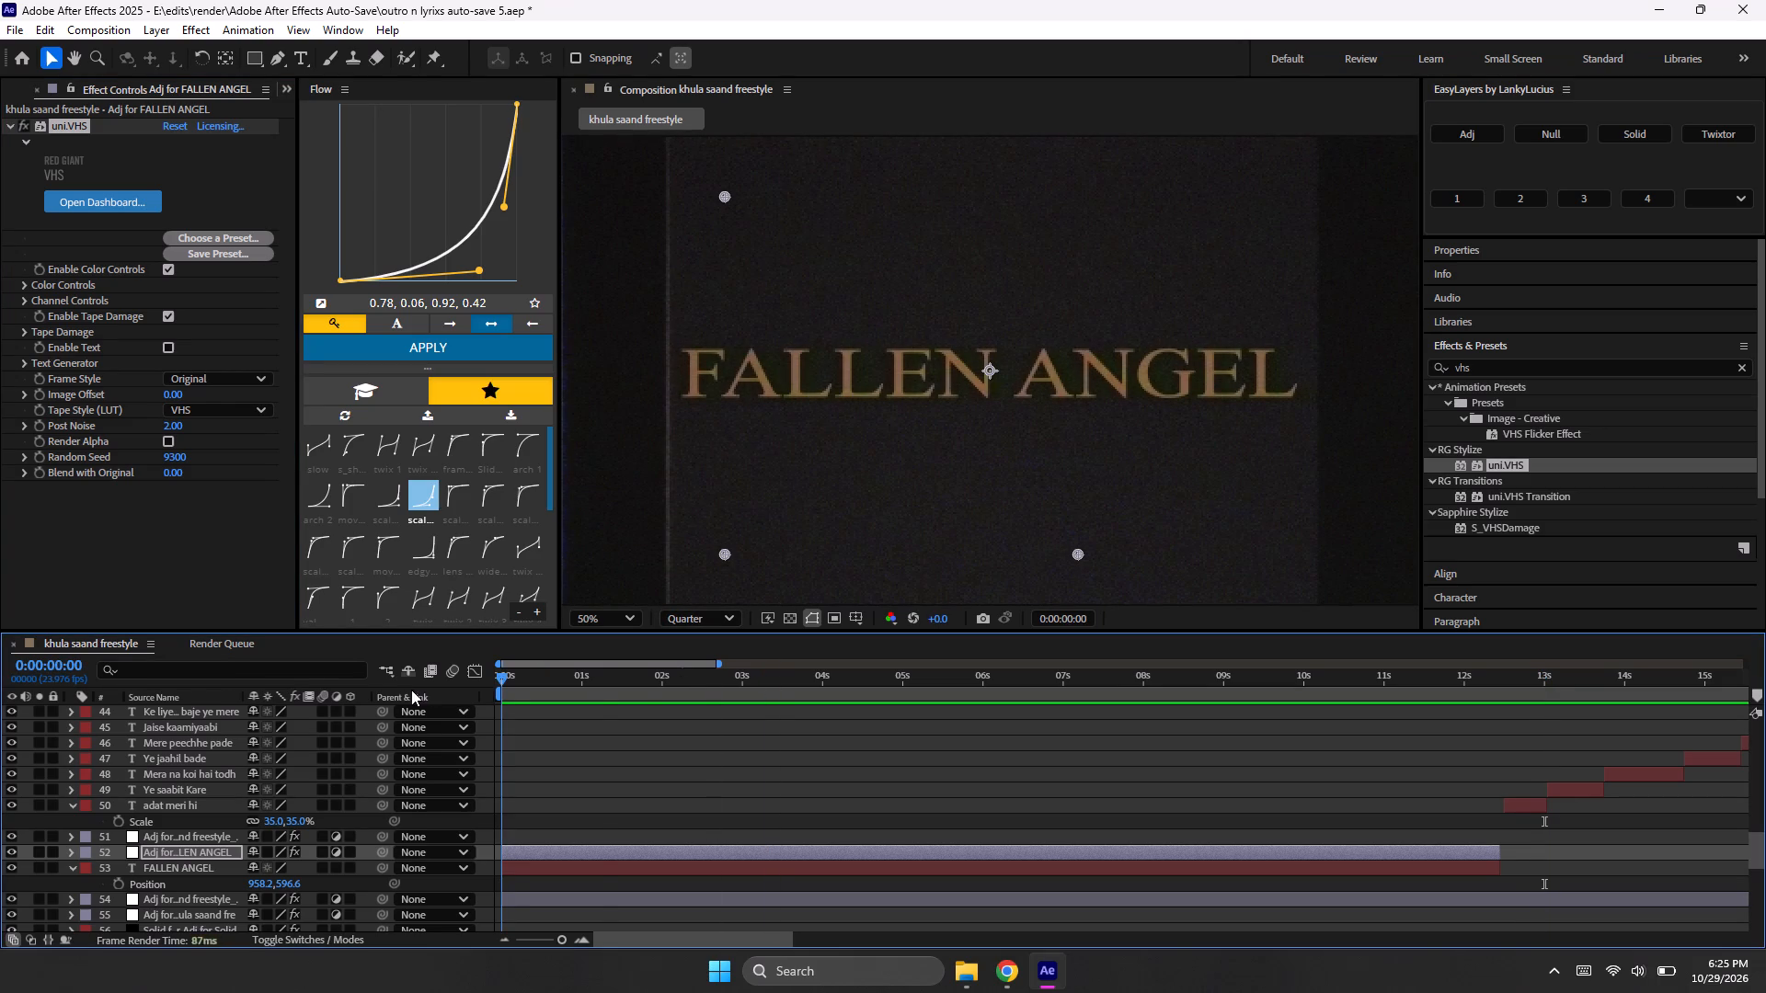
drag(411, 690, 409, 690)
key(shift+super+s)
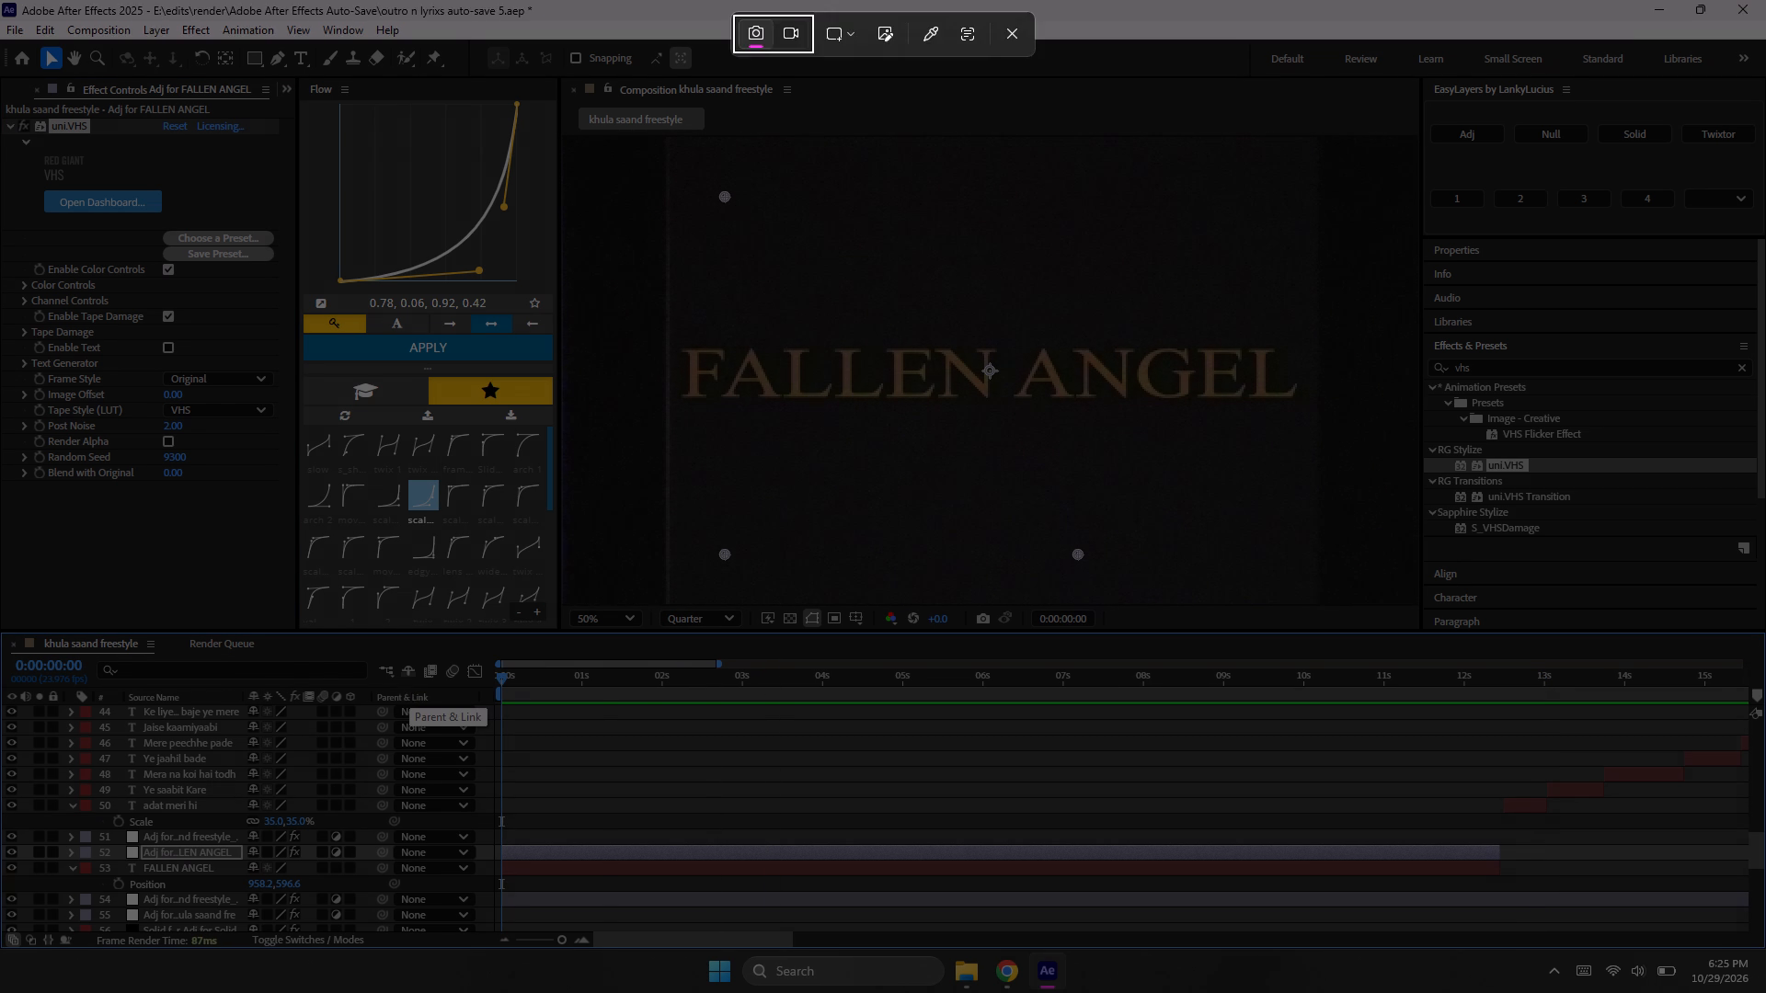
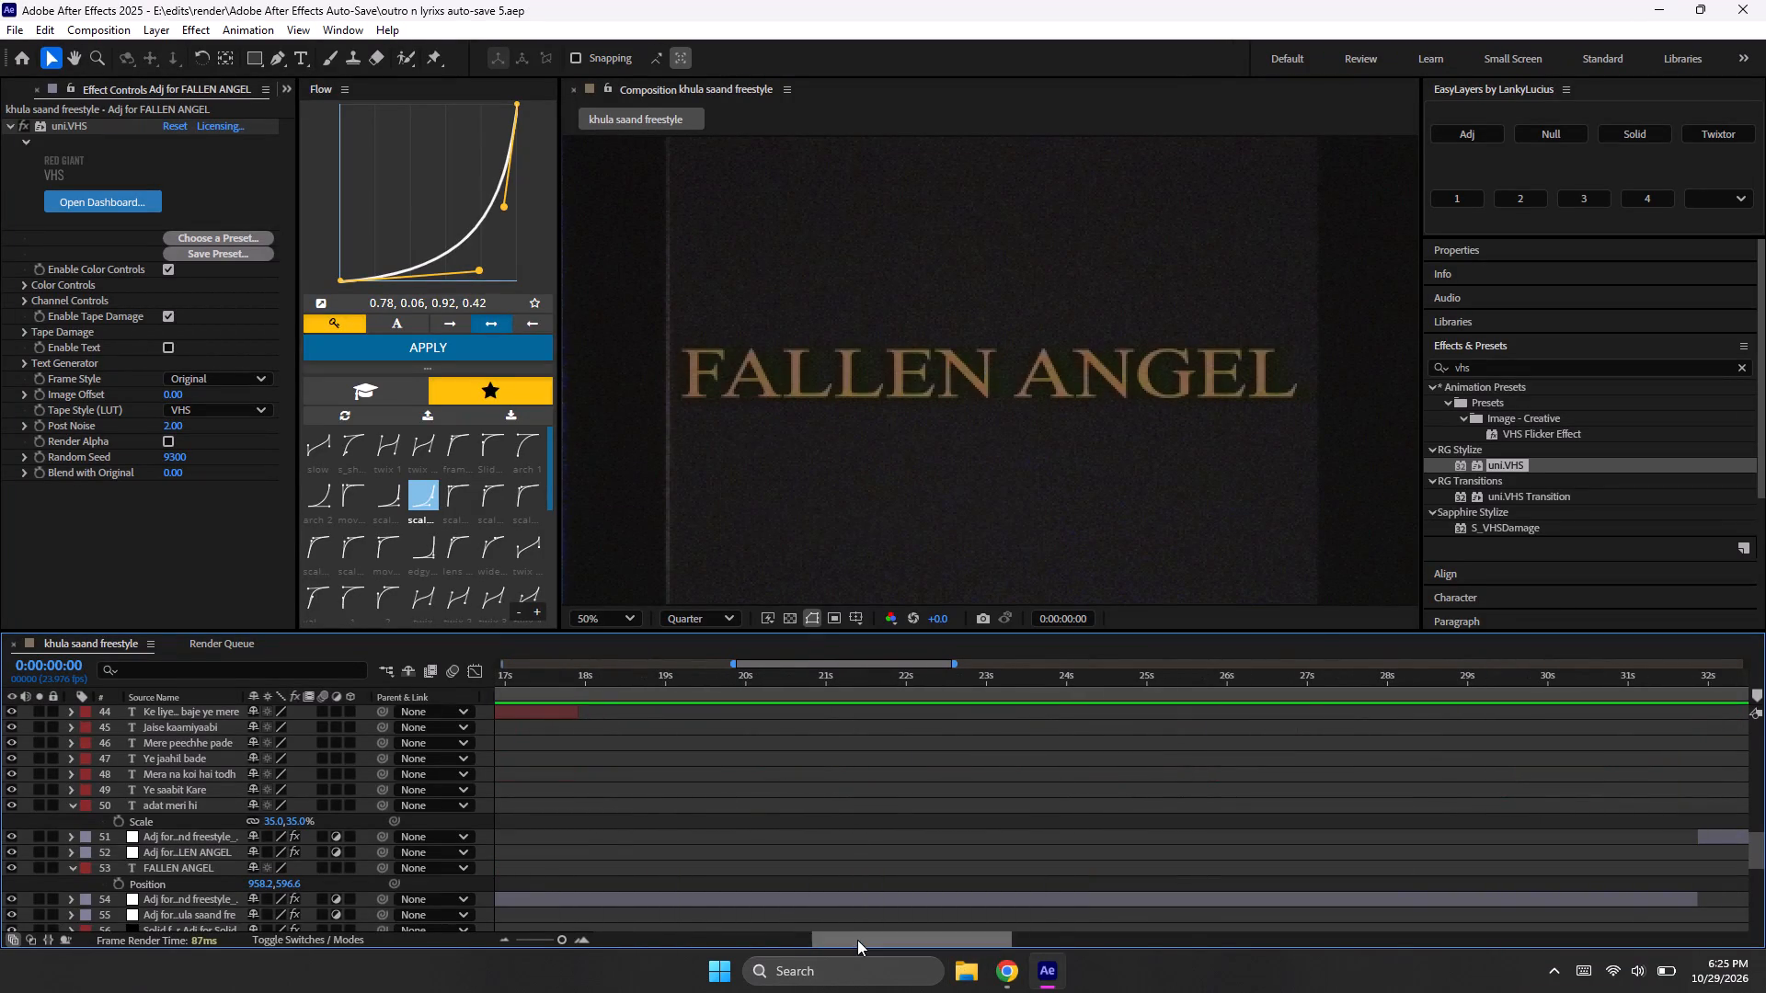
Look through the composition's layer stack and timeline, and preview the video from about 0:00:31:15.
drag(857, 940, 1027, 957)
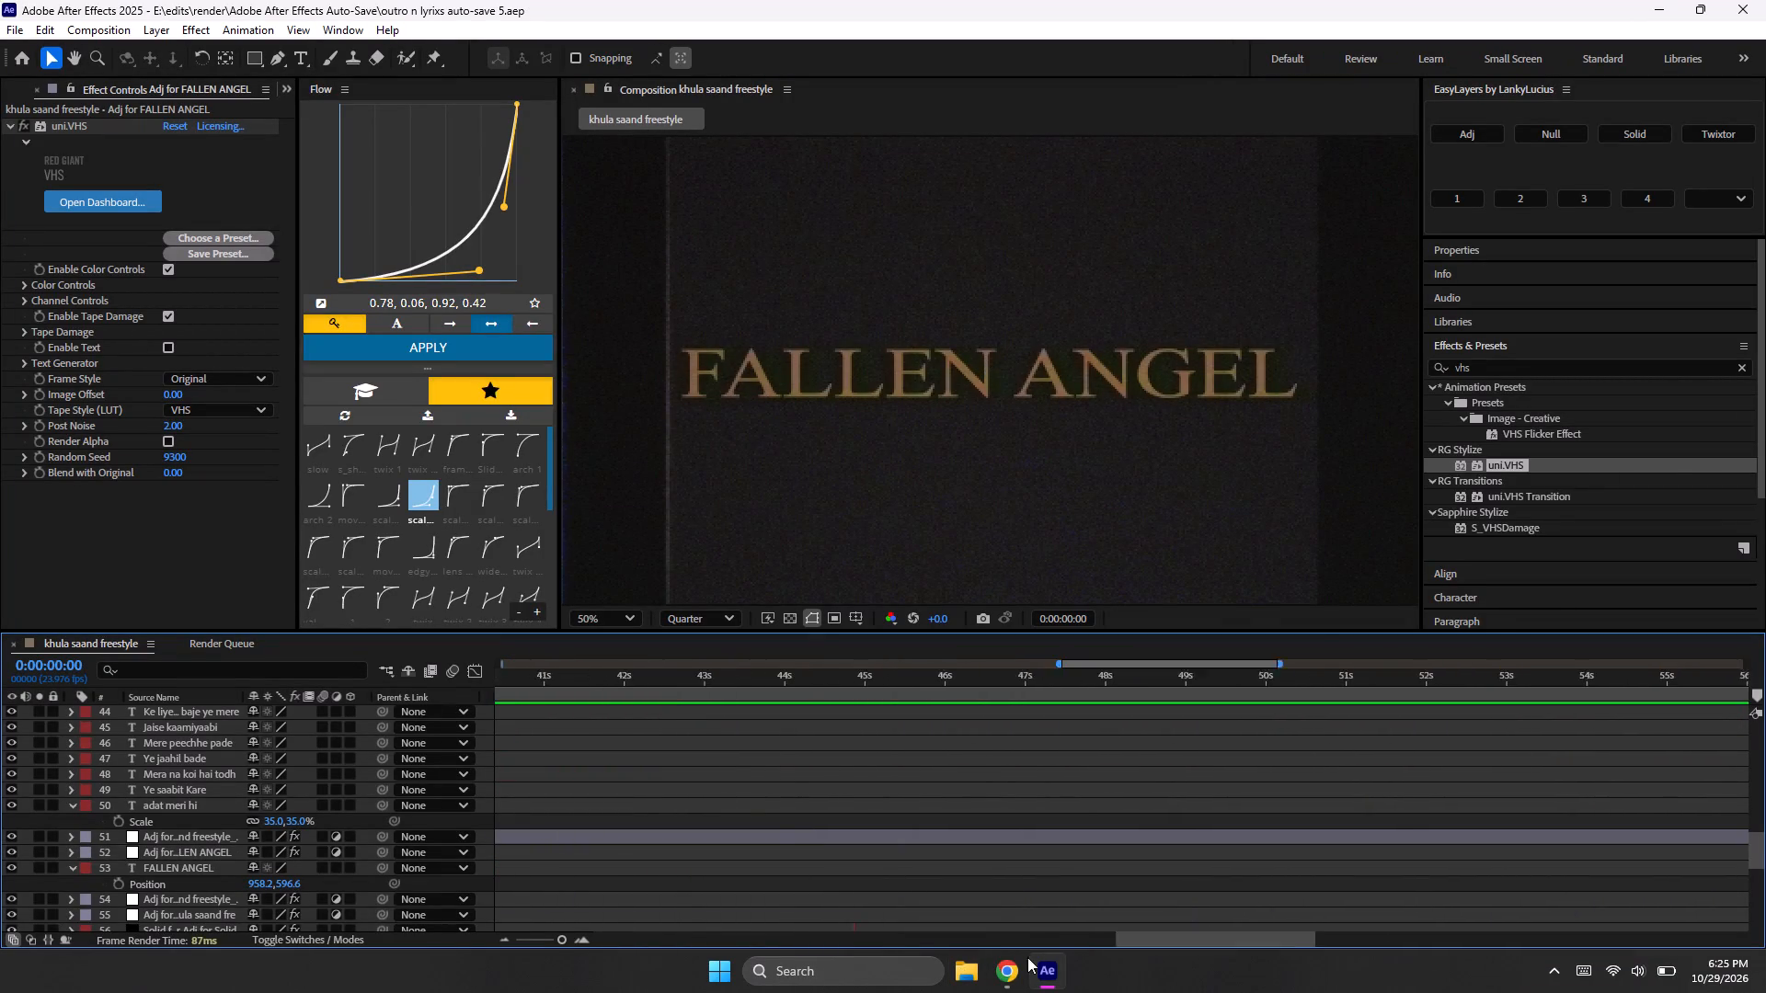
drag(1027, 957, 977, 957)
scroll(970, 846, up, 4)
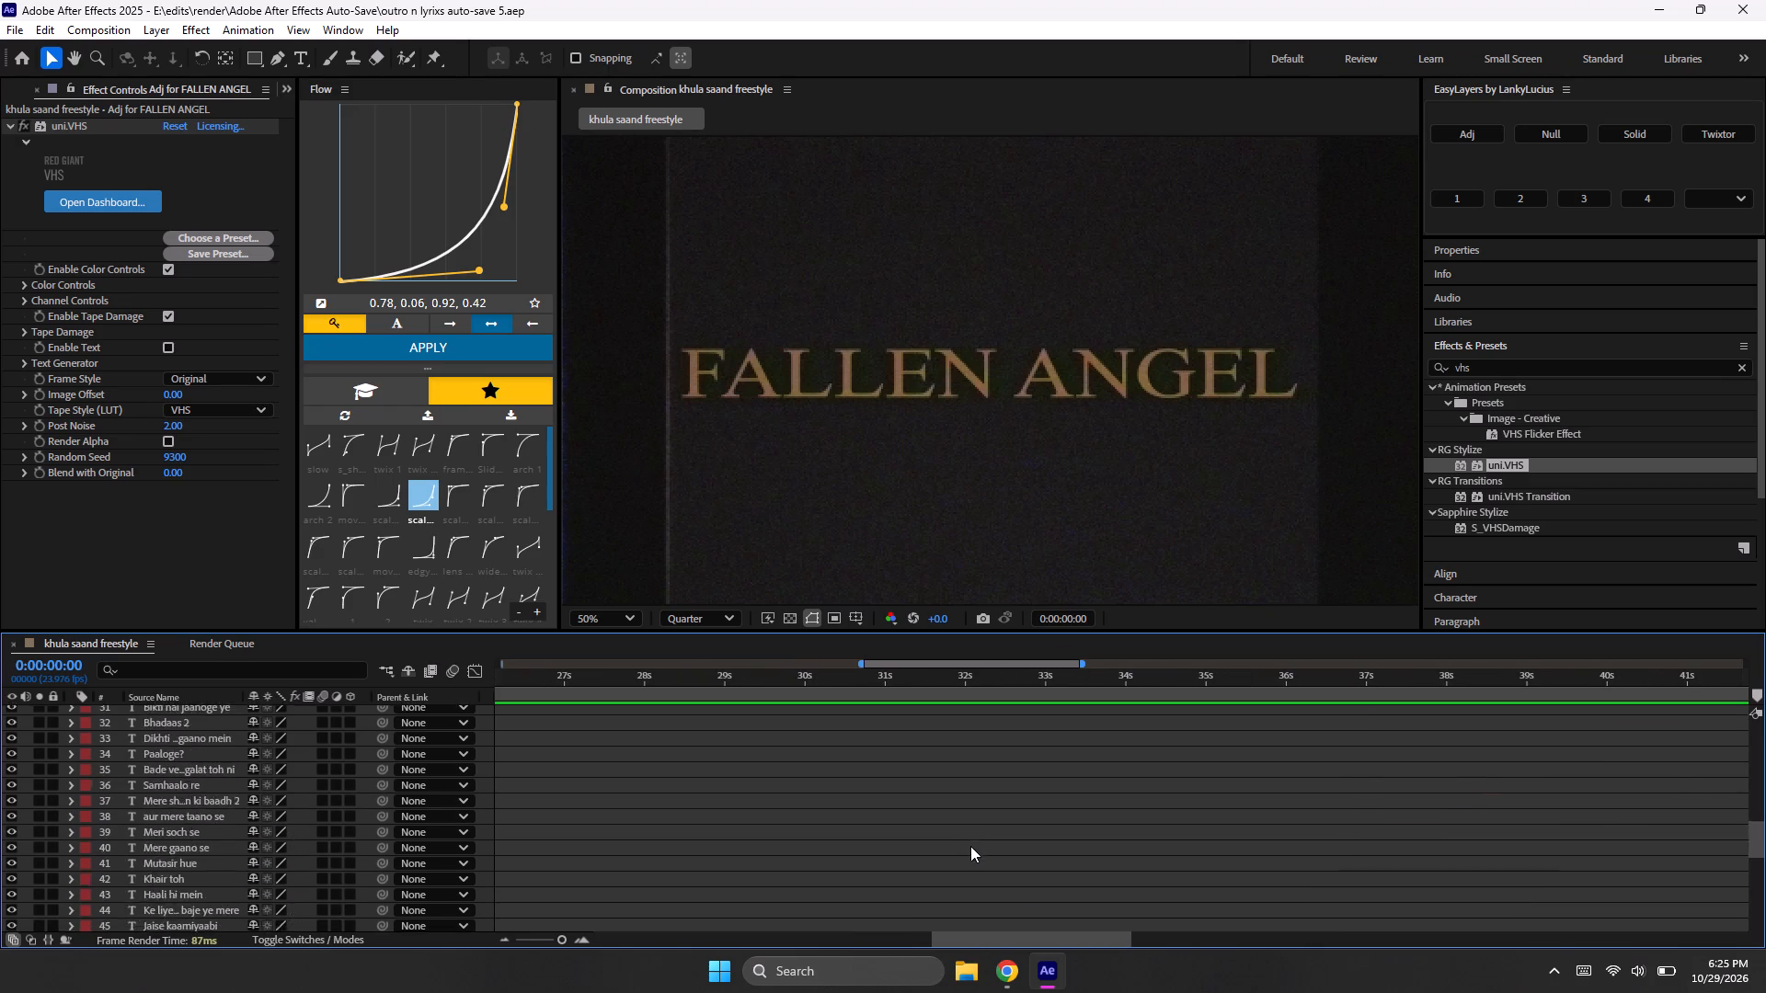
scroll(970, 846, up, 8)
scroll(970, 846, down, 5)
scroll(970, 846, up, 2)
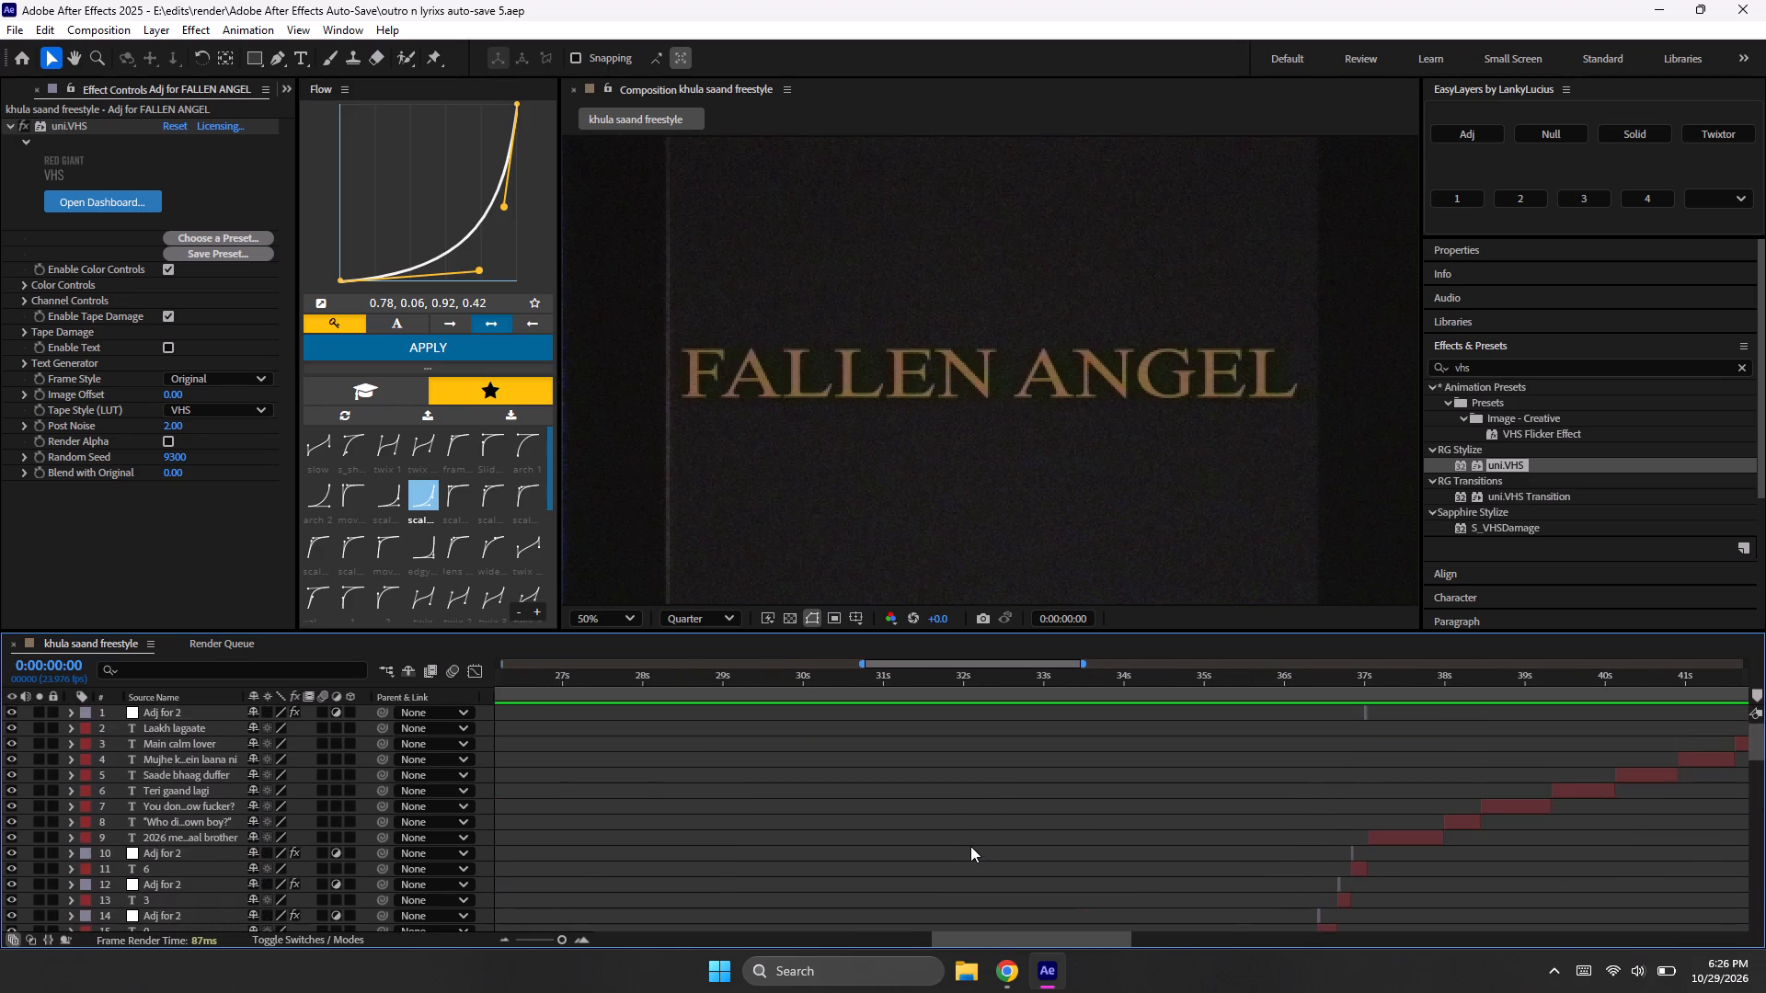
scroll(970, 846, down, 3)
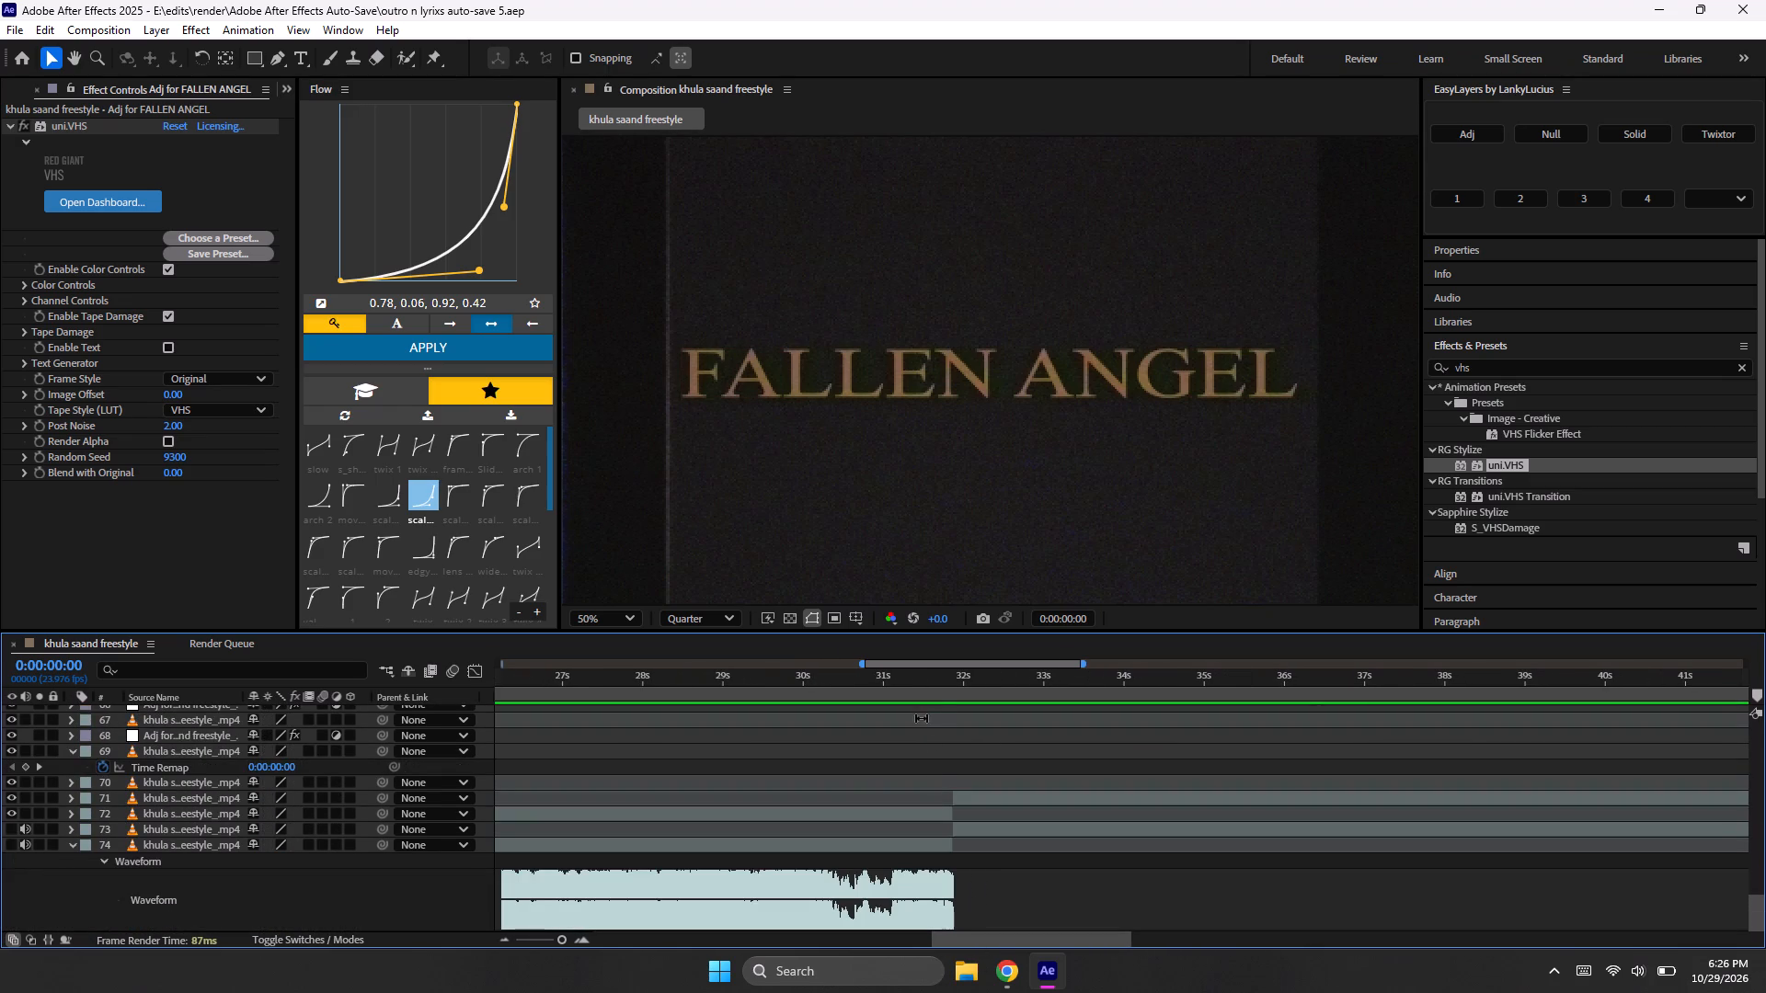
click(935, 699)
key(space)
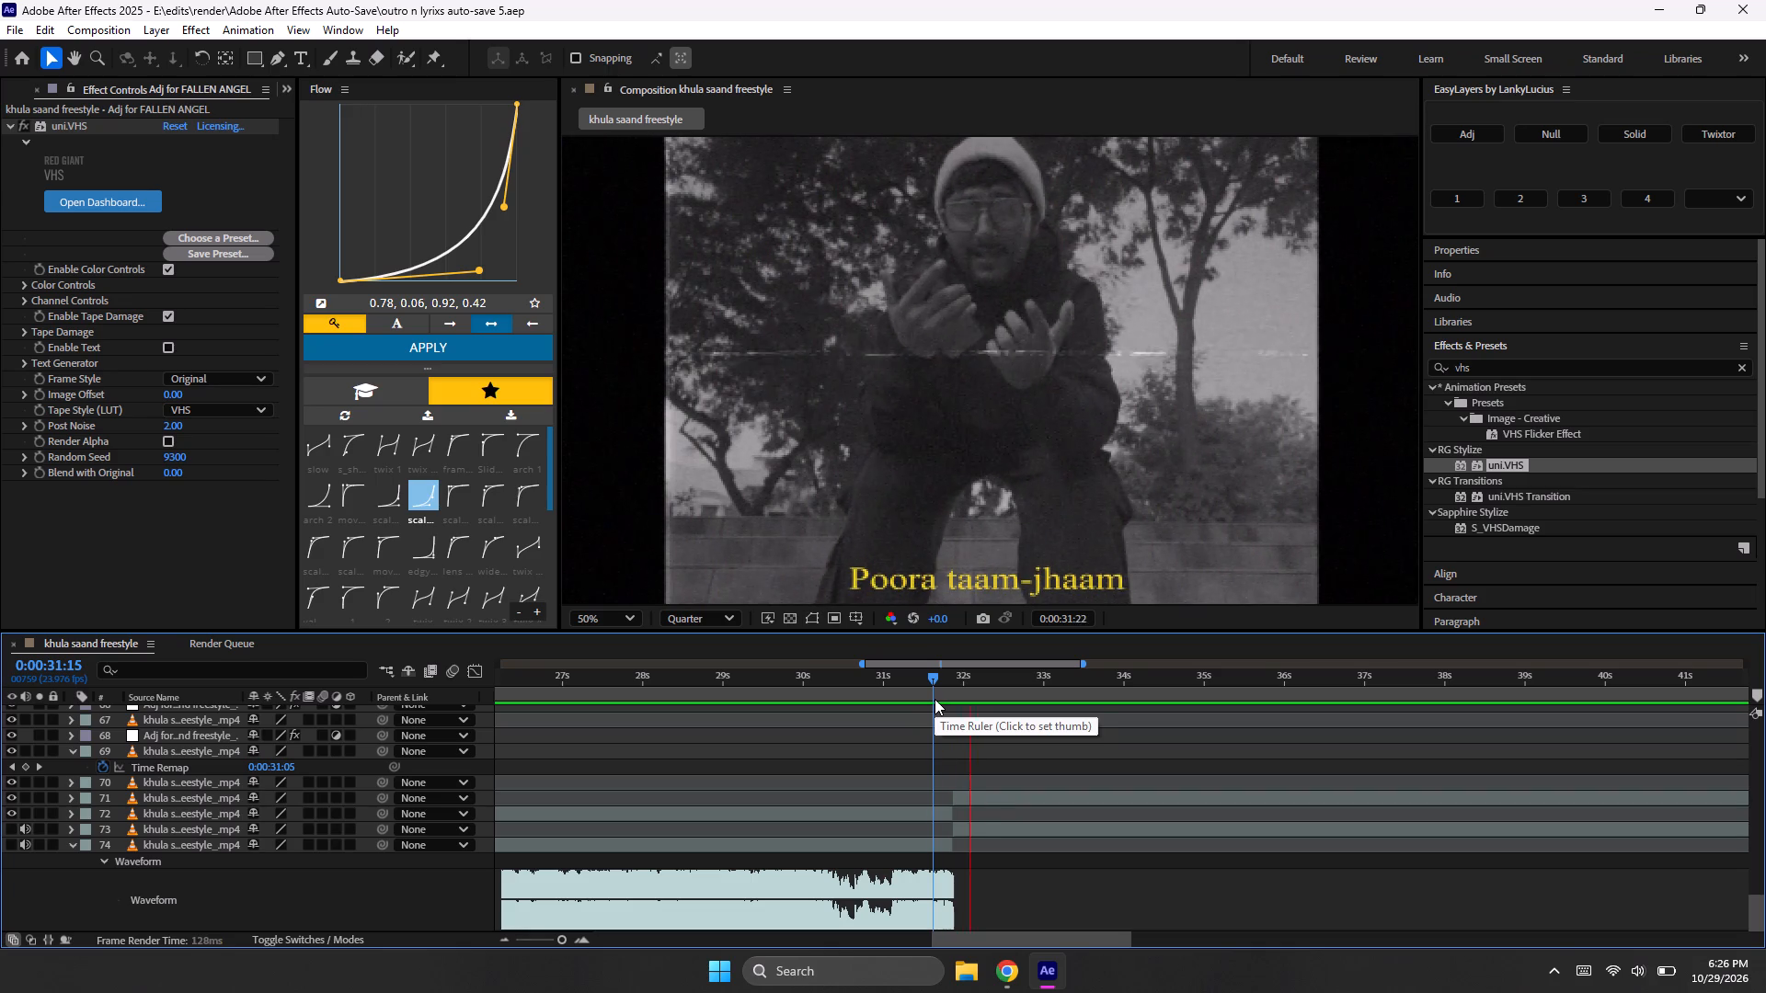
key(space)
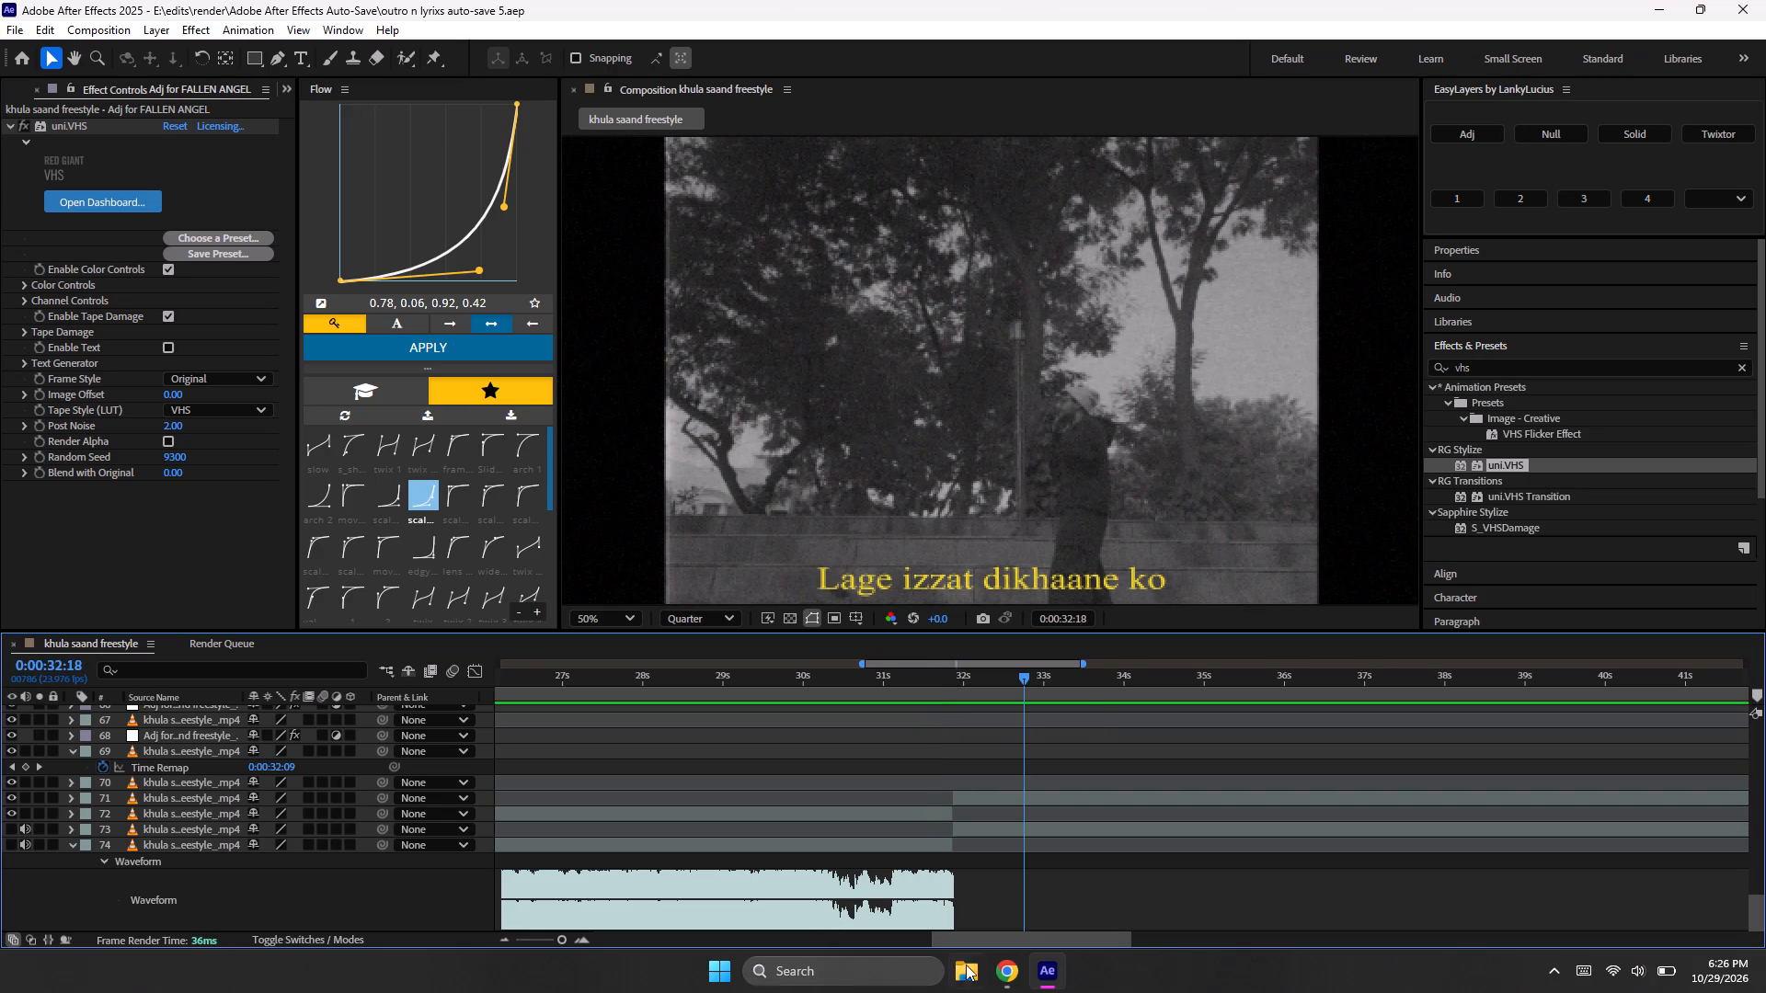
Find the last lyric layers in the timeline and preview them from about 0:00:41:07 to check their timing.
drag(990, 941, 1202, 976)
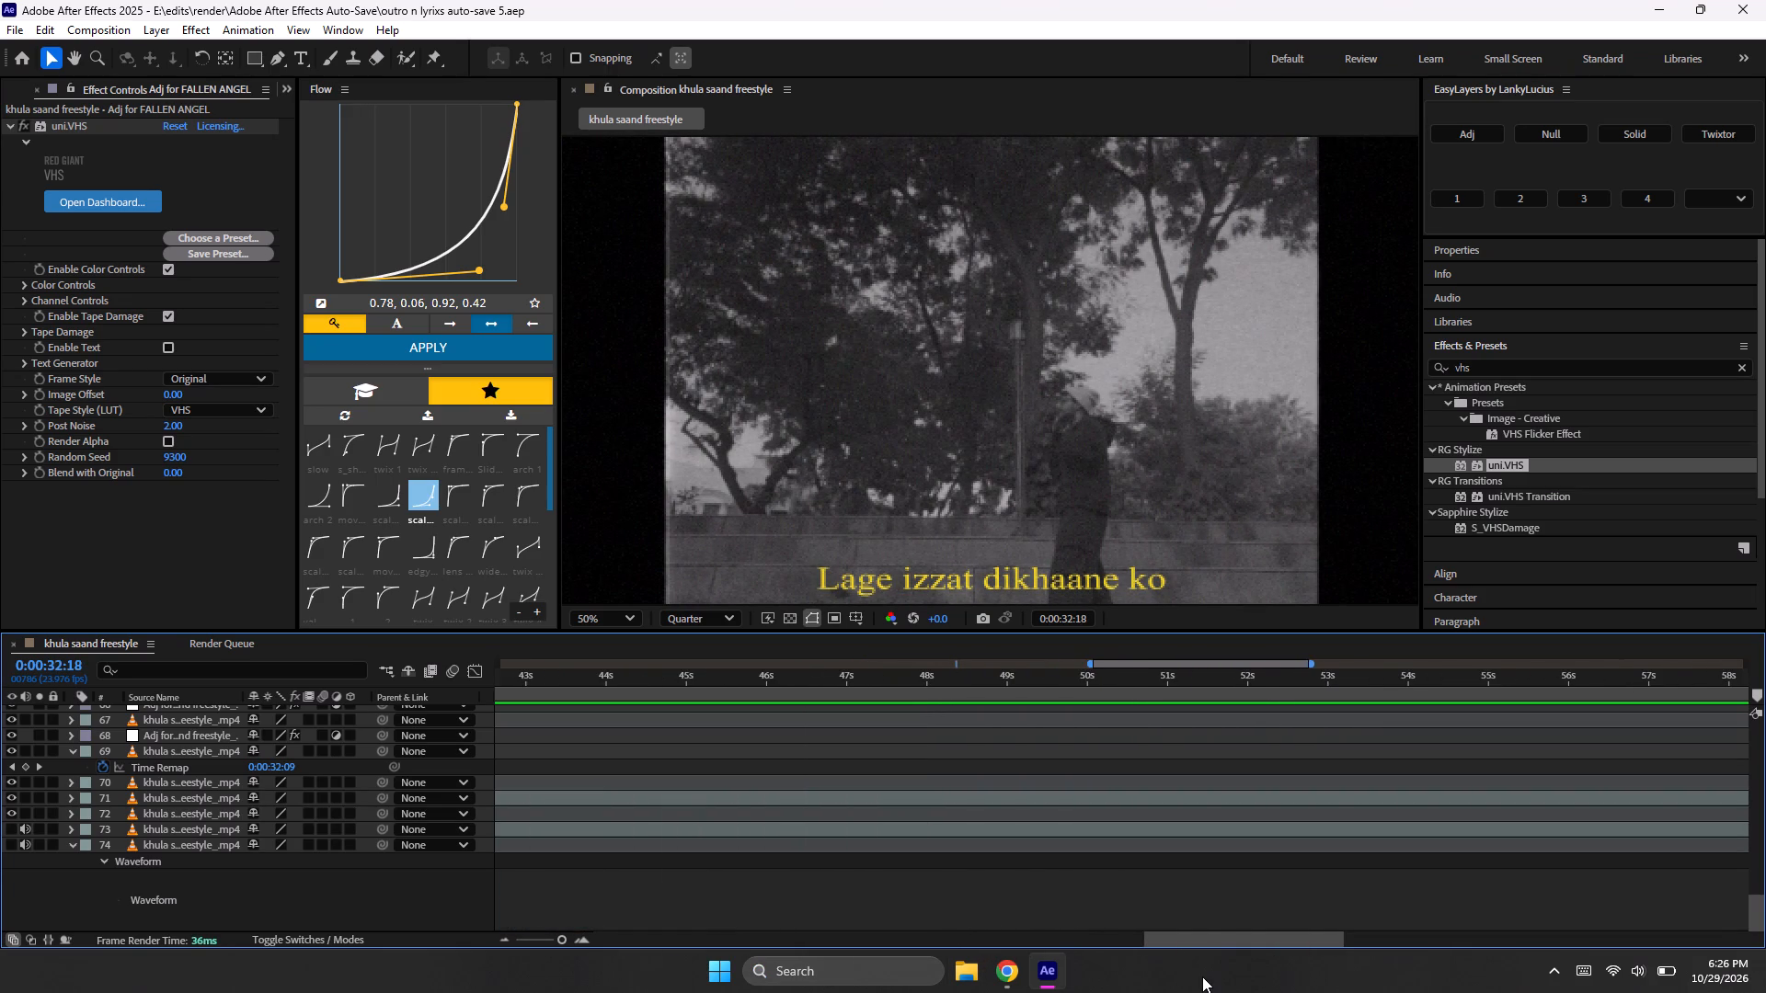
drag(1202, 976, 1239, 972)
scroll(1239, 972, up, 5)
scroll(1251, 873, up, 8)
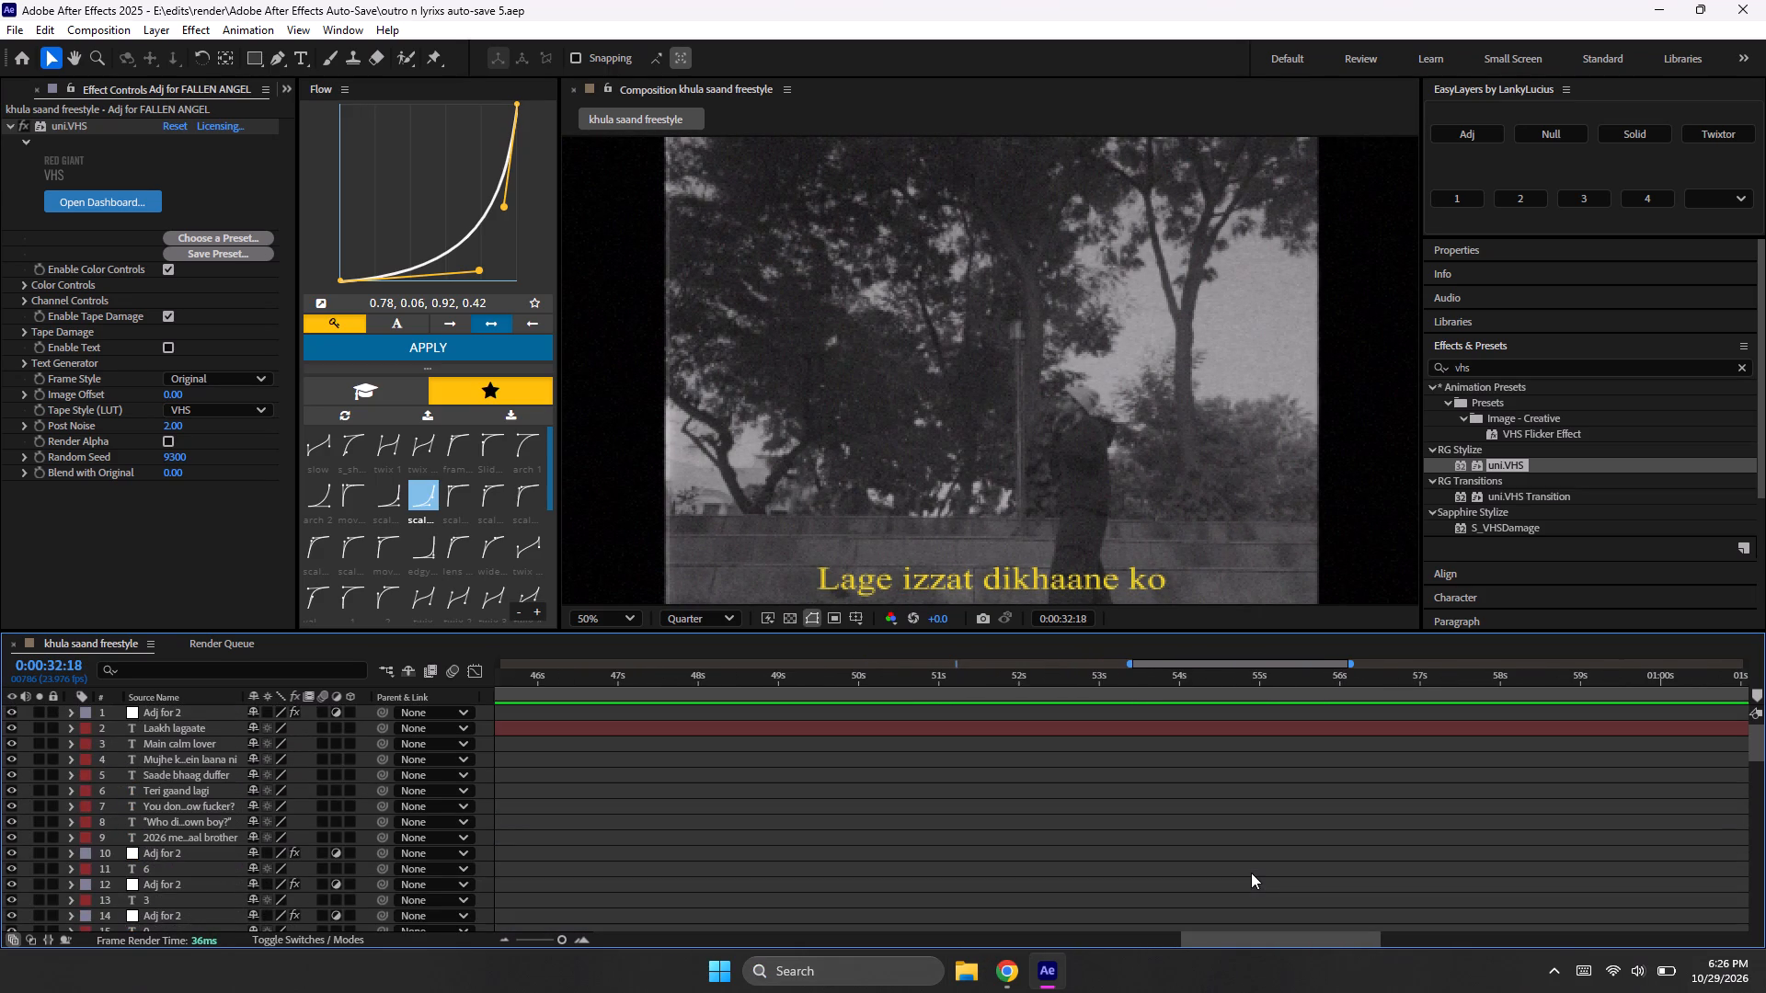
click(1238, 929)
drag(1241, 938, 1116, 935)
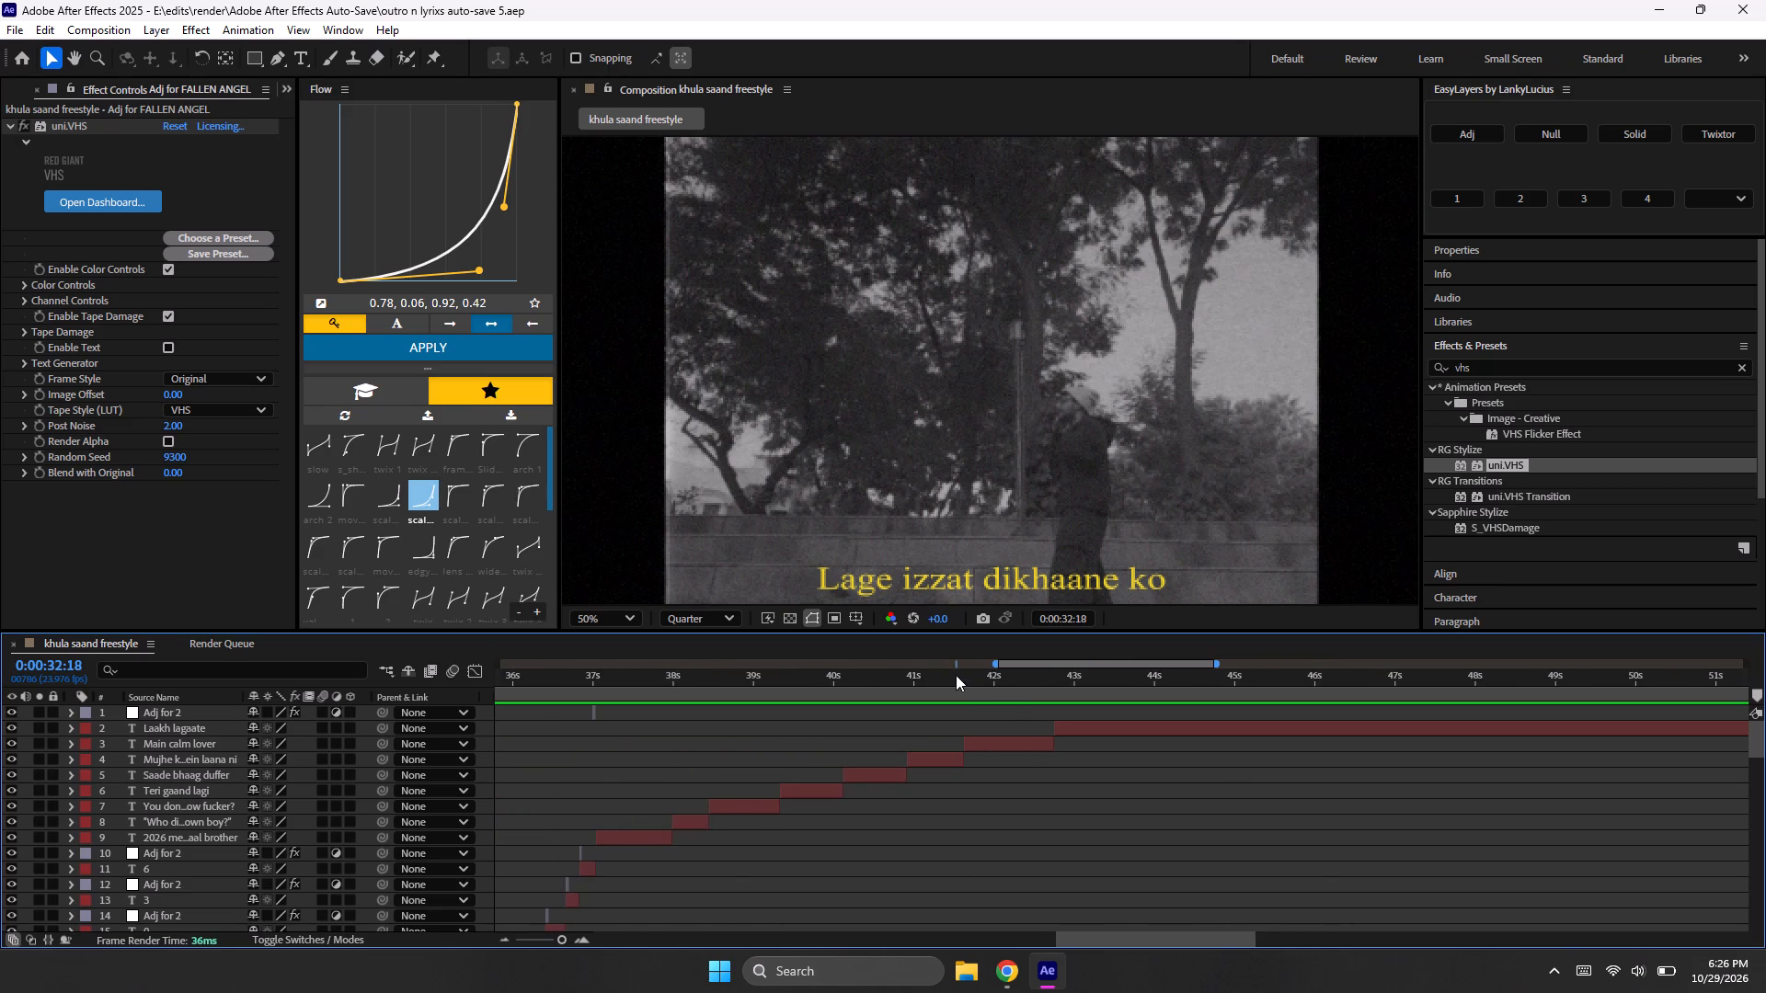
click(956, 675)
drag(956, 675, 913, 682)
key(space)
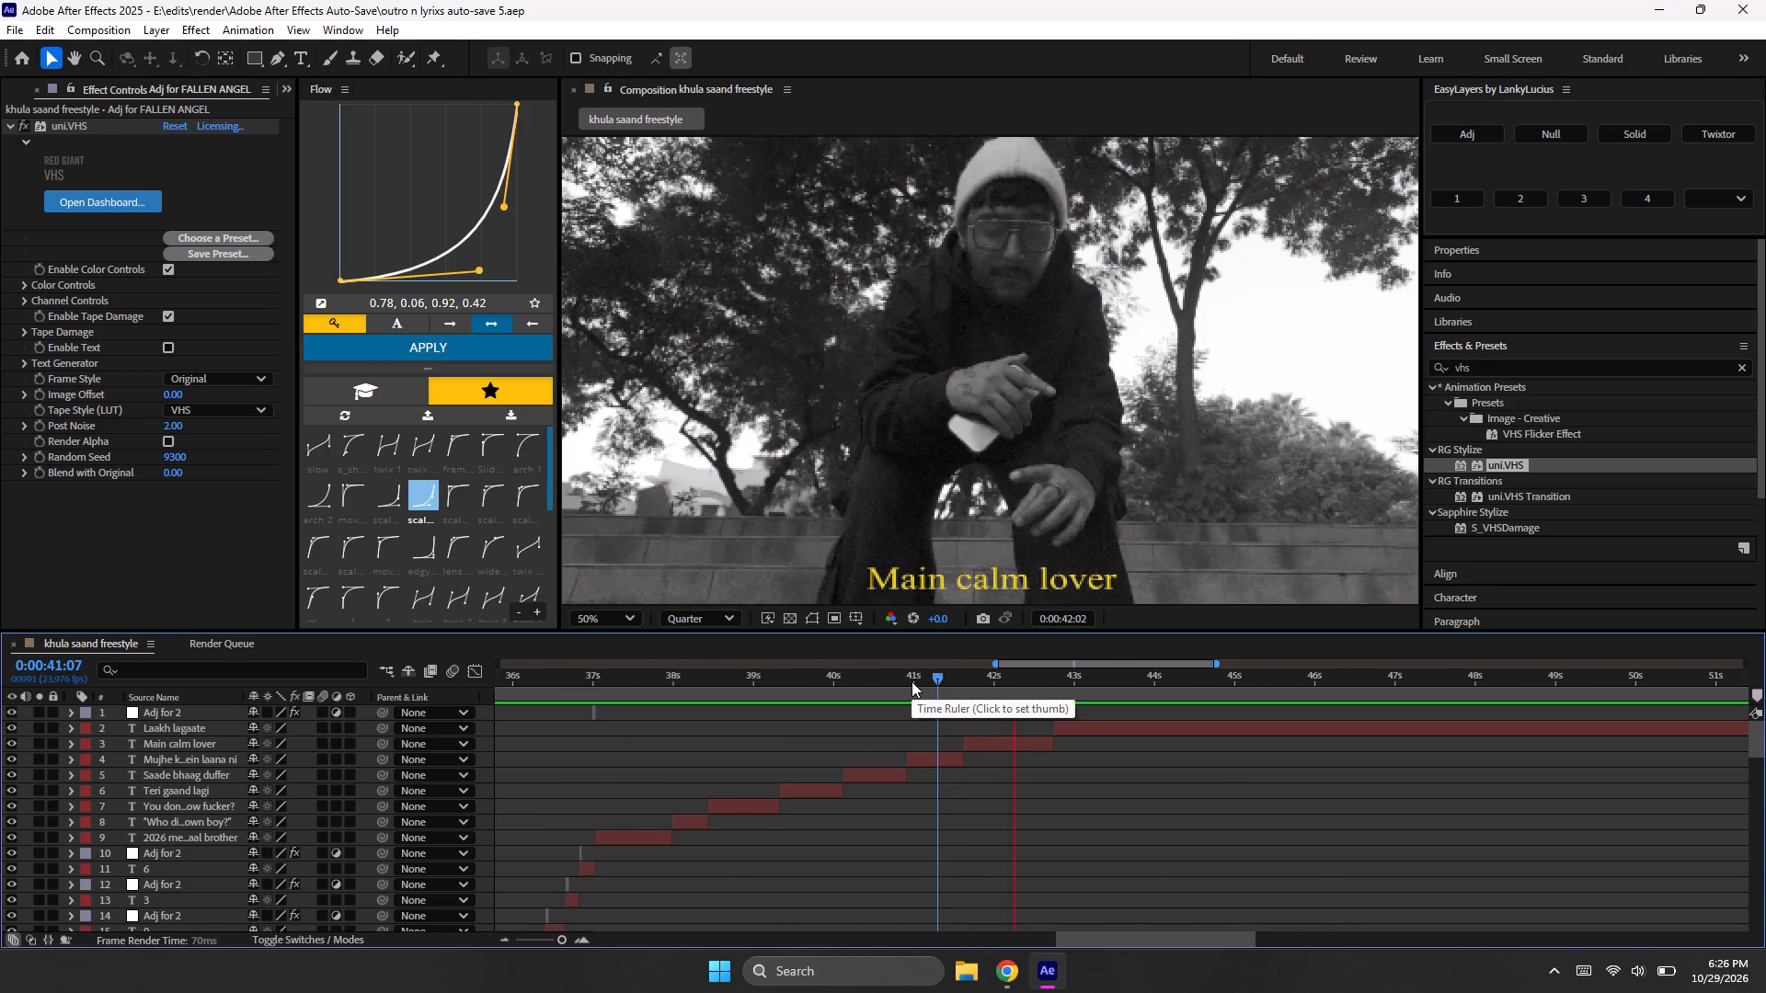
key(space)
drag(999, 685, 941, 692)
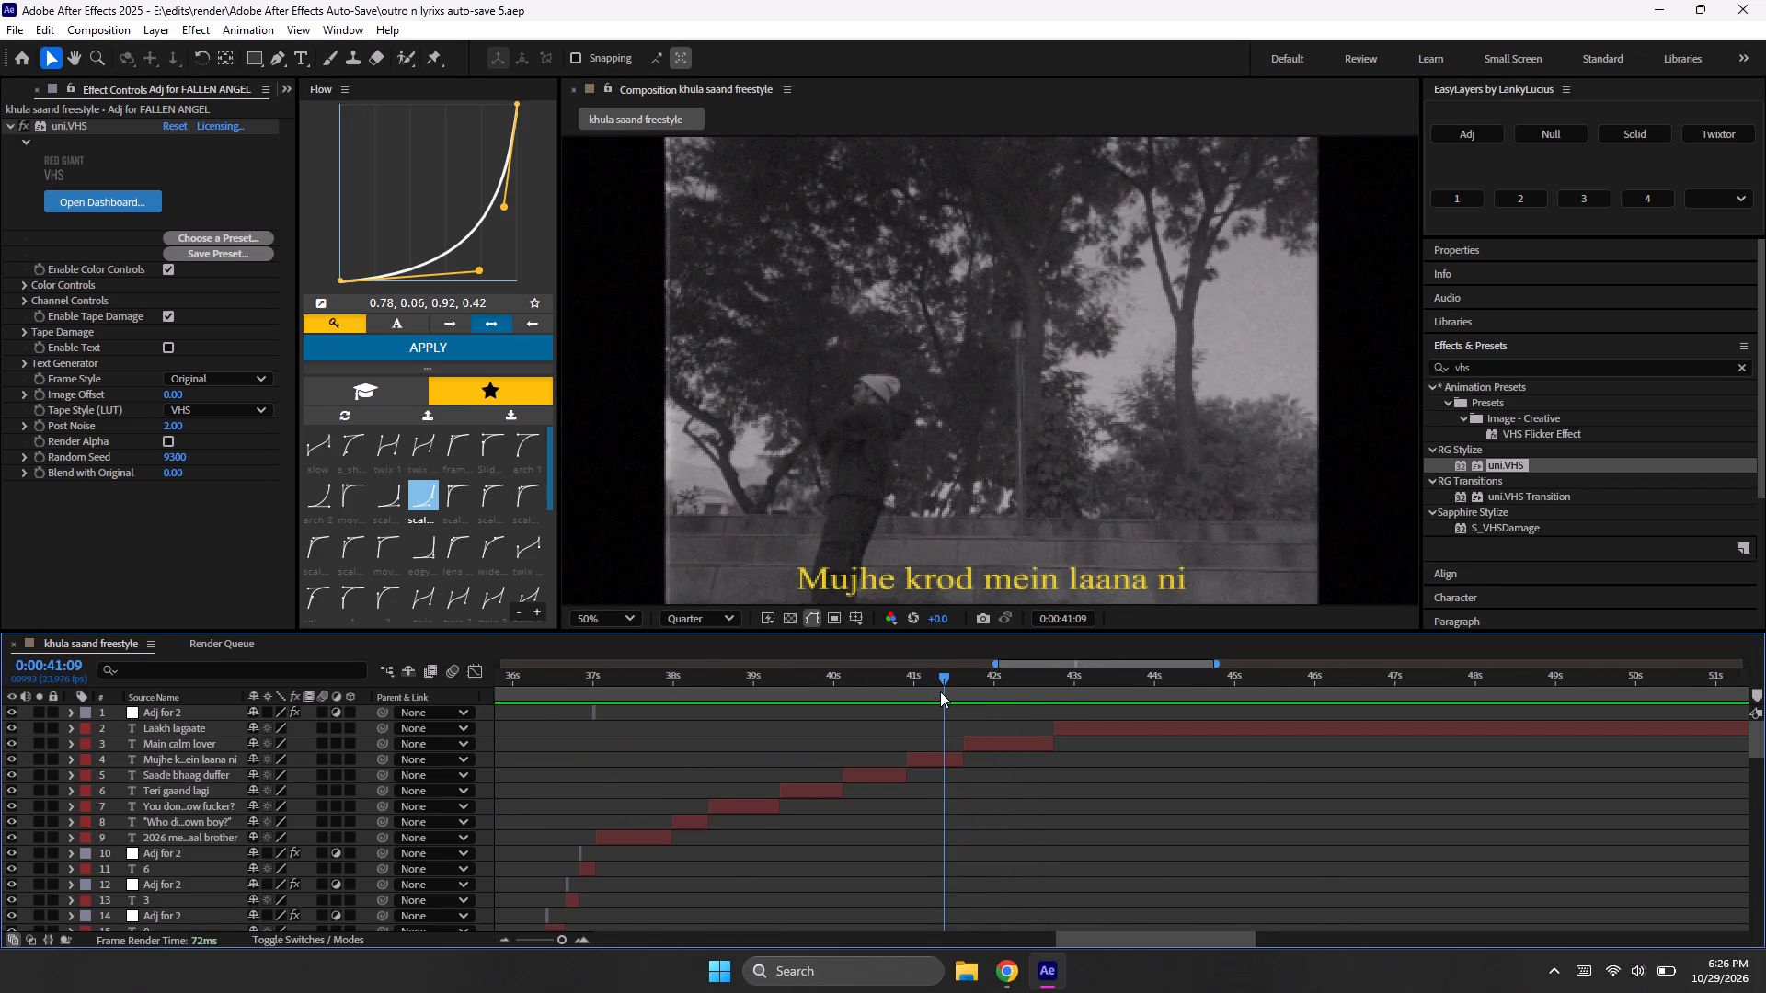
key(space)
key(space)
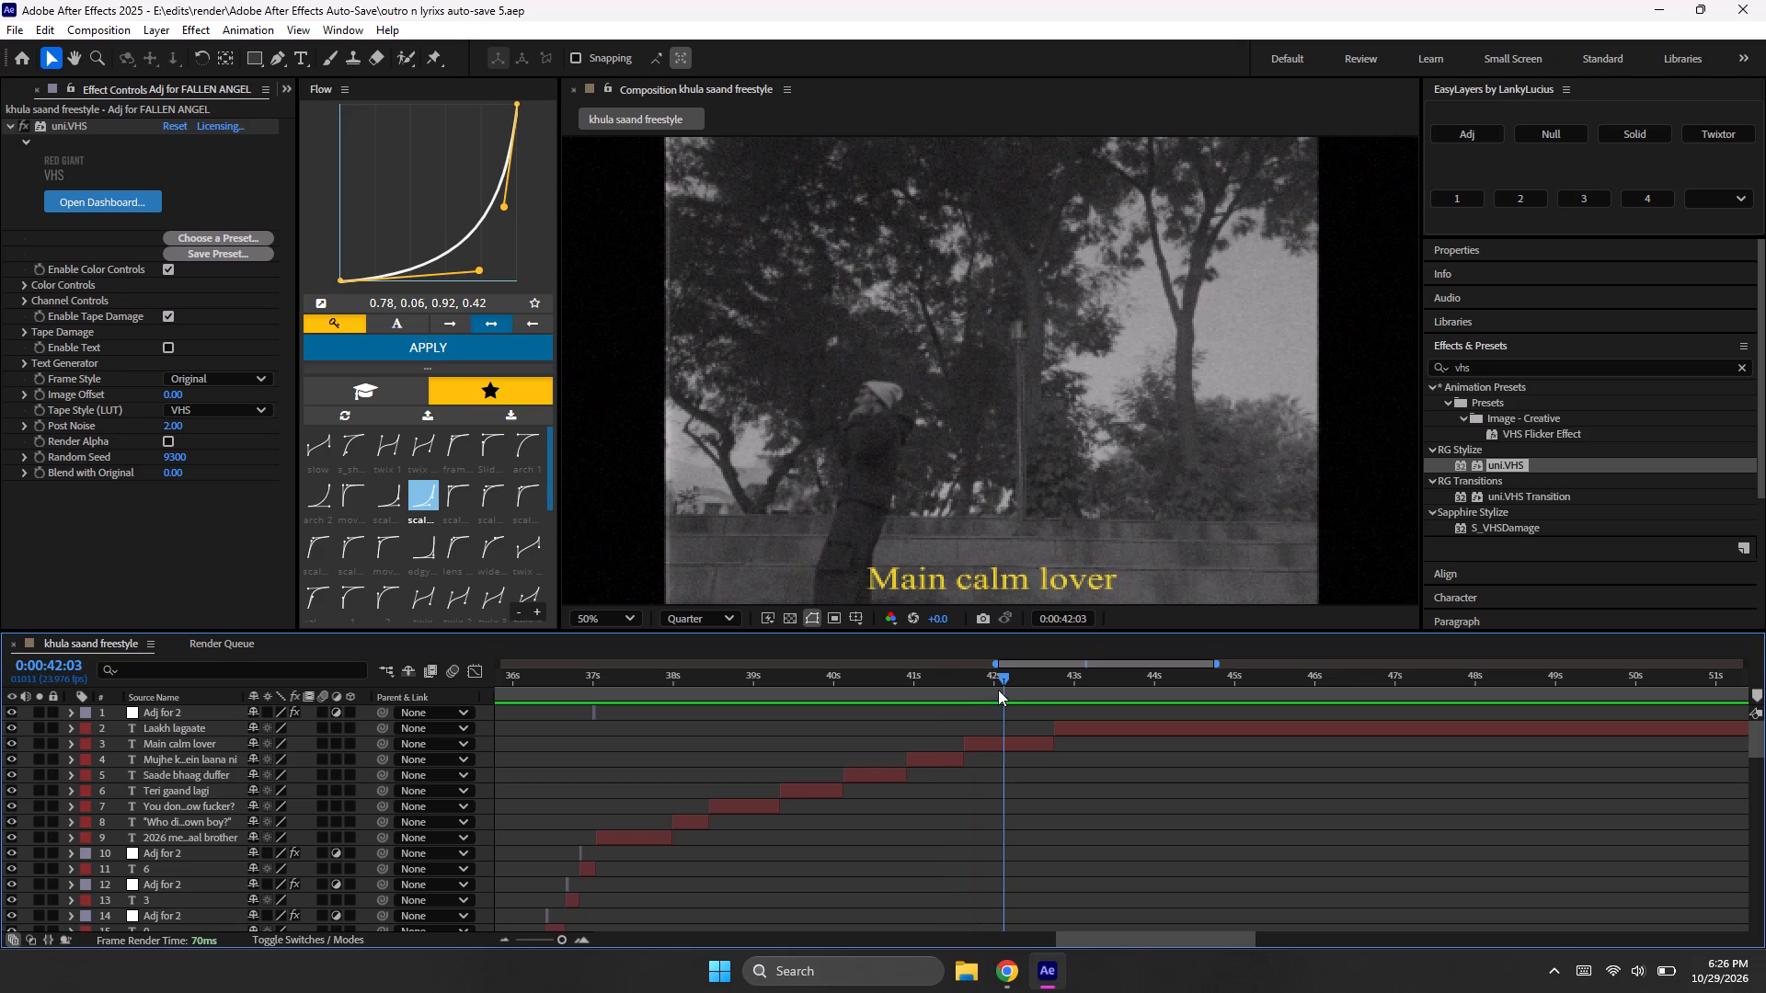
Play on in short bursts to 0:00:42:13, split the "Main calm lover" lyric layer there and delete the remainder.
key(space)
key(space)
key(space)
key(space)
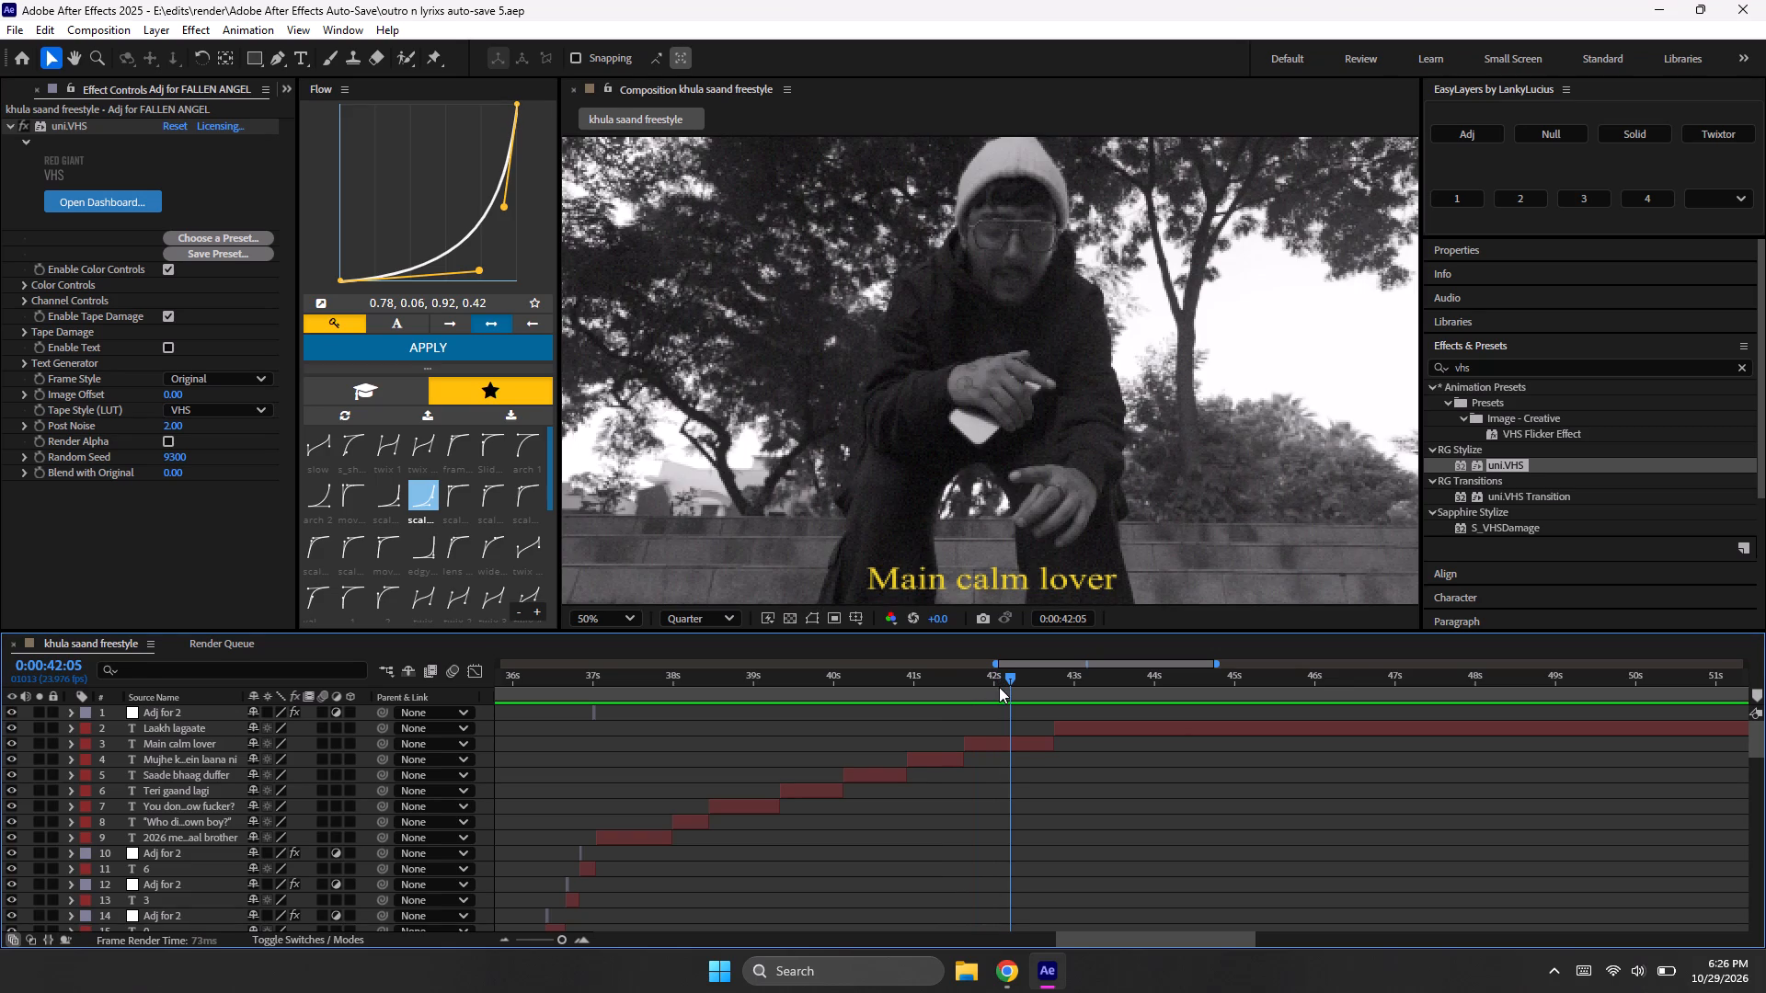
key(space)
key(space)
key(space)
key(space)
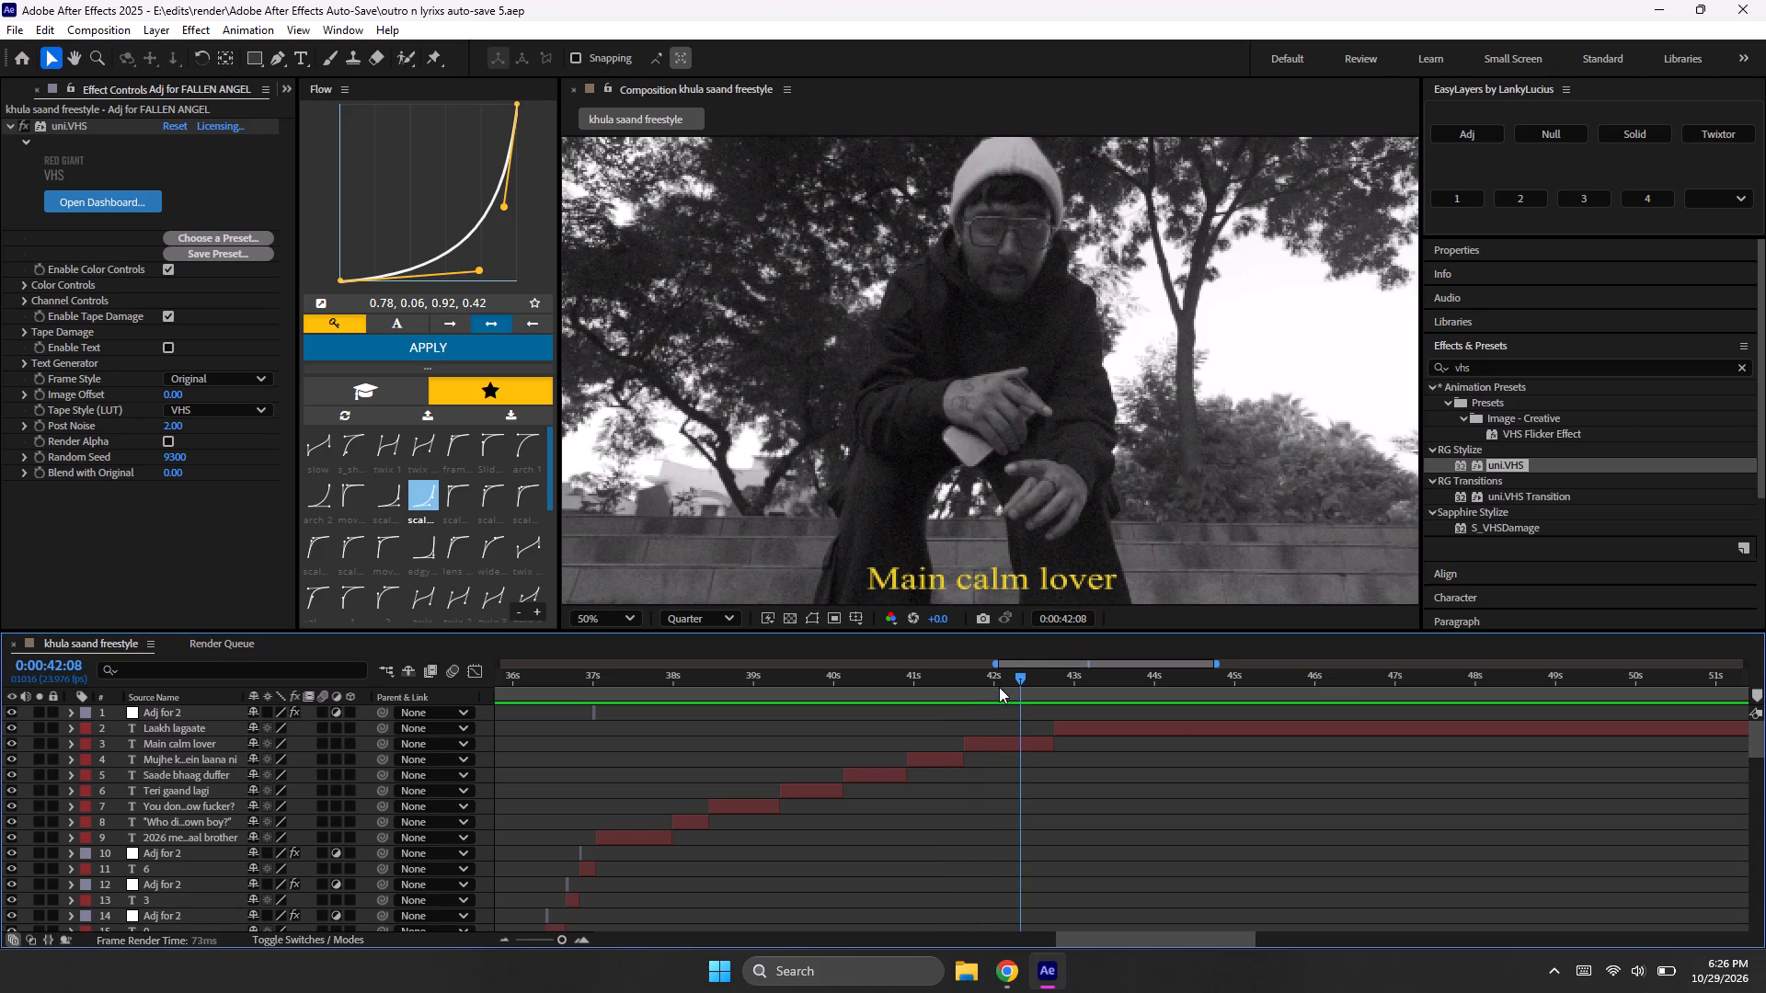
key(space)
key(space)
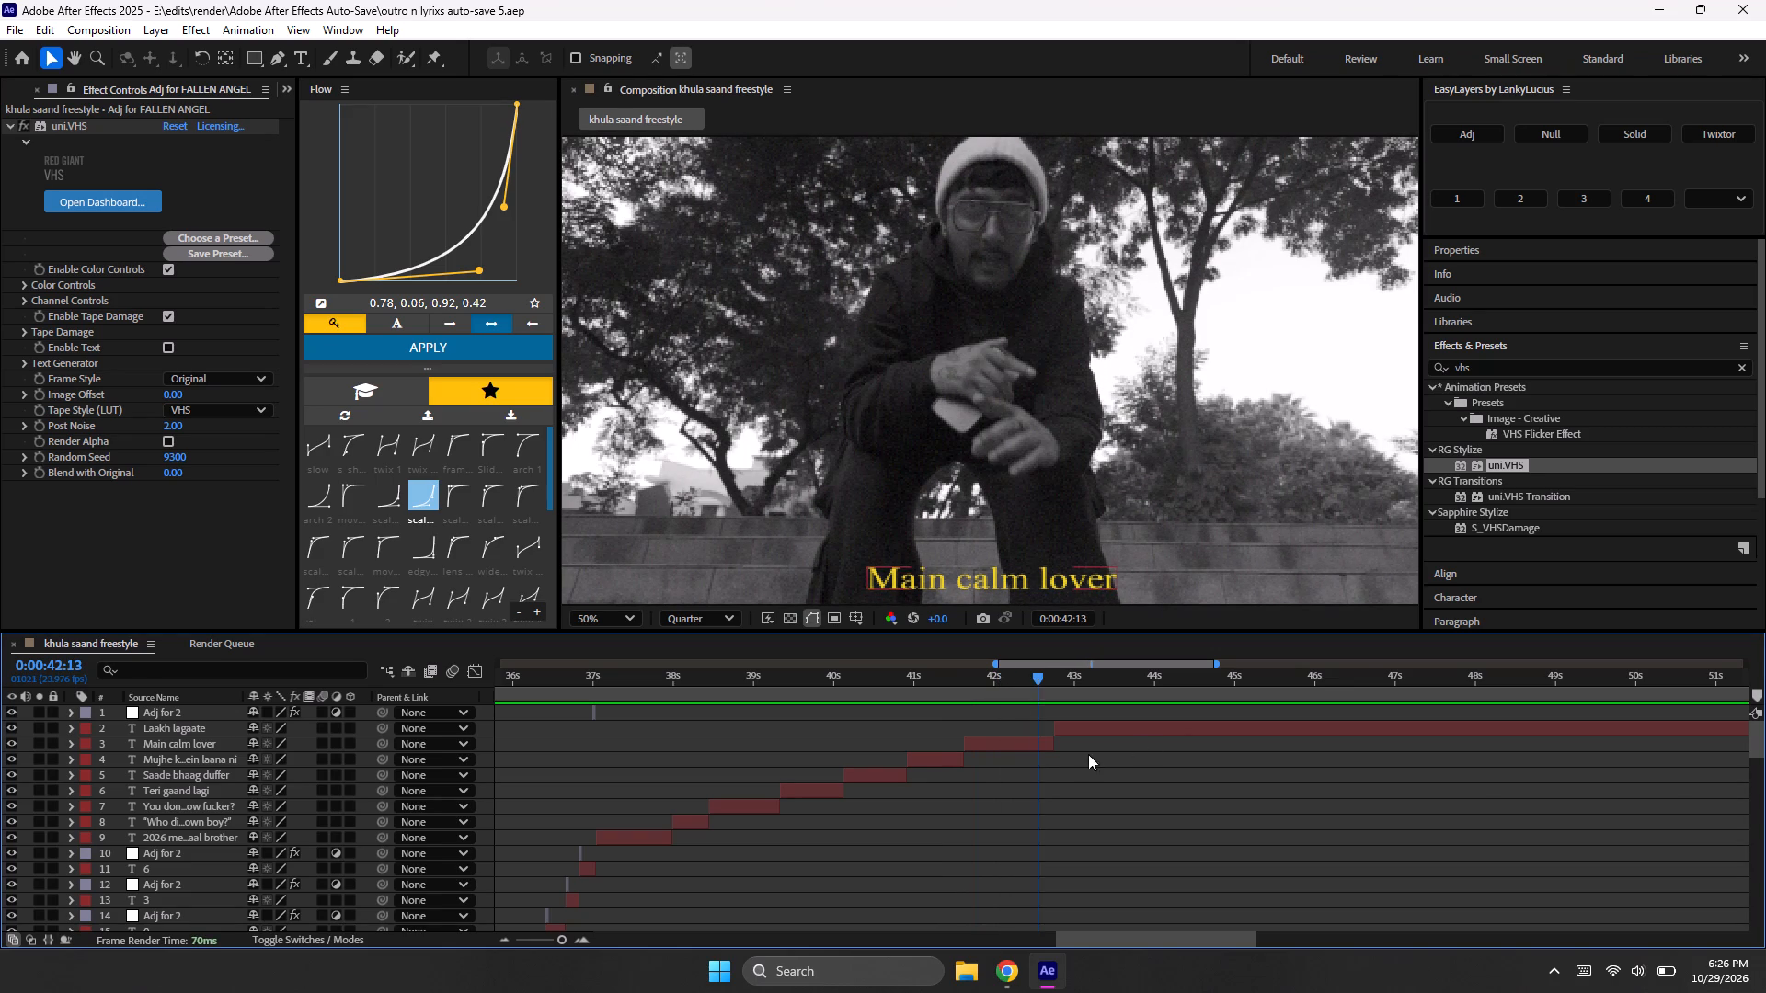
click(1042, 748)
key(ctrl+shift+d)
key(Delete)
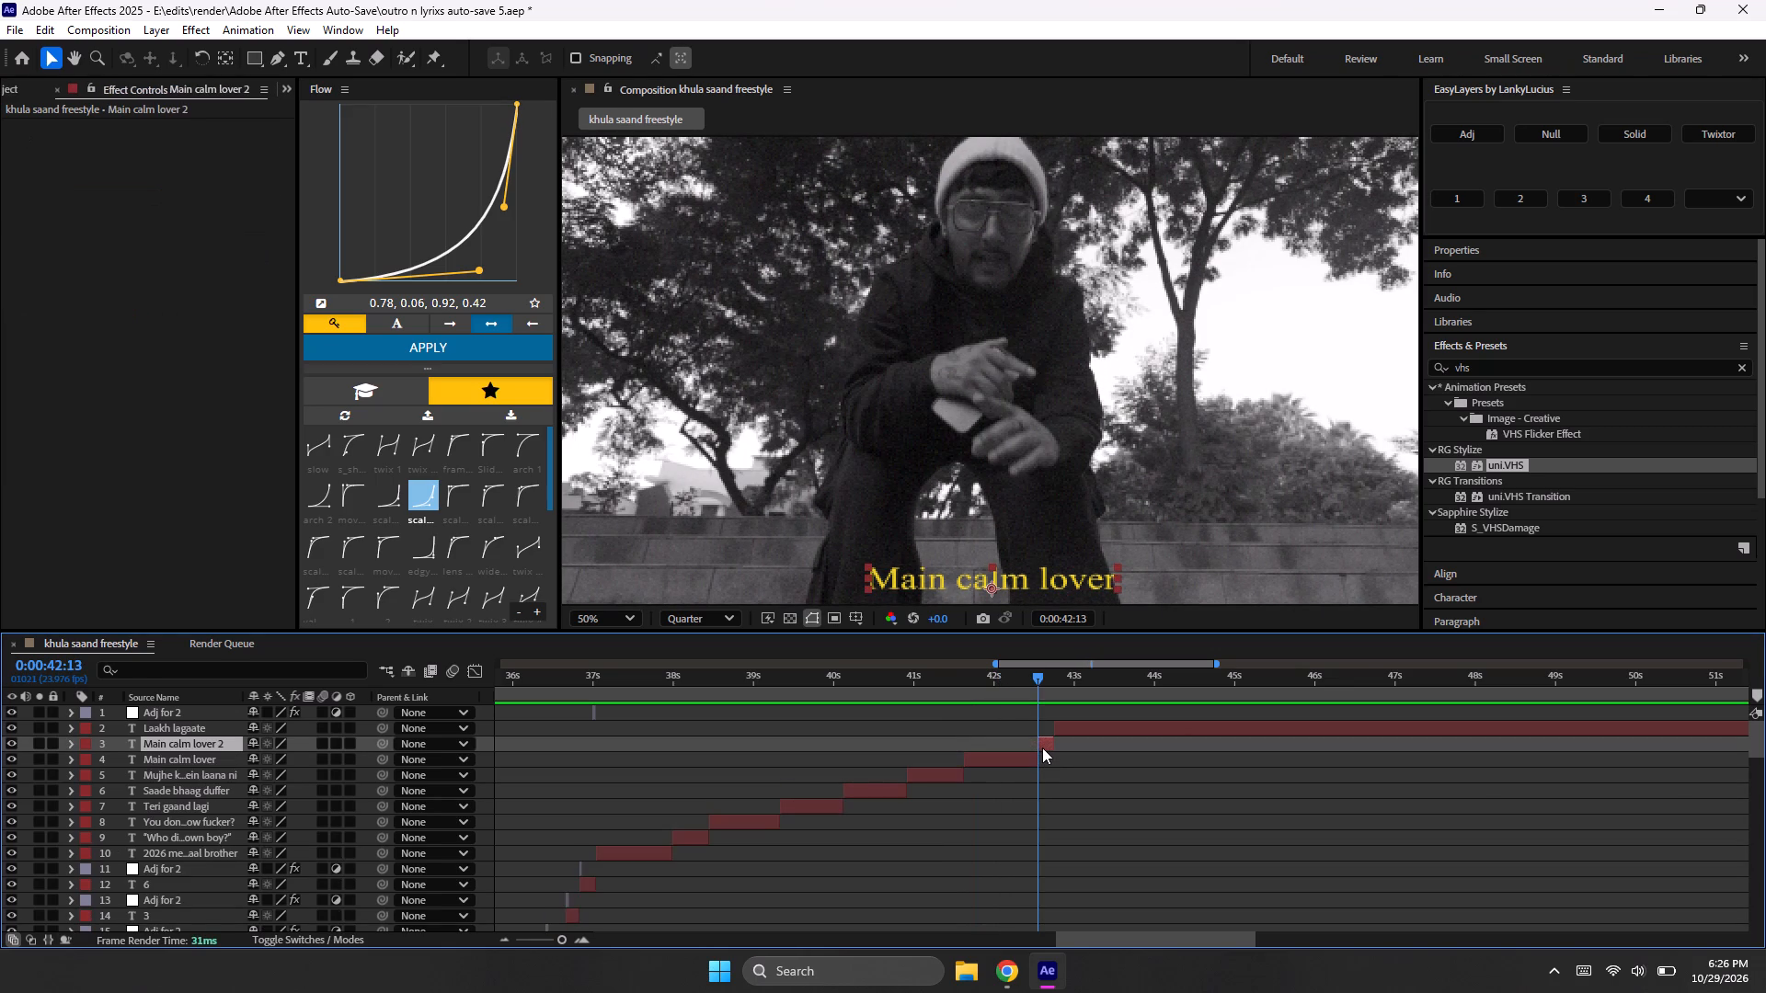
Extend the start of the "Laakh lagaate" lyric layer back to 0:00:42:13, where "Main calm lover" ends.
click(1067, 736)
click(1077, 731)
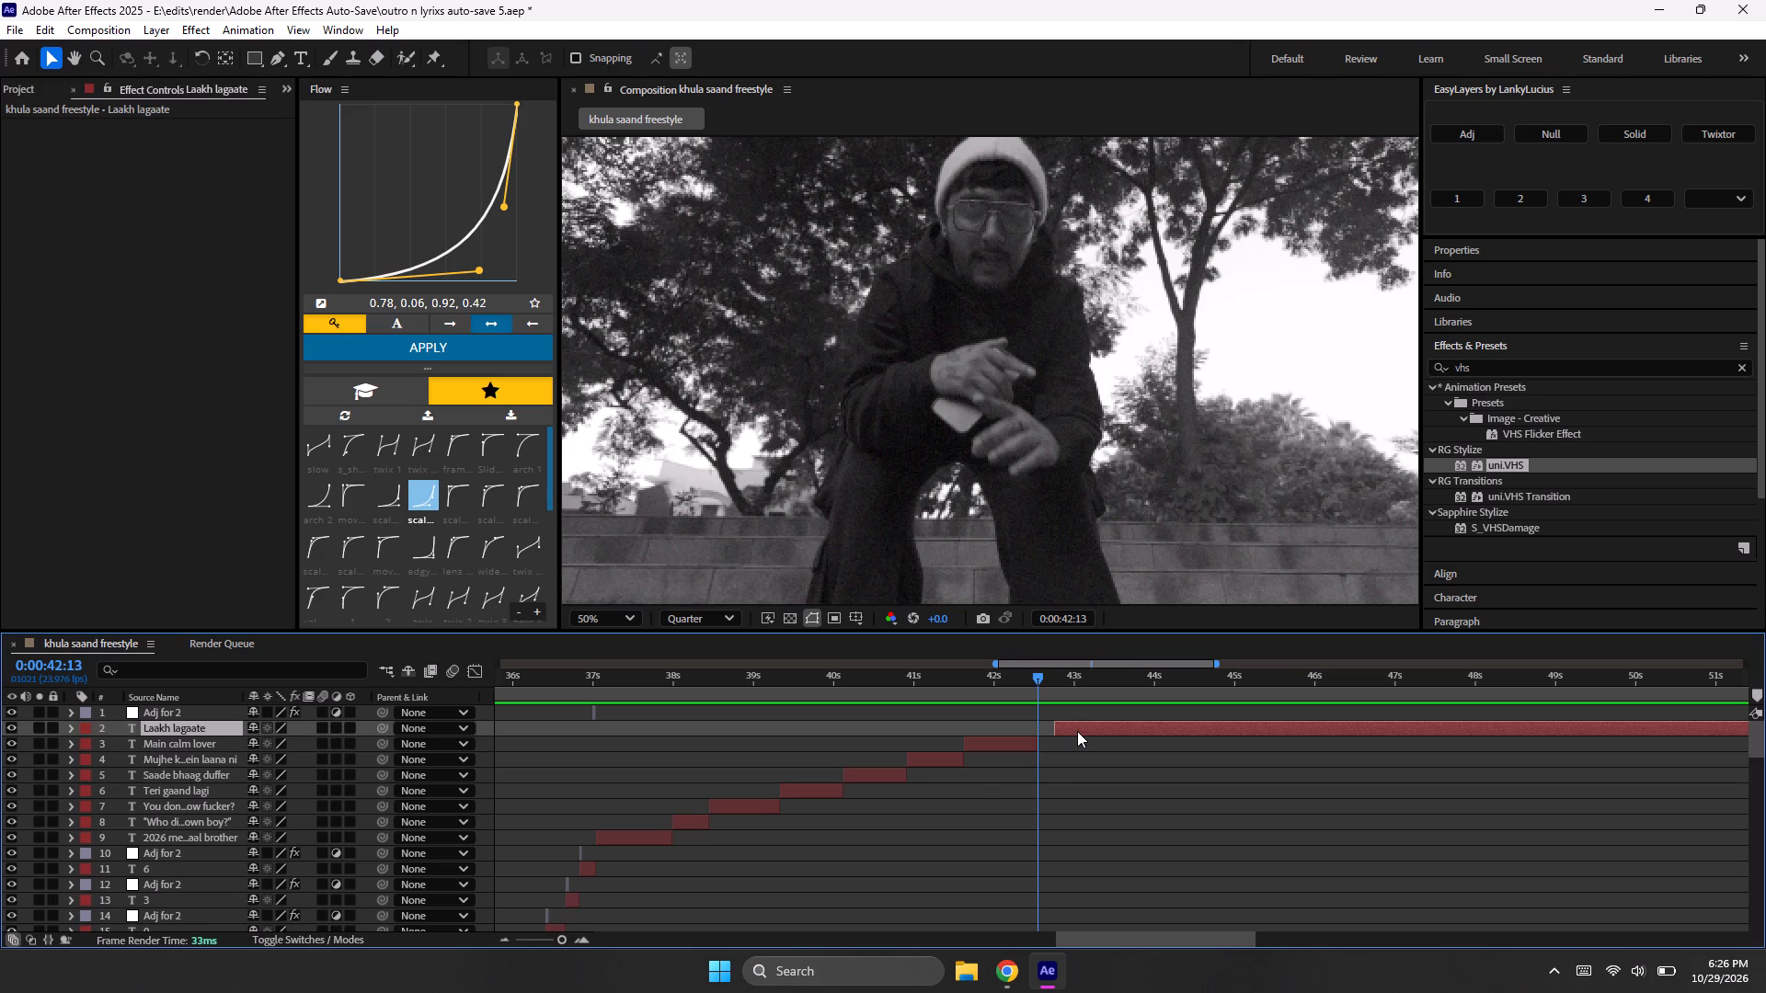
key(alt+bracketleft)
double_click(1083, 728)
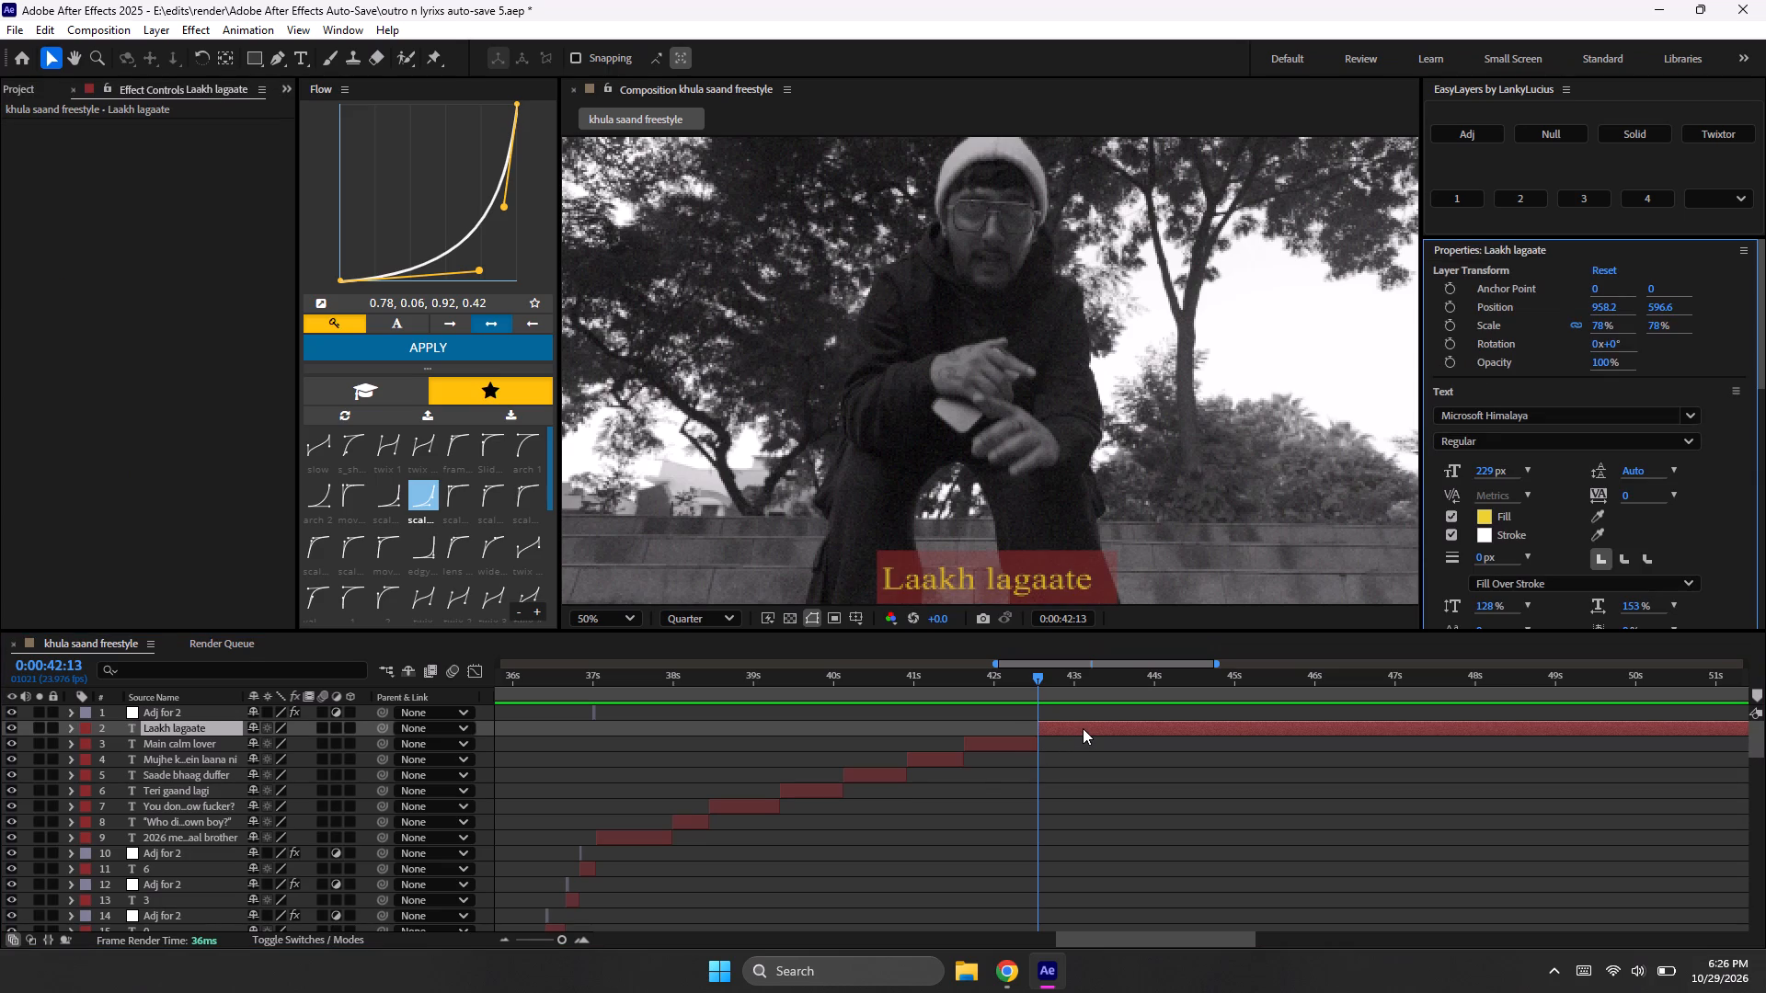
Preview the change from "Main calm lover" to "Laakh lagaate" from about 0:00:41:21, playing on past 0:00:43:02.
drag(1014, 678, 969, 686)
key(space)
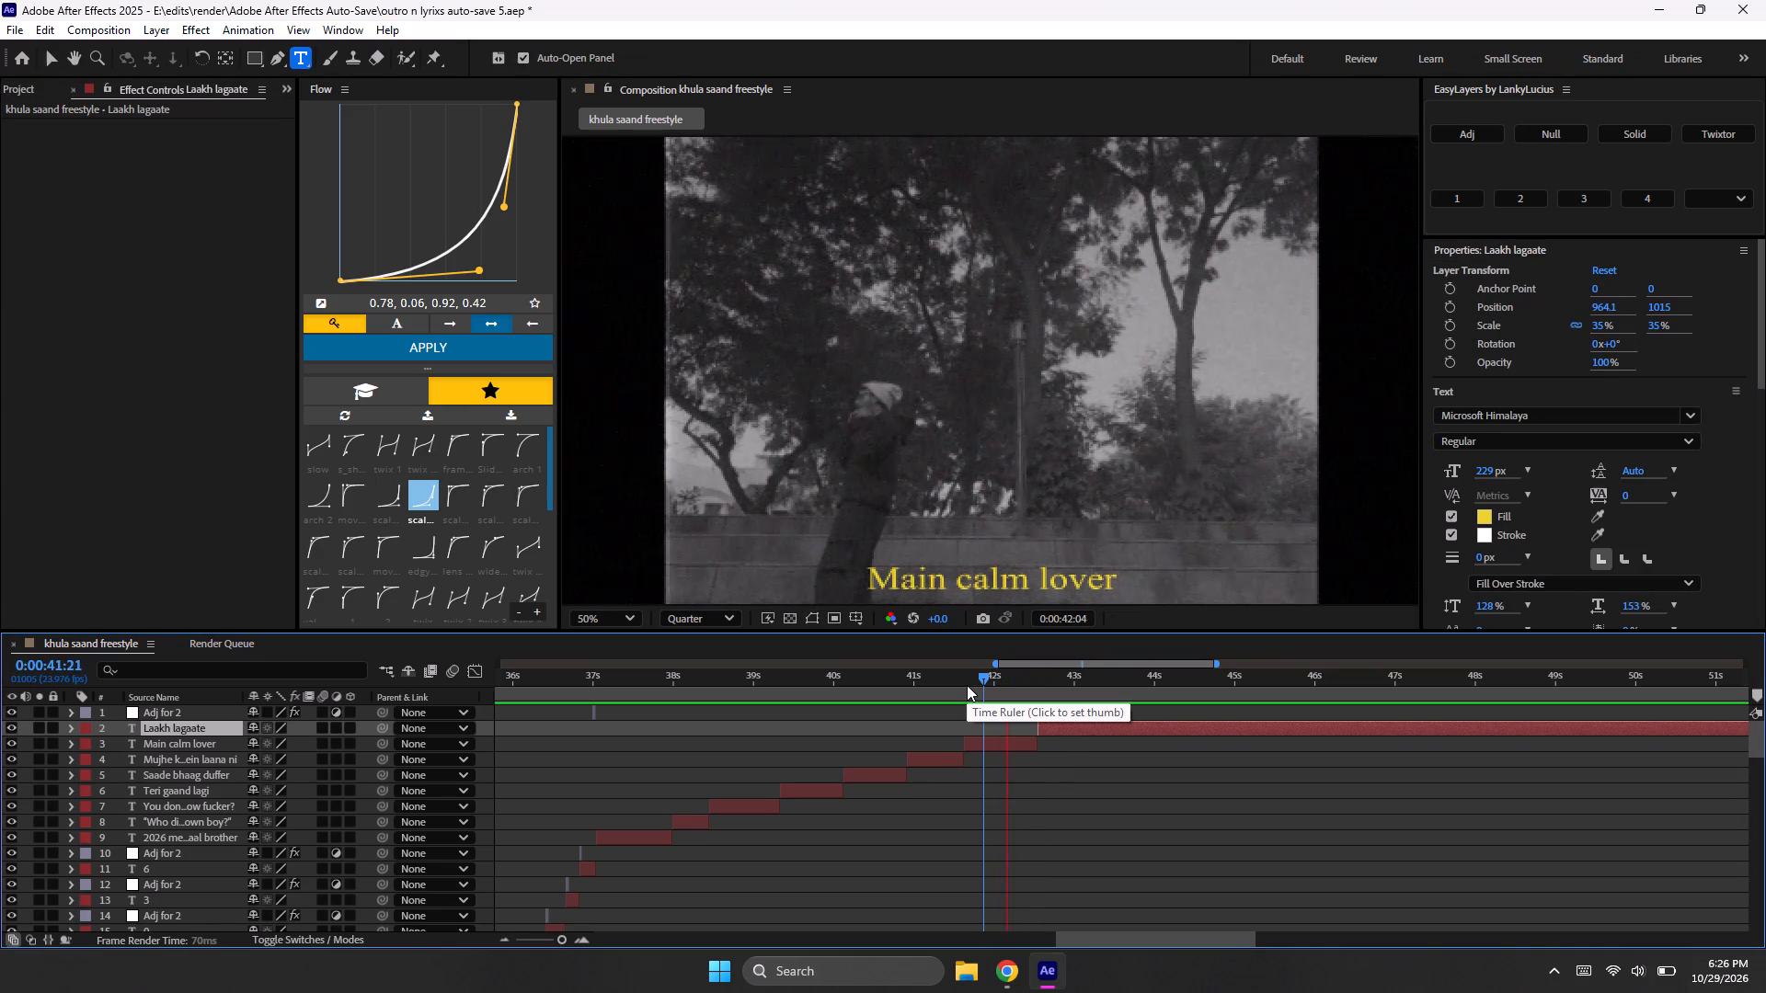
key(space)
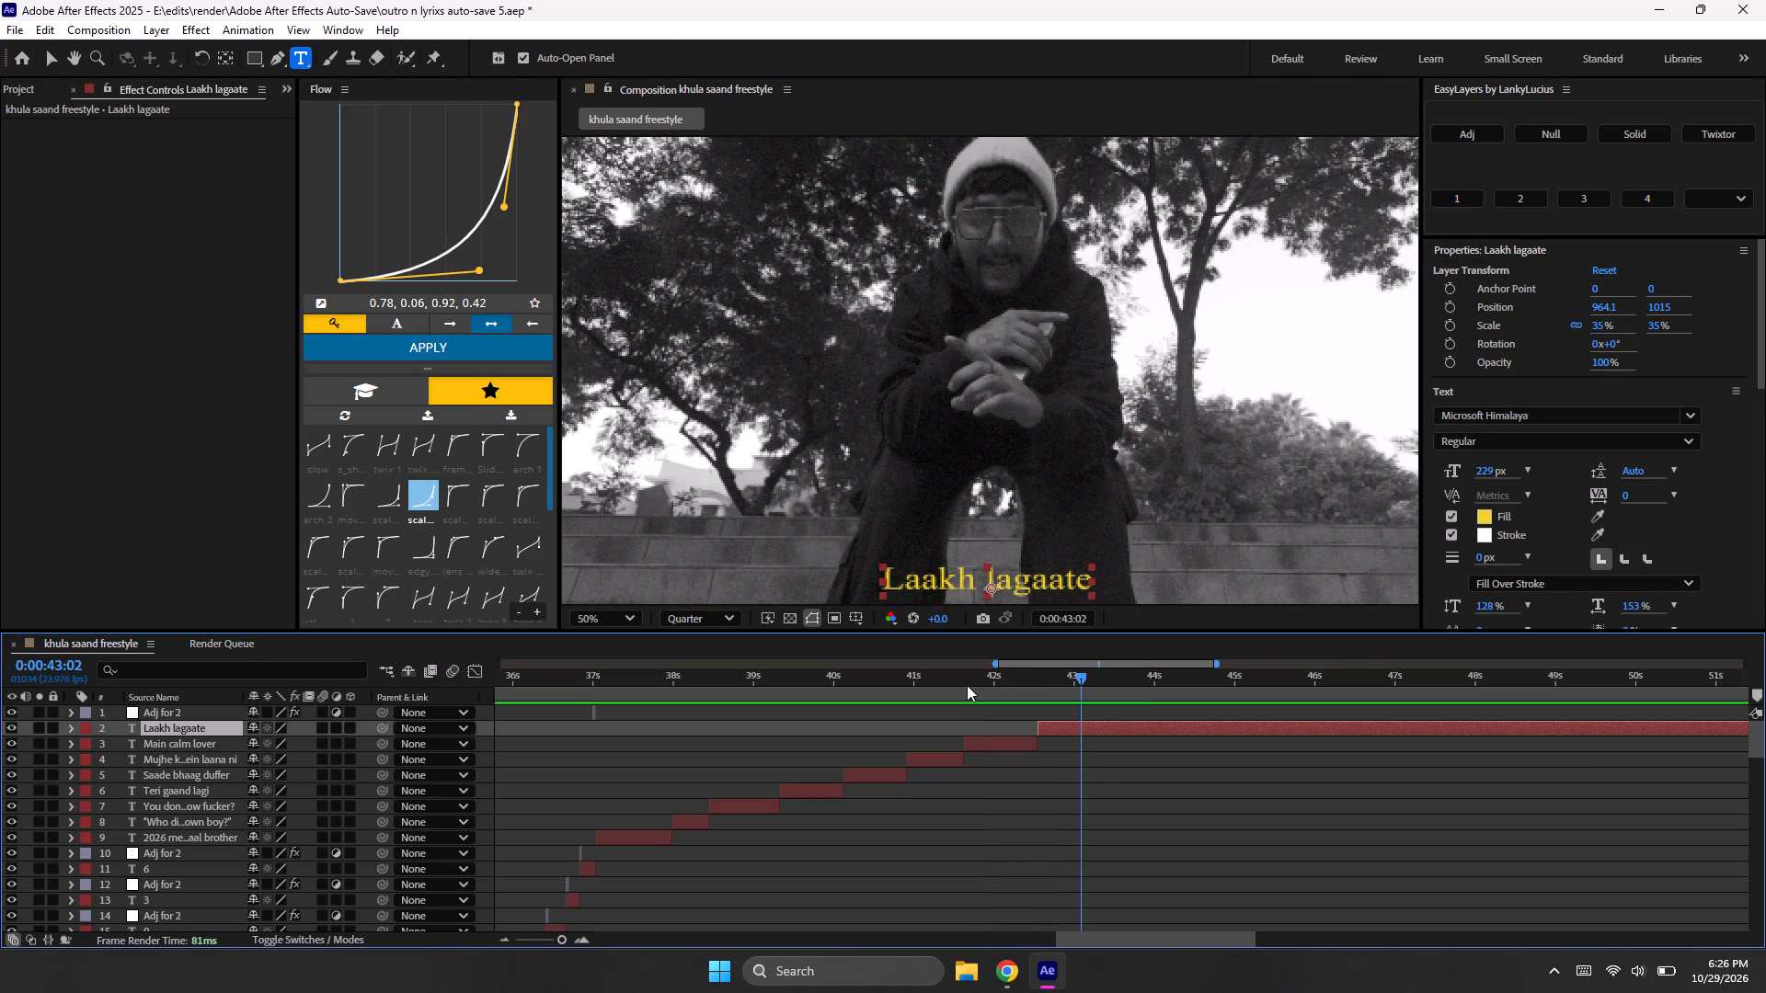
key(space)
key(space)
key(space)
key(space)
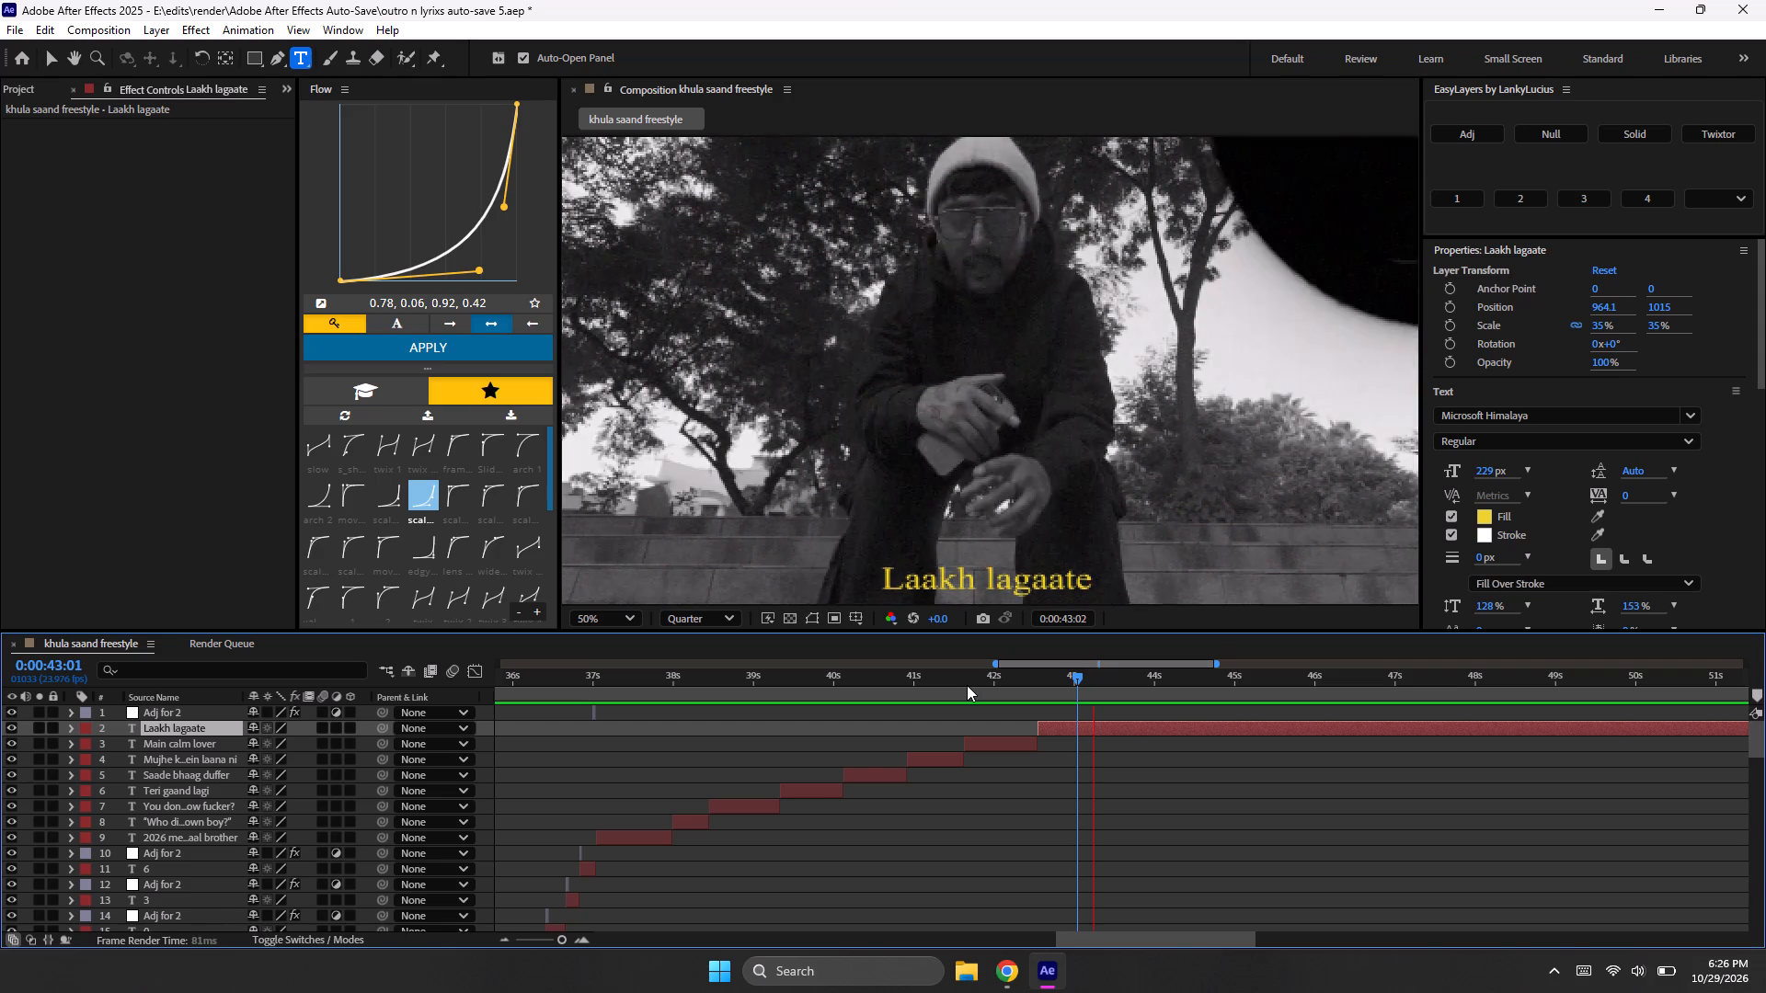
Set the current time to 0:00:43:09 within the "Laakh lagaate" lyric layer.
drag(1114, 672, 1107, 679)
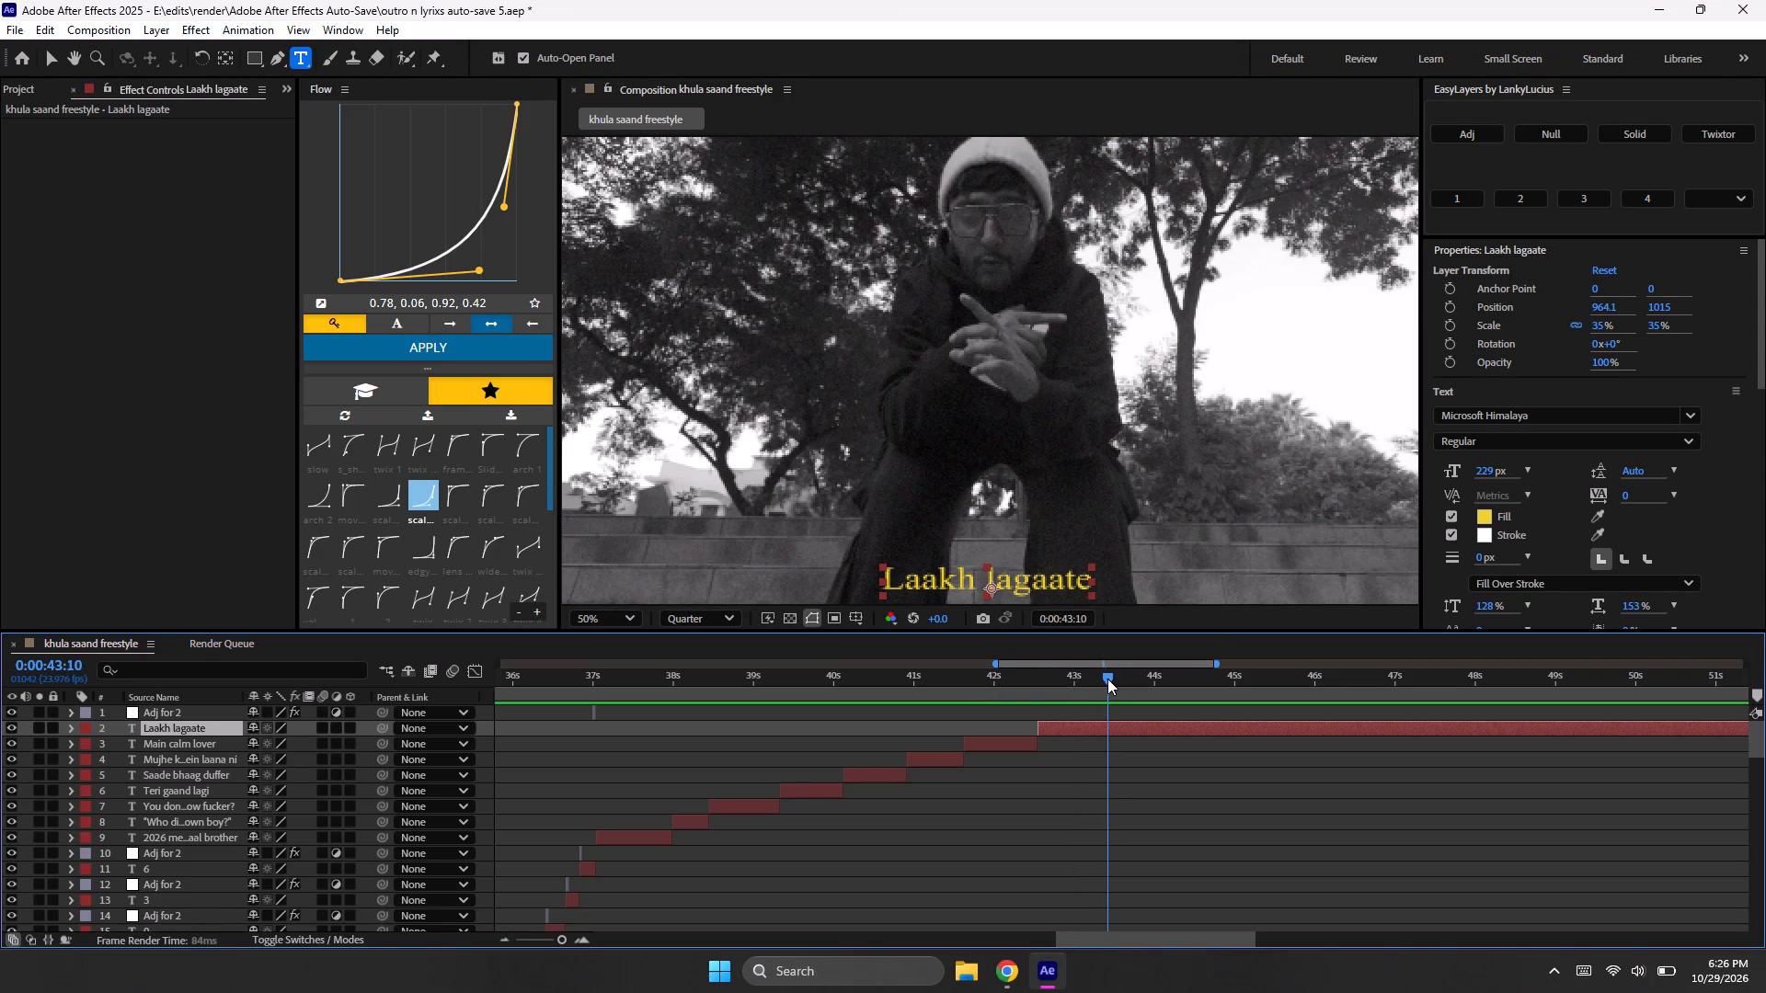
drag(1107, 679, 1104, 685)
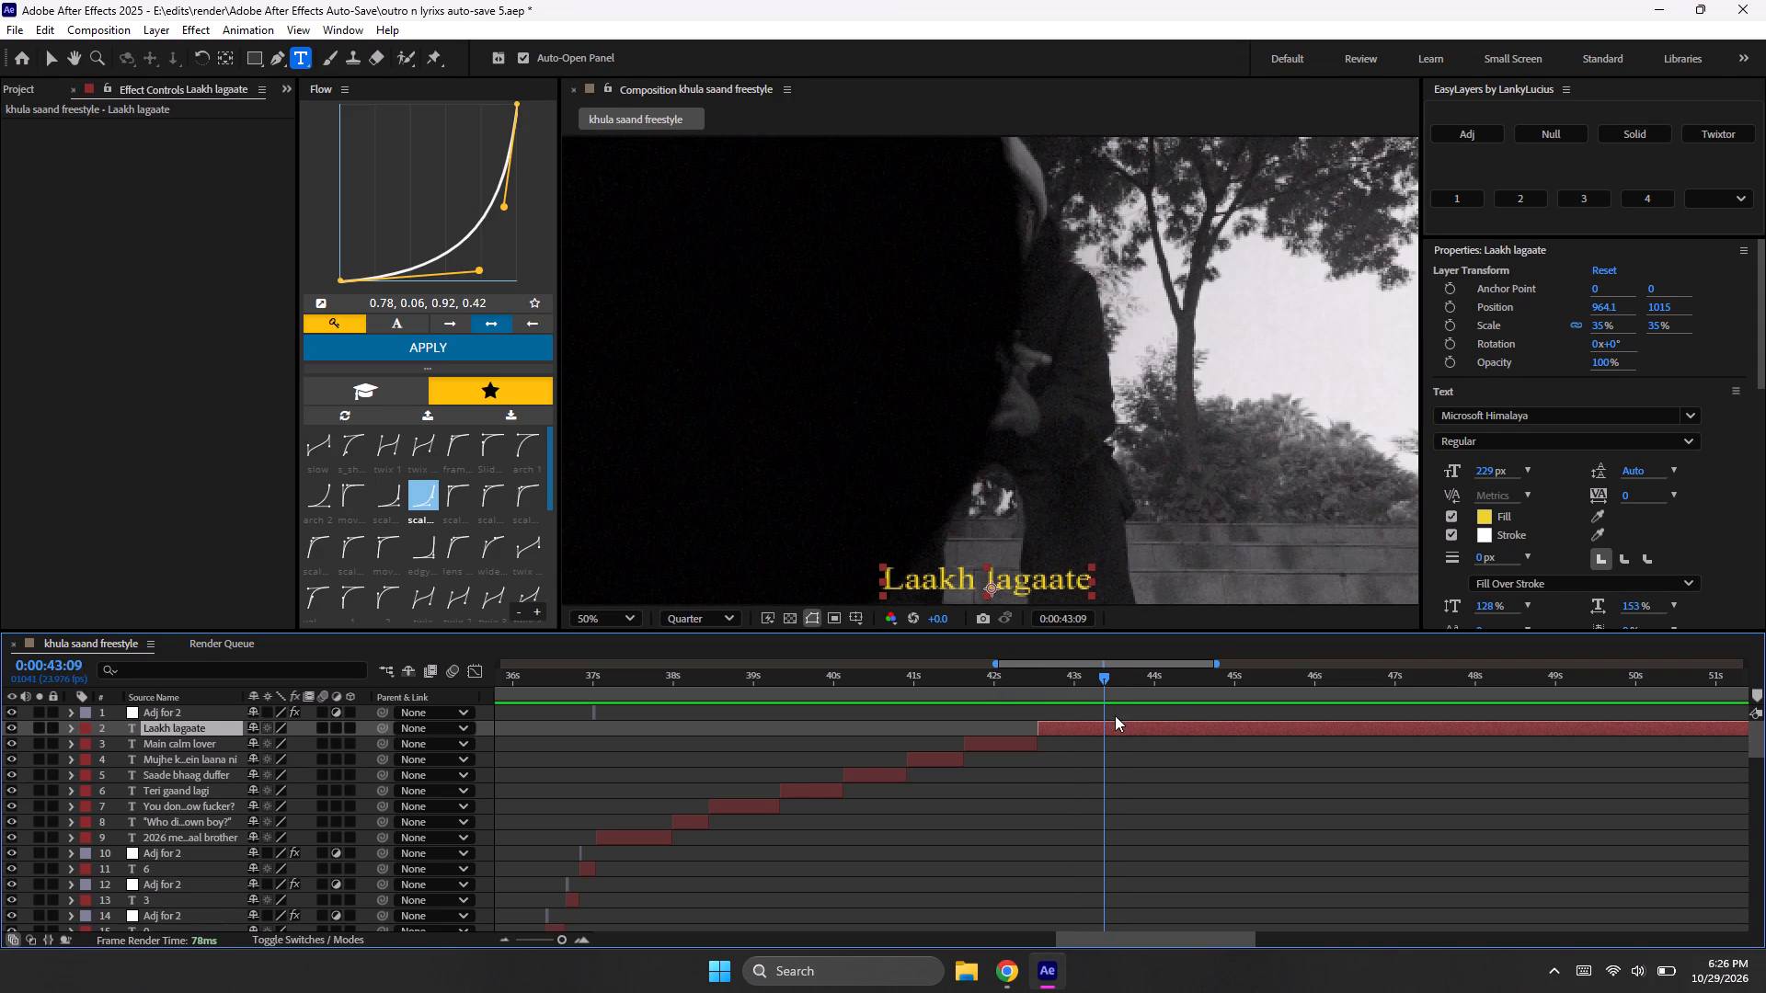
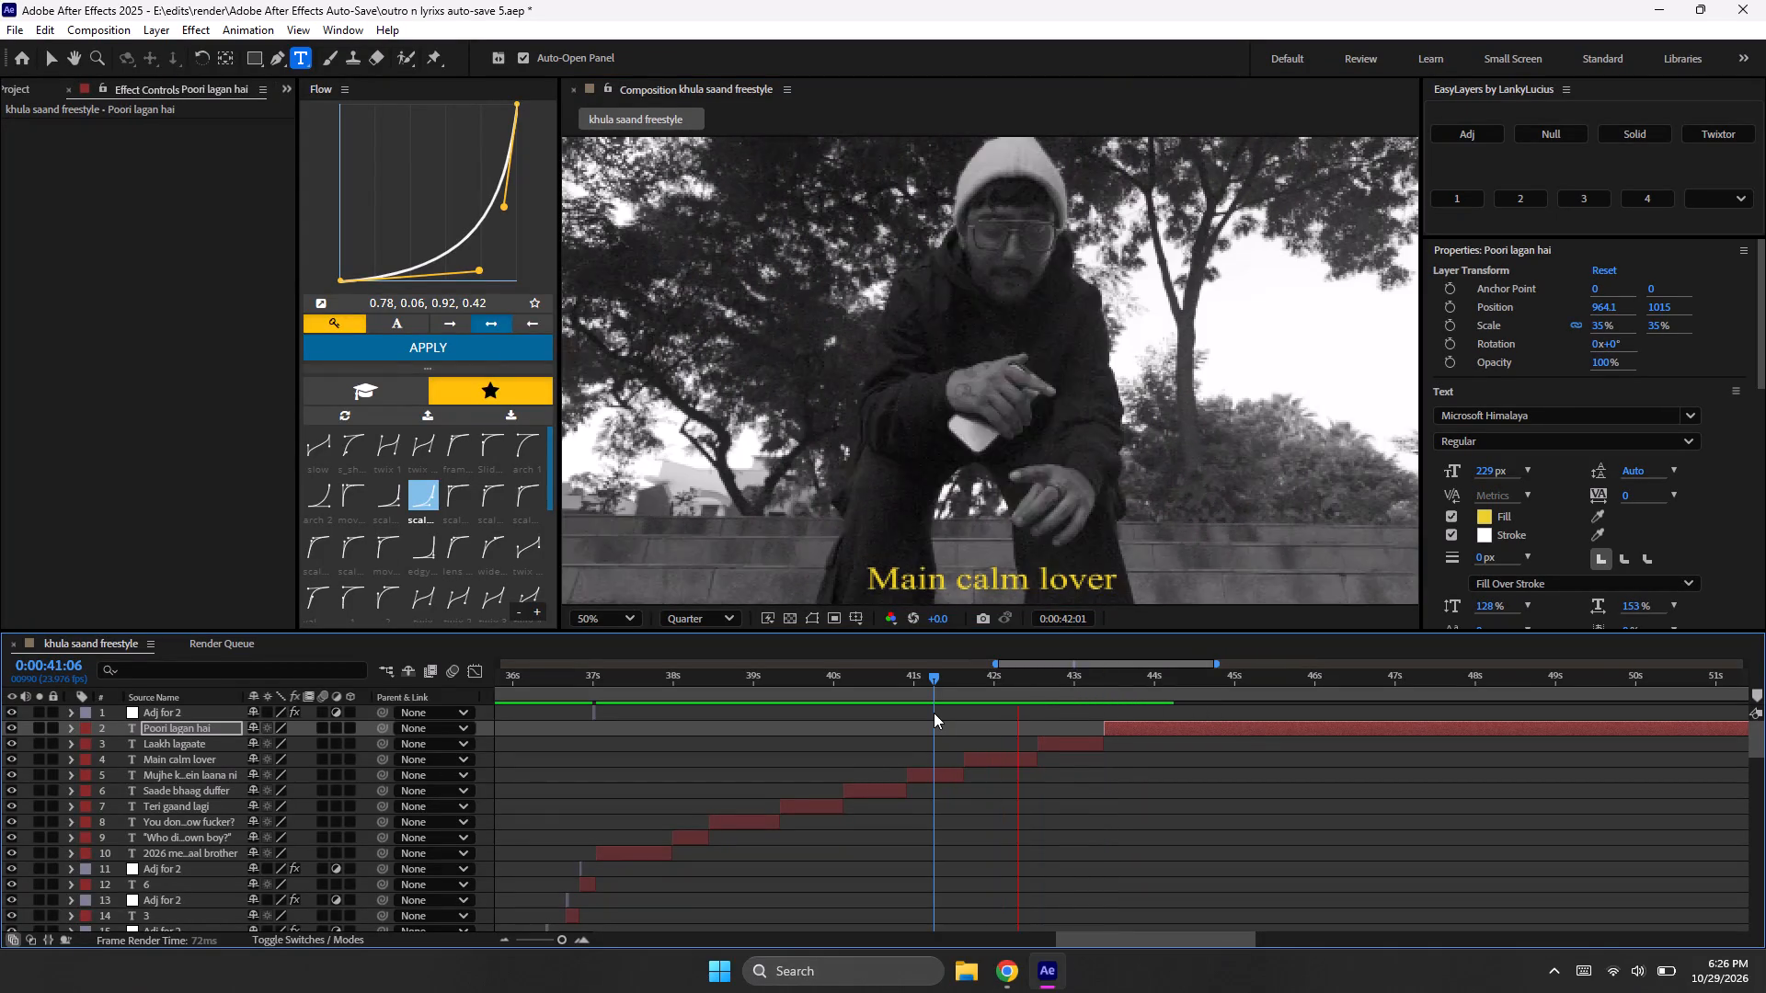
Preview the change from "Laakh lagaate" to "Poori lagan hai", replaying from 0:00:41:07 and again from 0:00:42:13.
key(space)
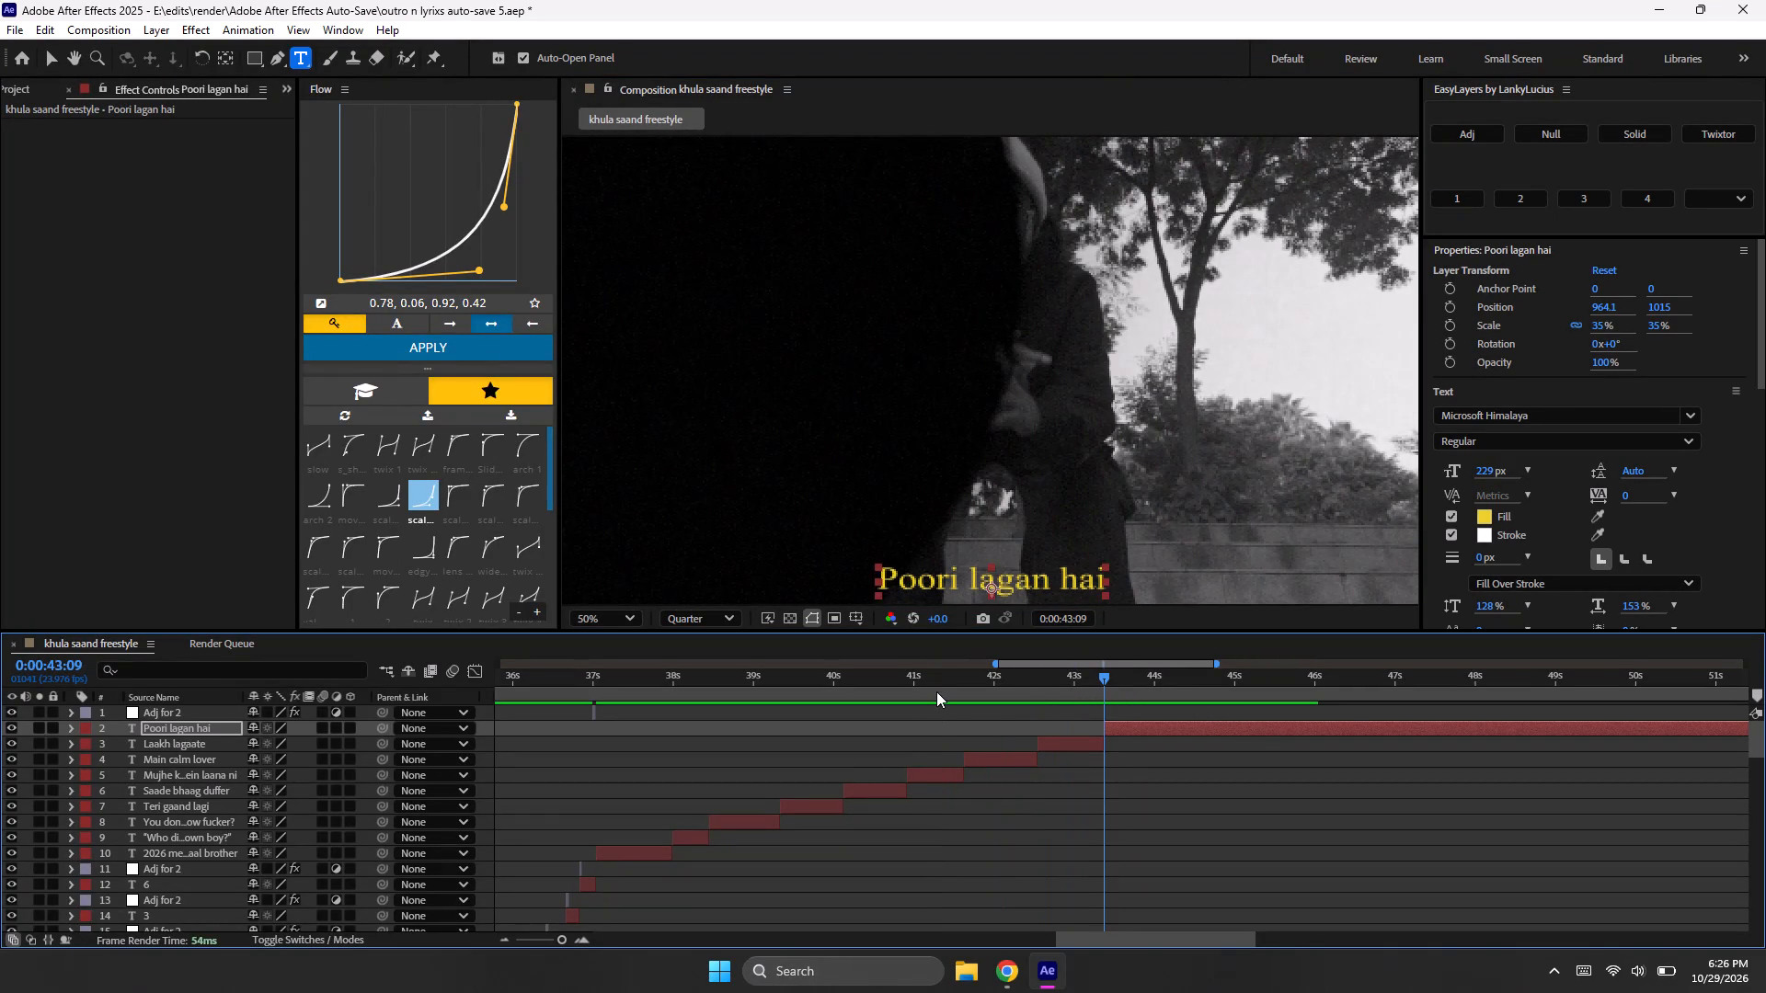
click(936, 691)
key(space)
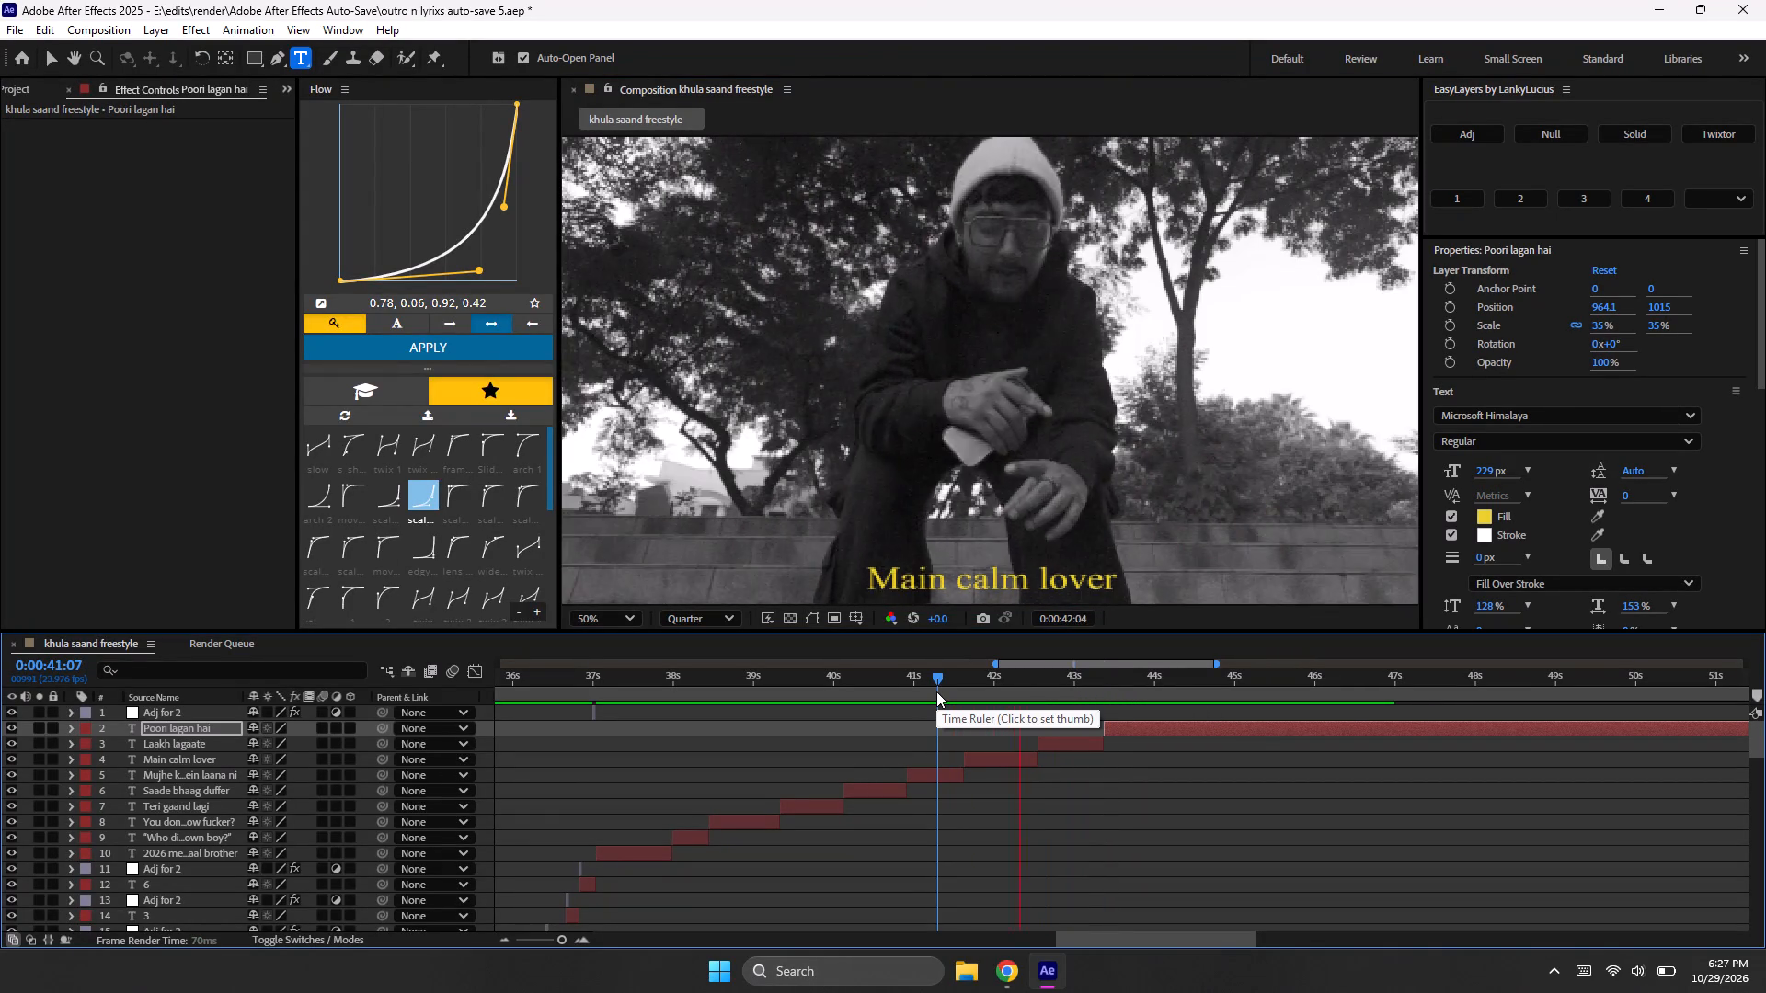
key(space)
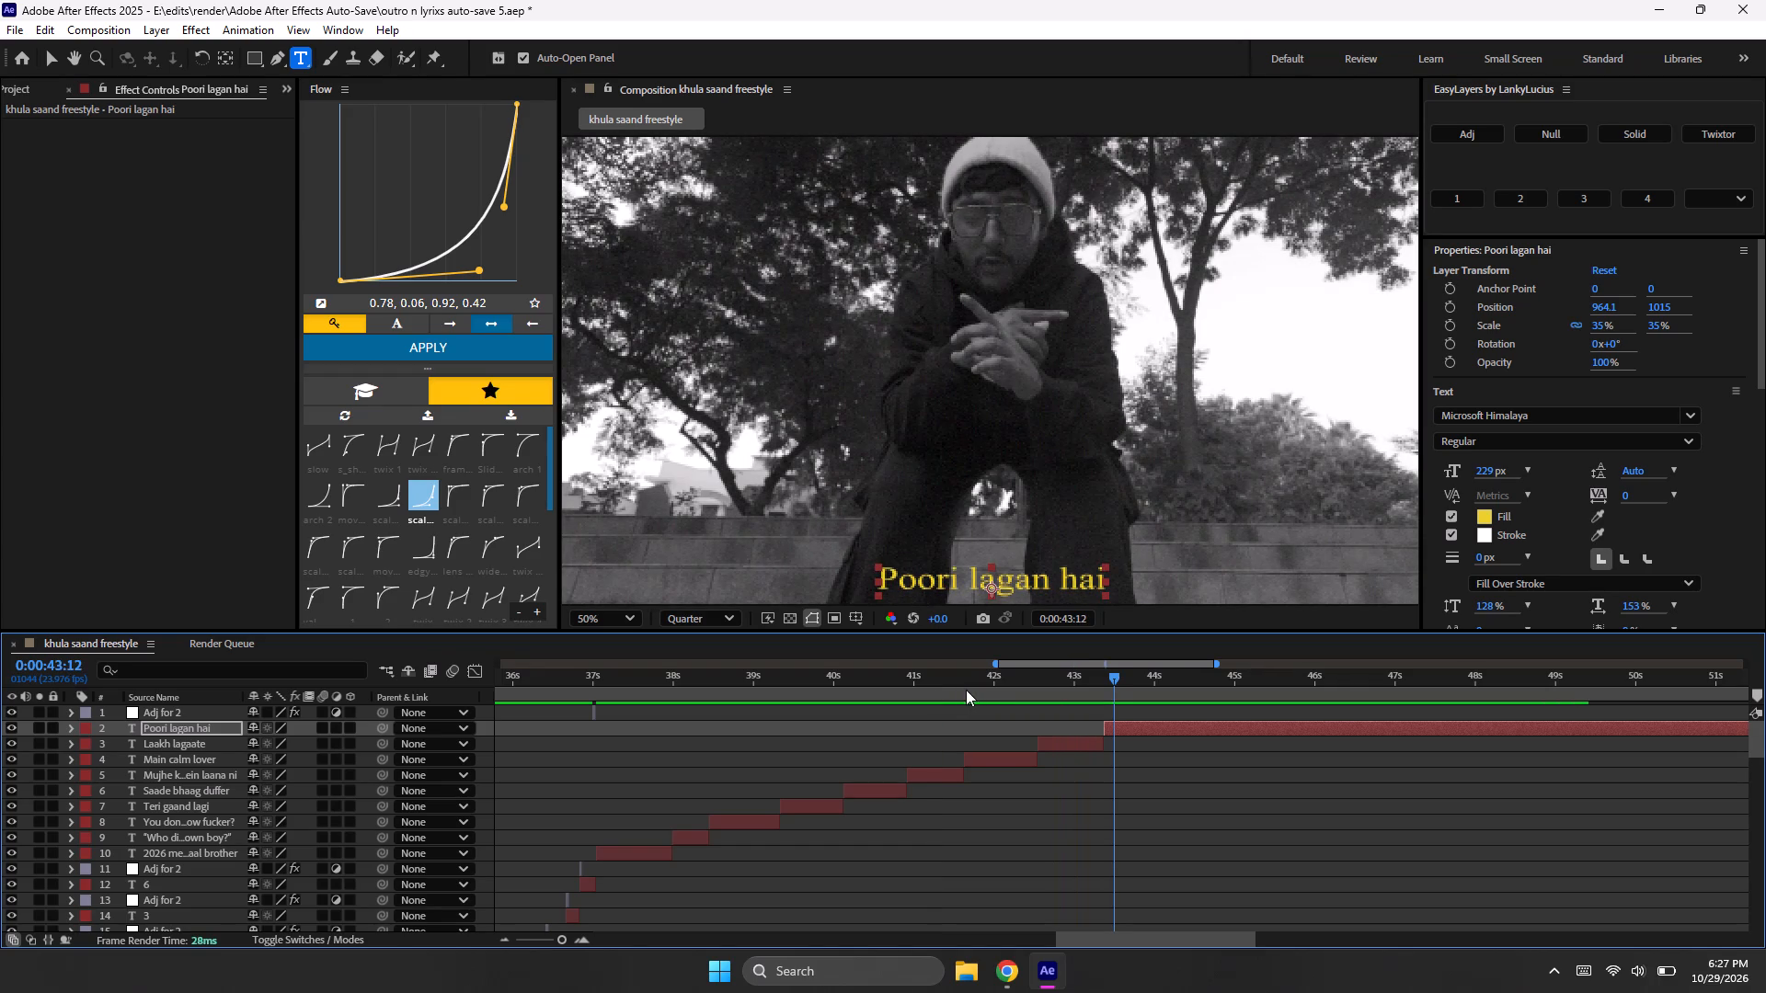
drag(1092, 685, 1031, 699)
key(space)
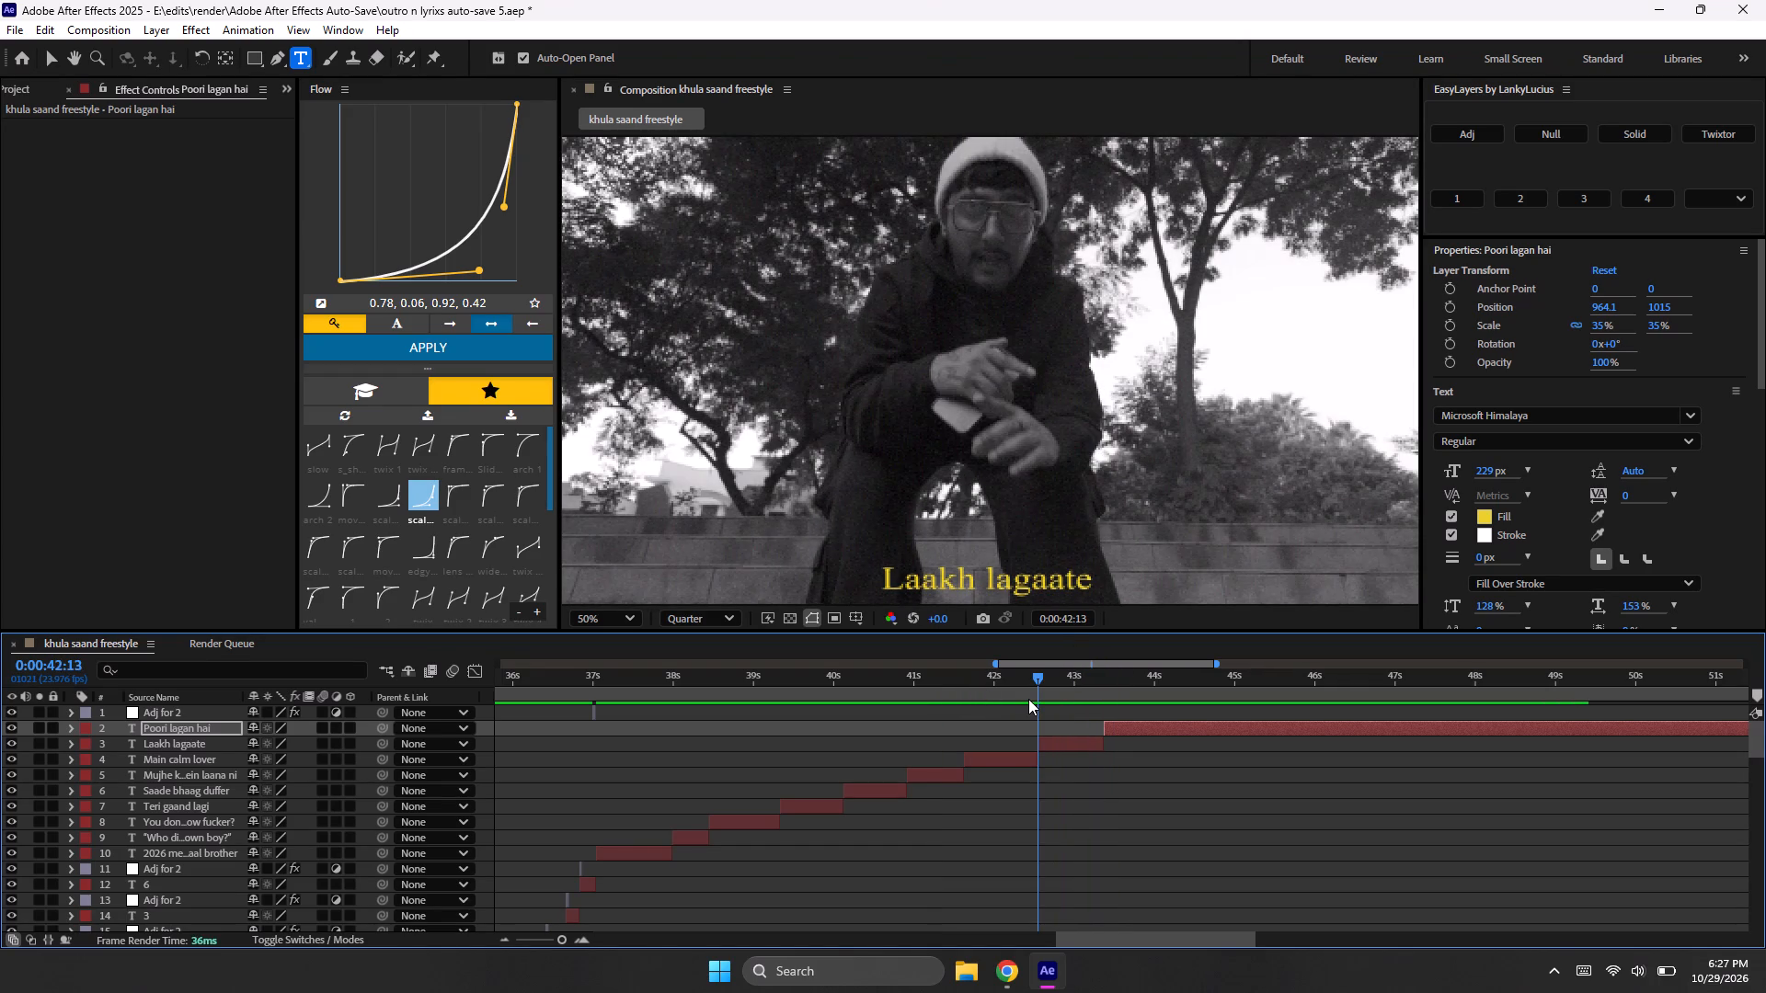
key(space)
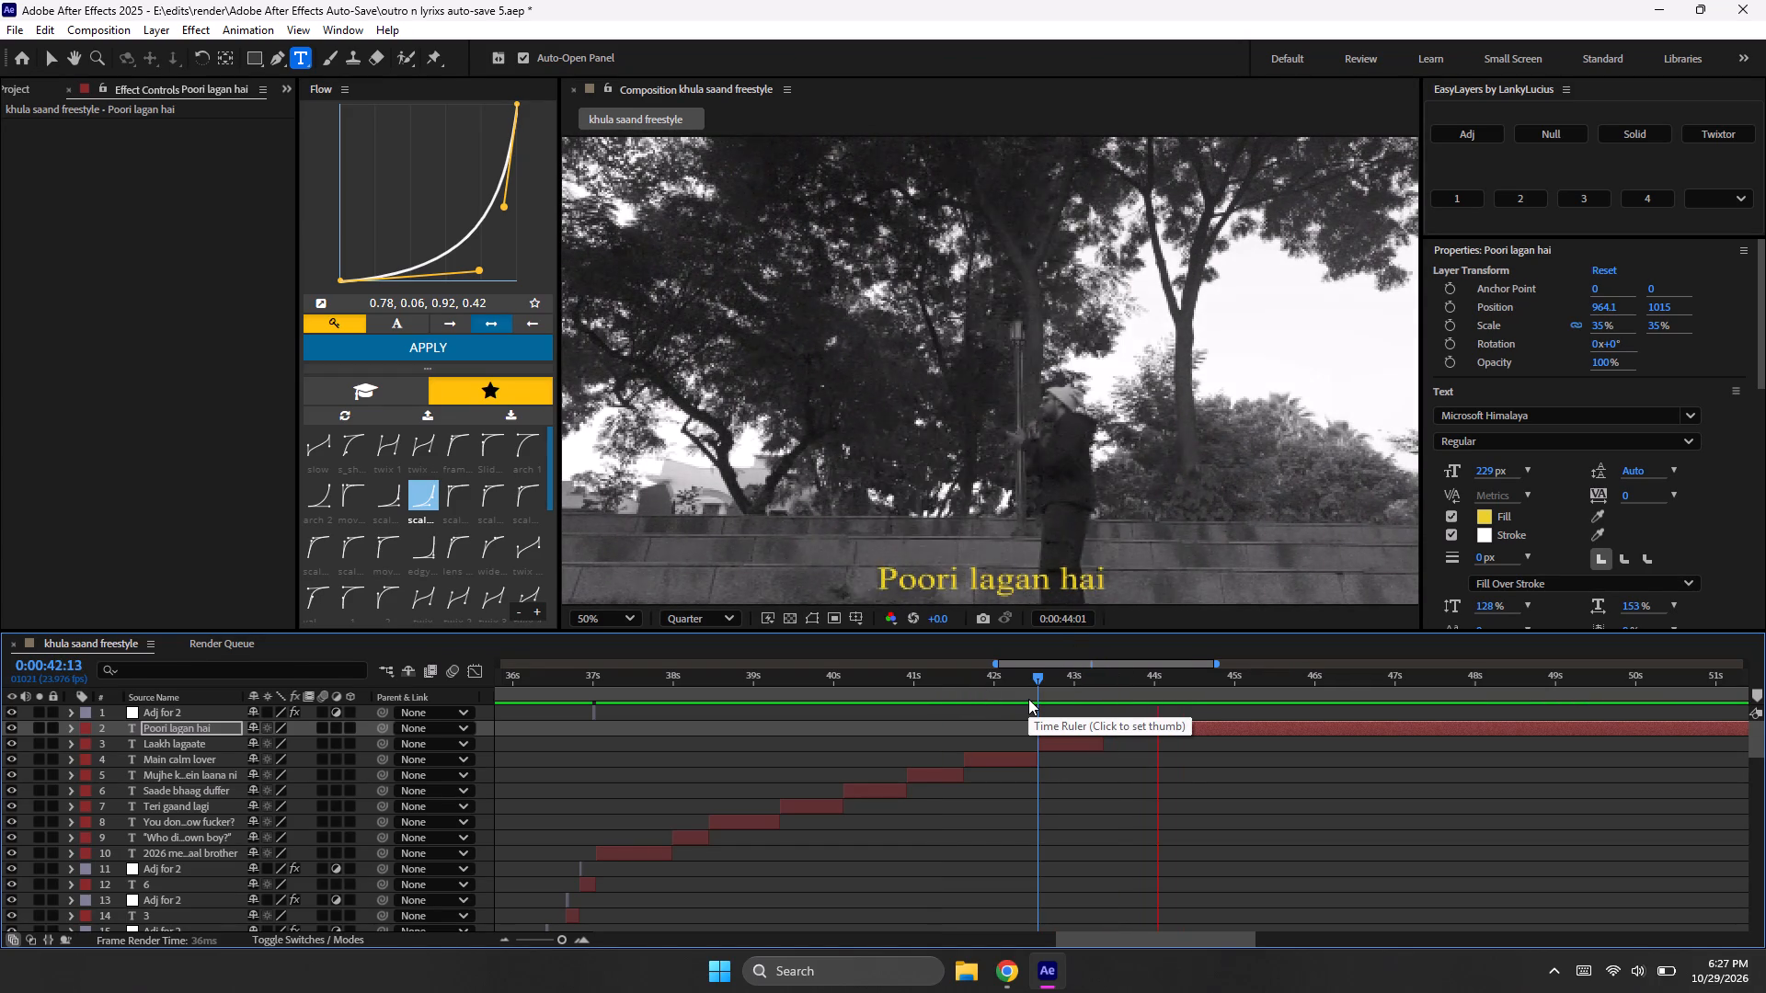
Set the current time to 0:00:44:06 within the "Poori lagan hai" lyric layer.
drag(1196, 679, 1172, 691)
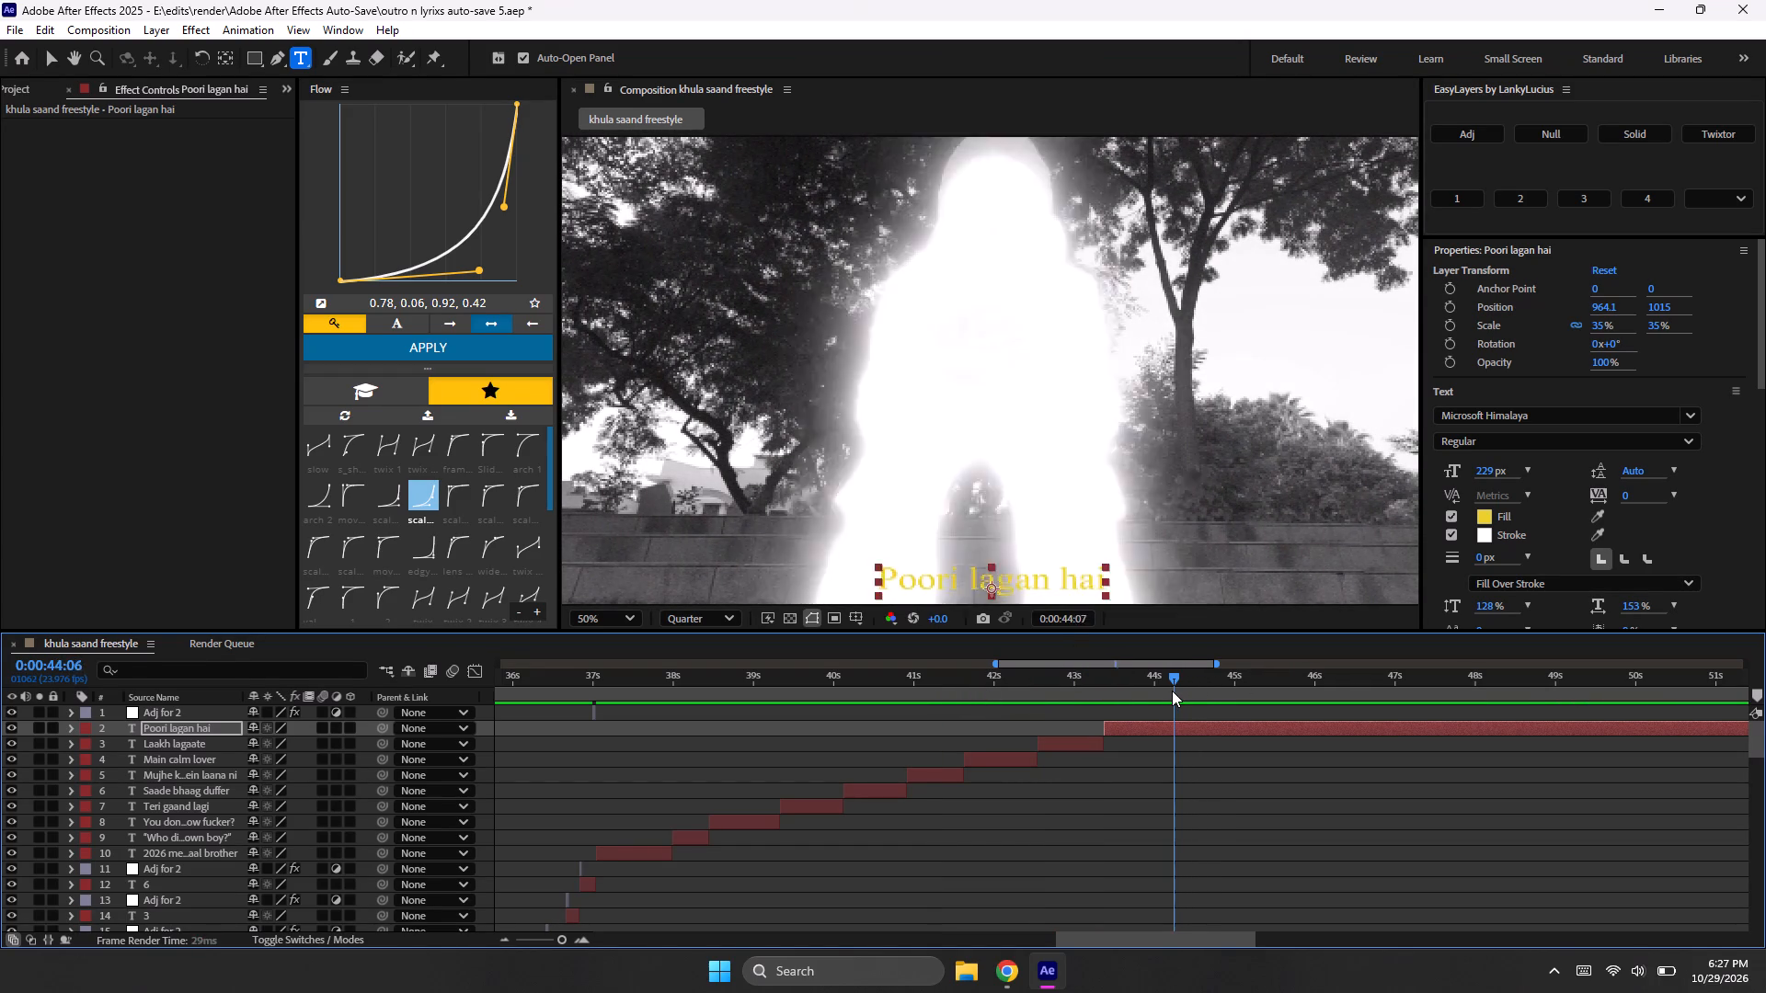
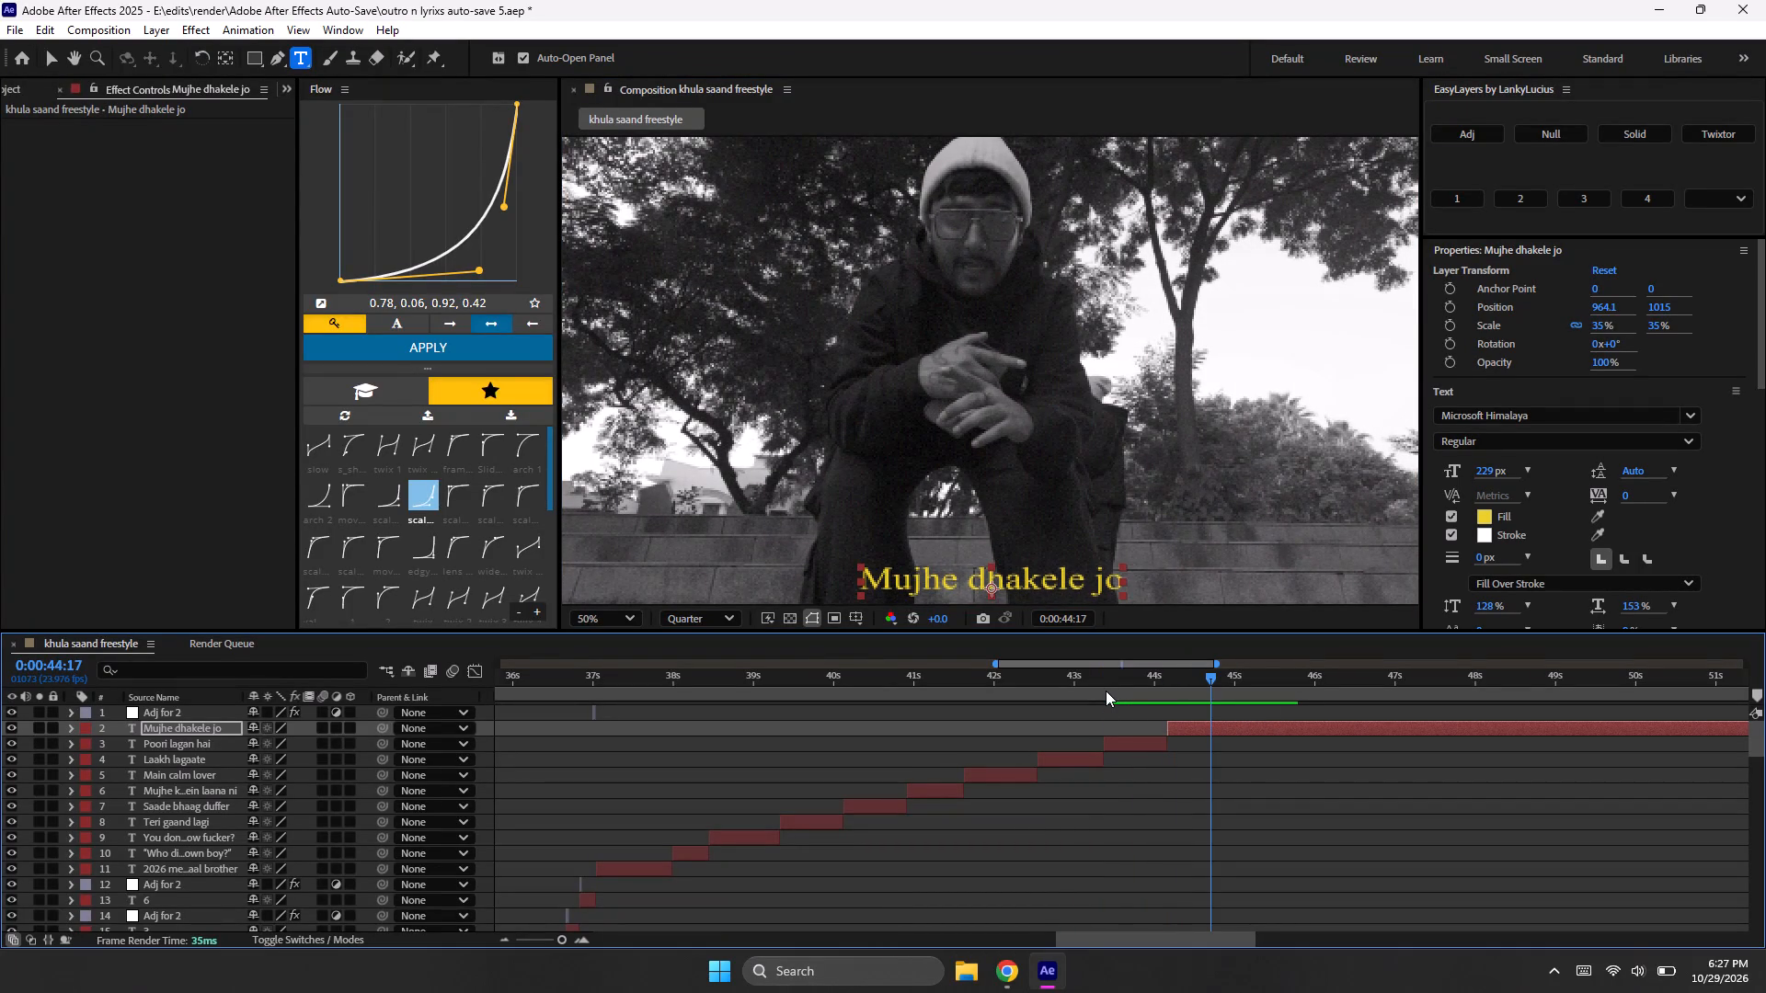
Preview the "Mujhe dhakele jo" lyric against the song and set the current time to 0:00:45:00.
key(space)
key(space)
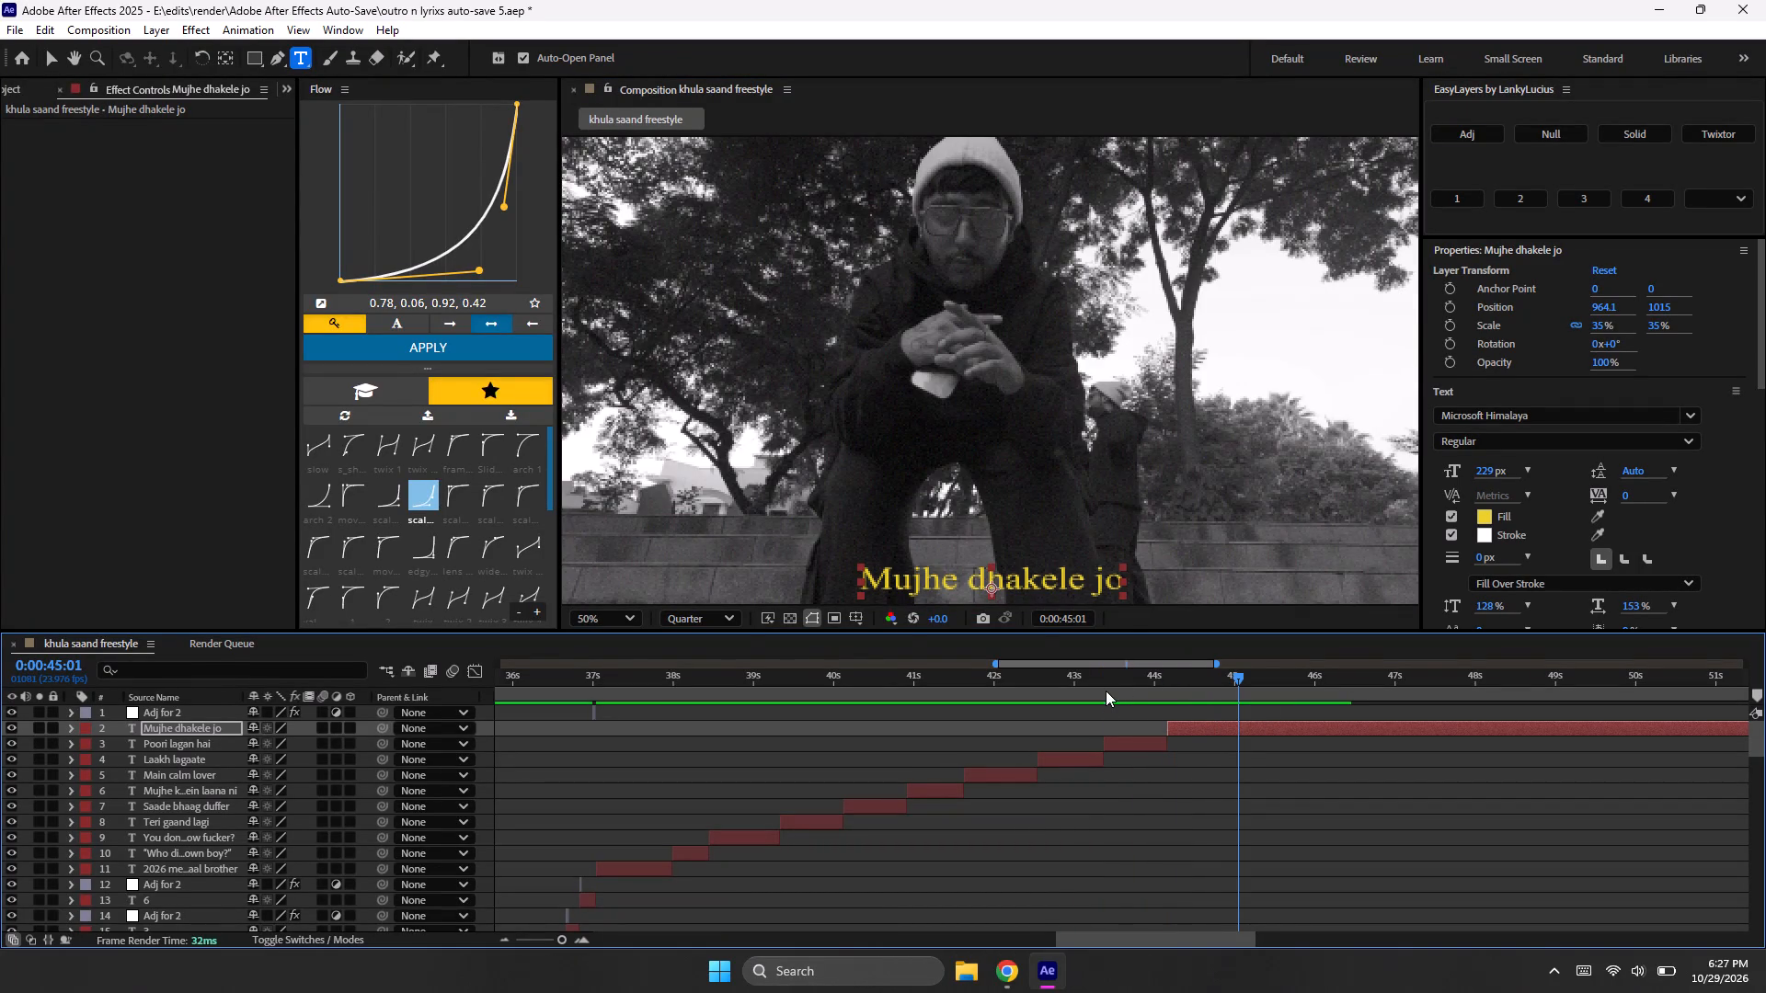
click(1233, 675)
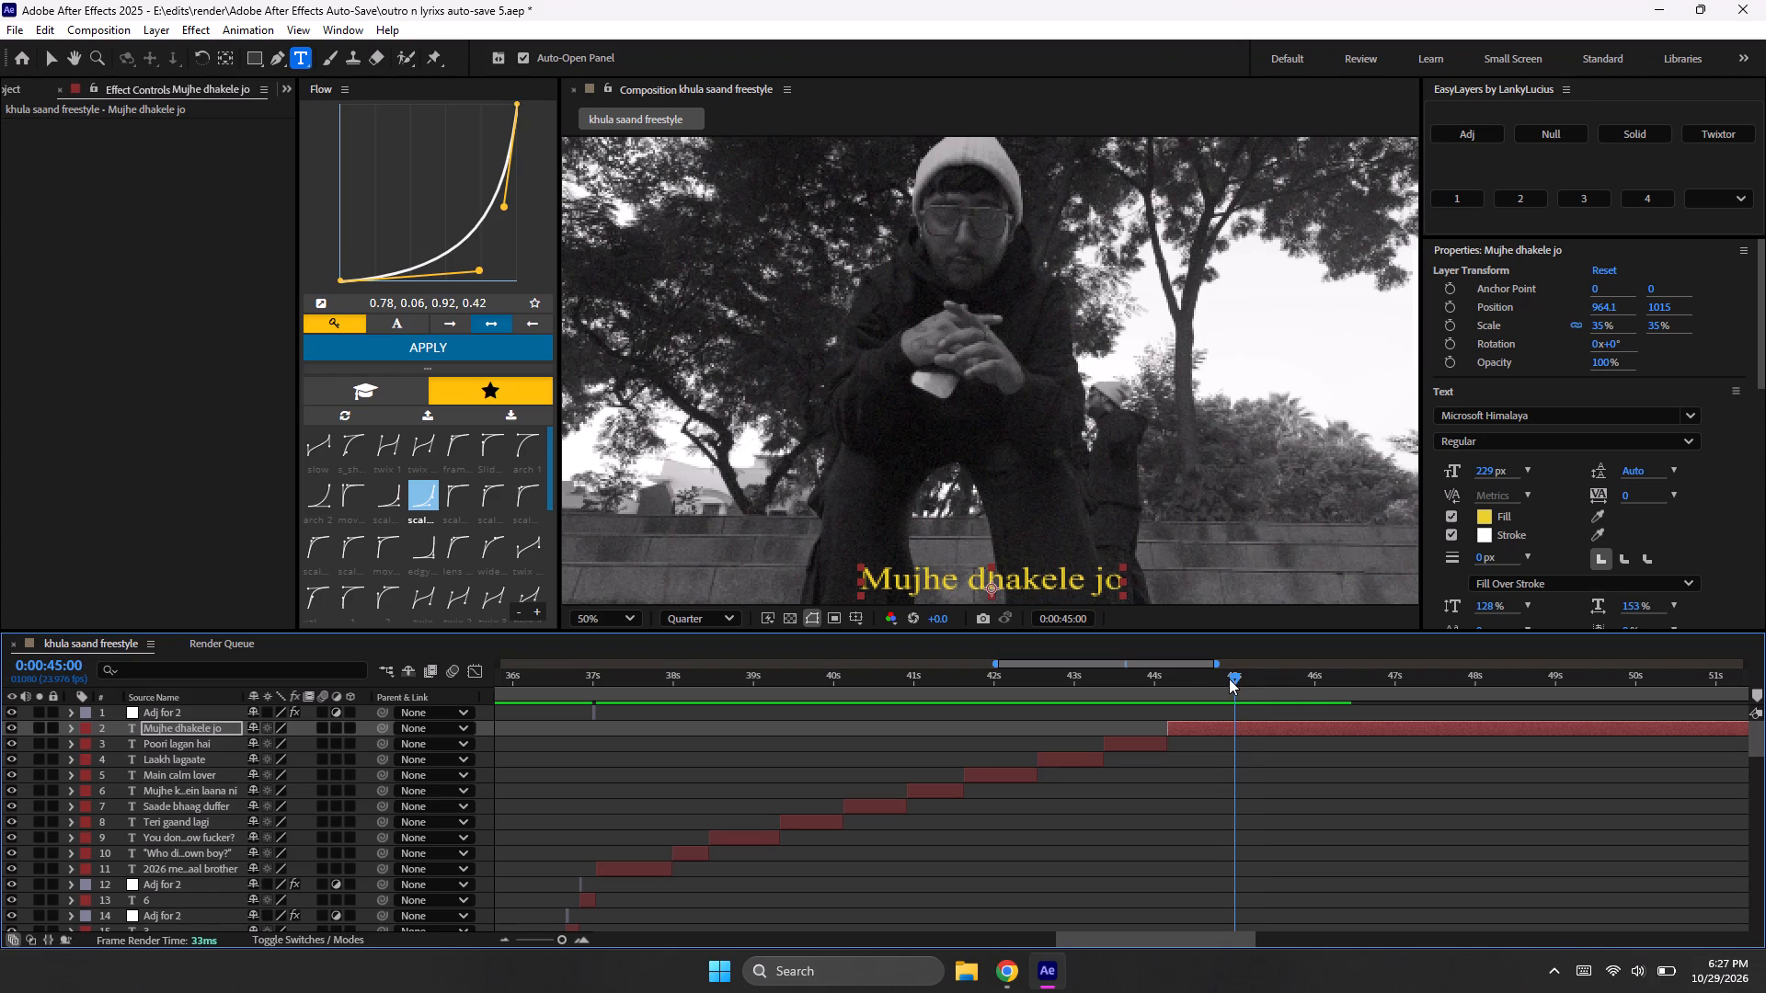
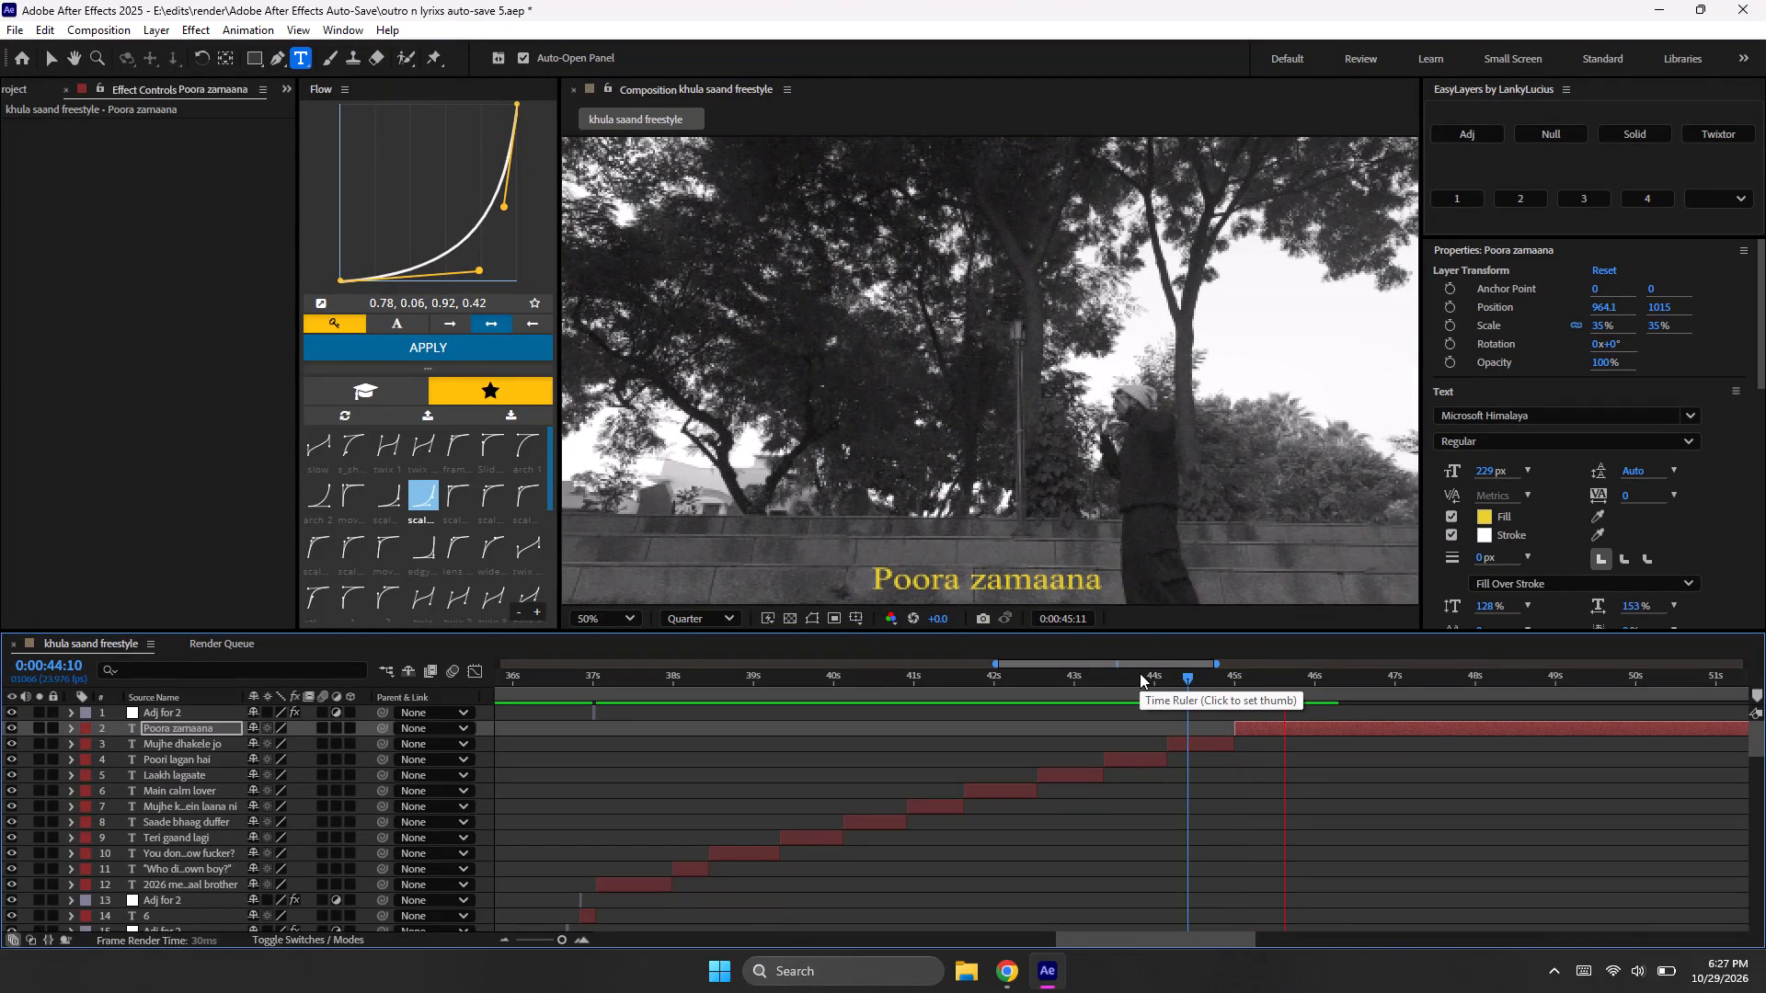
Stop the preview of the "Poora zamaana" lyric and set the current time to 0:00:46:00.
key(space)
click(1317, 674)
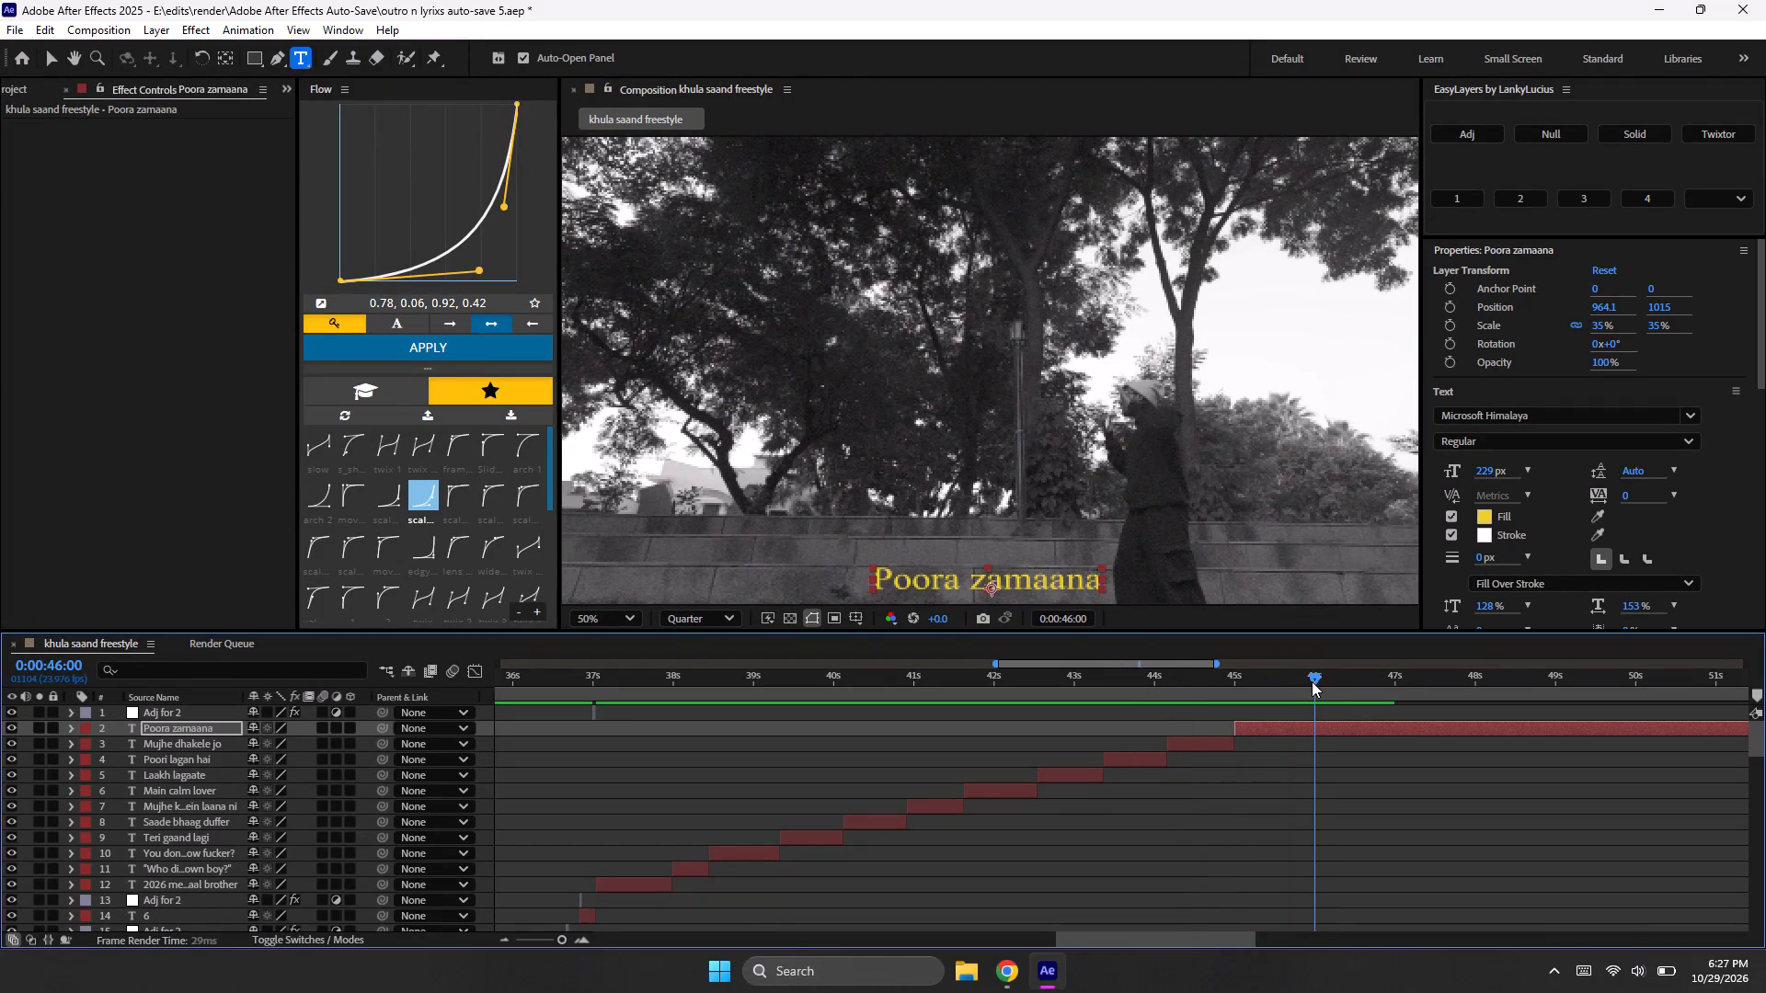
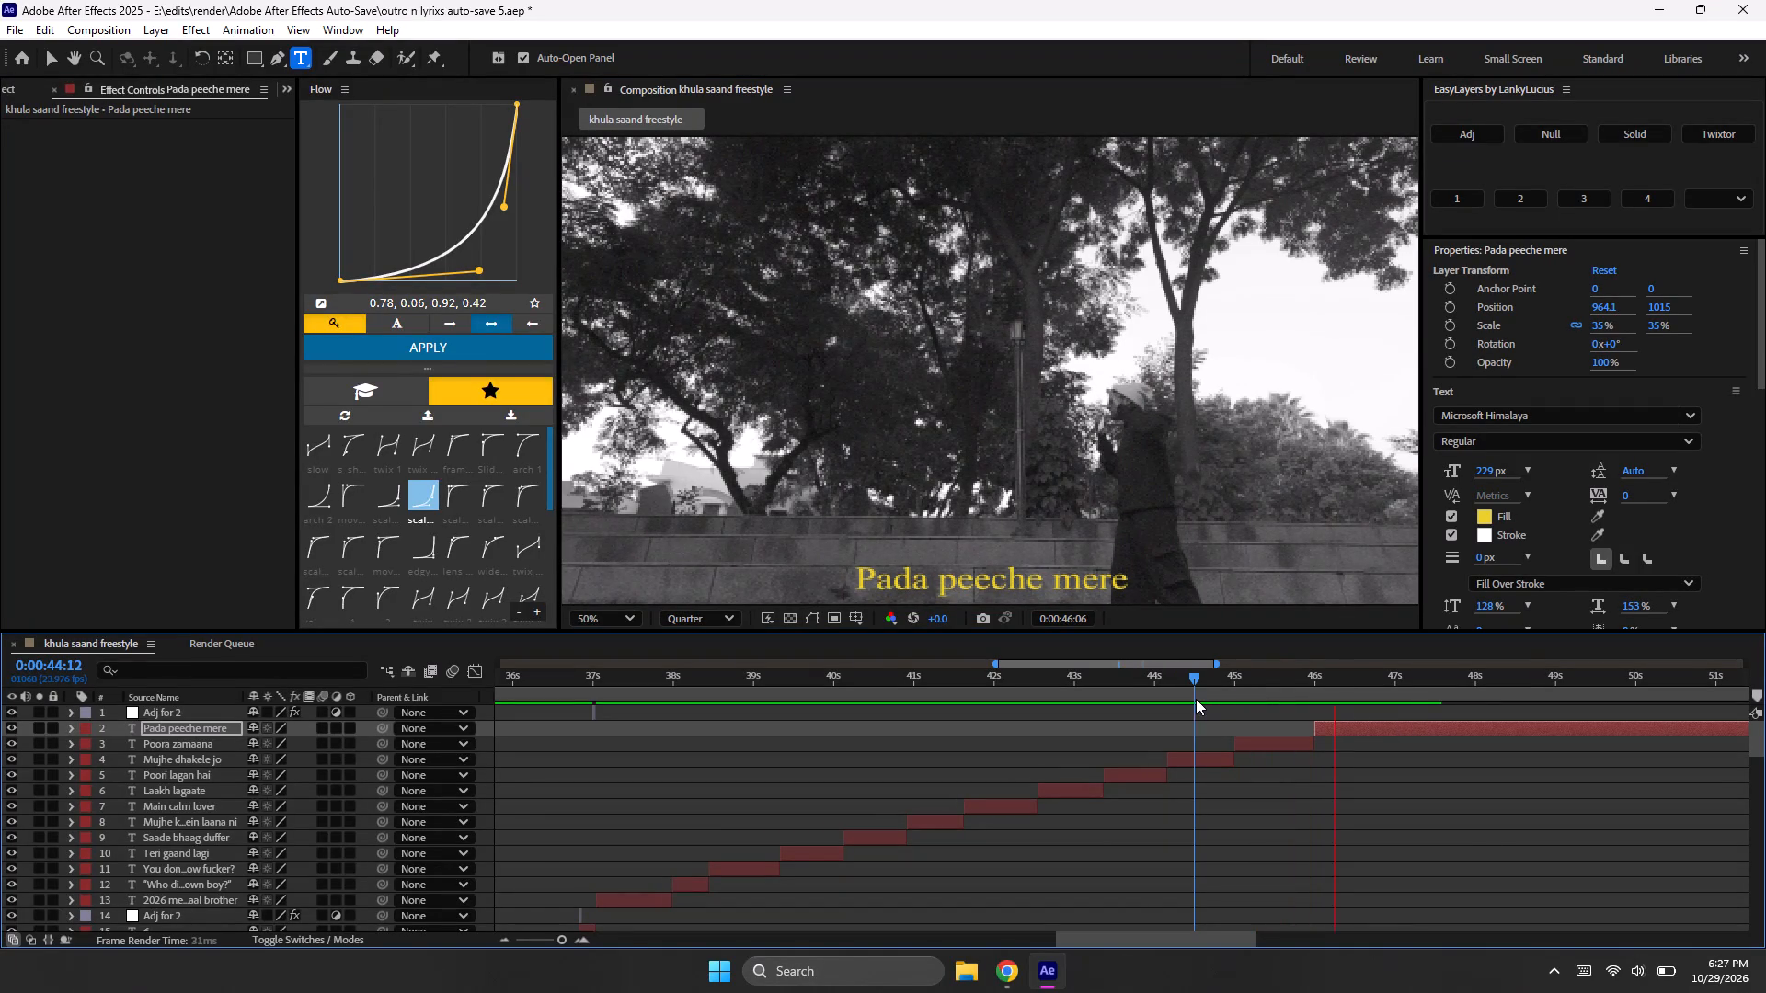
Preview the lyric change, trim "Poora zamaana" to end at 0:00:45:19, and extend the start of "Pada peeche mere" back to that frame.
drag(1271, 682, 1245, 689)
key(space)
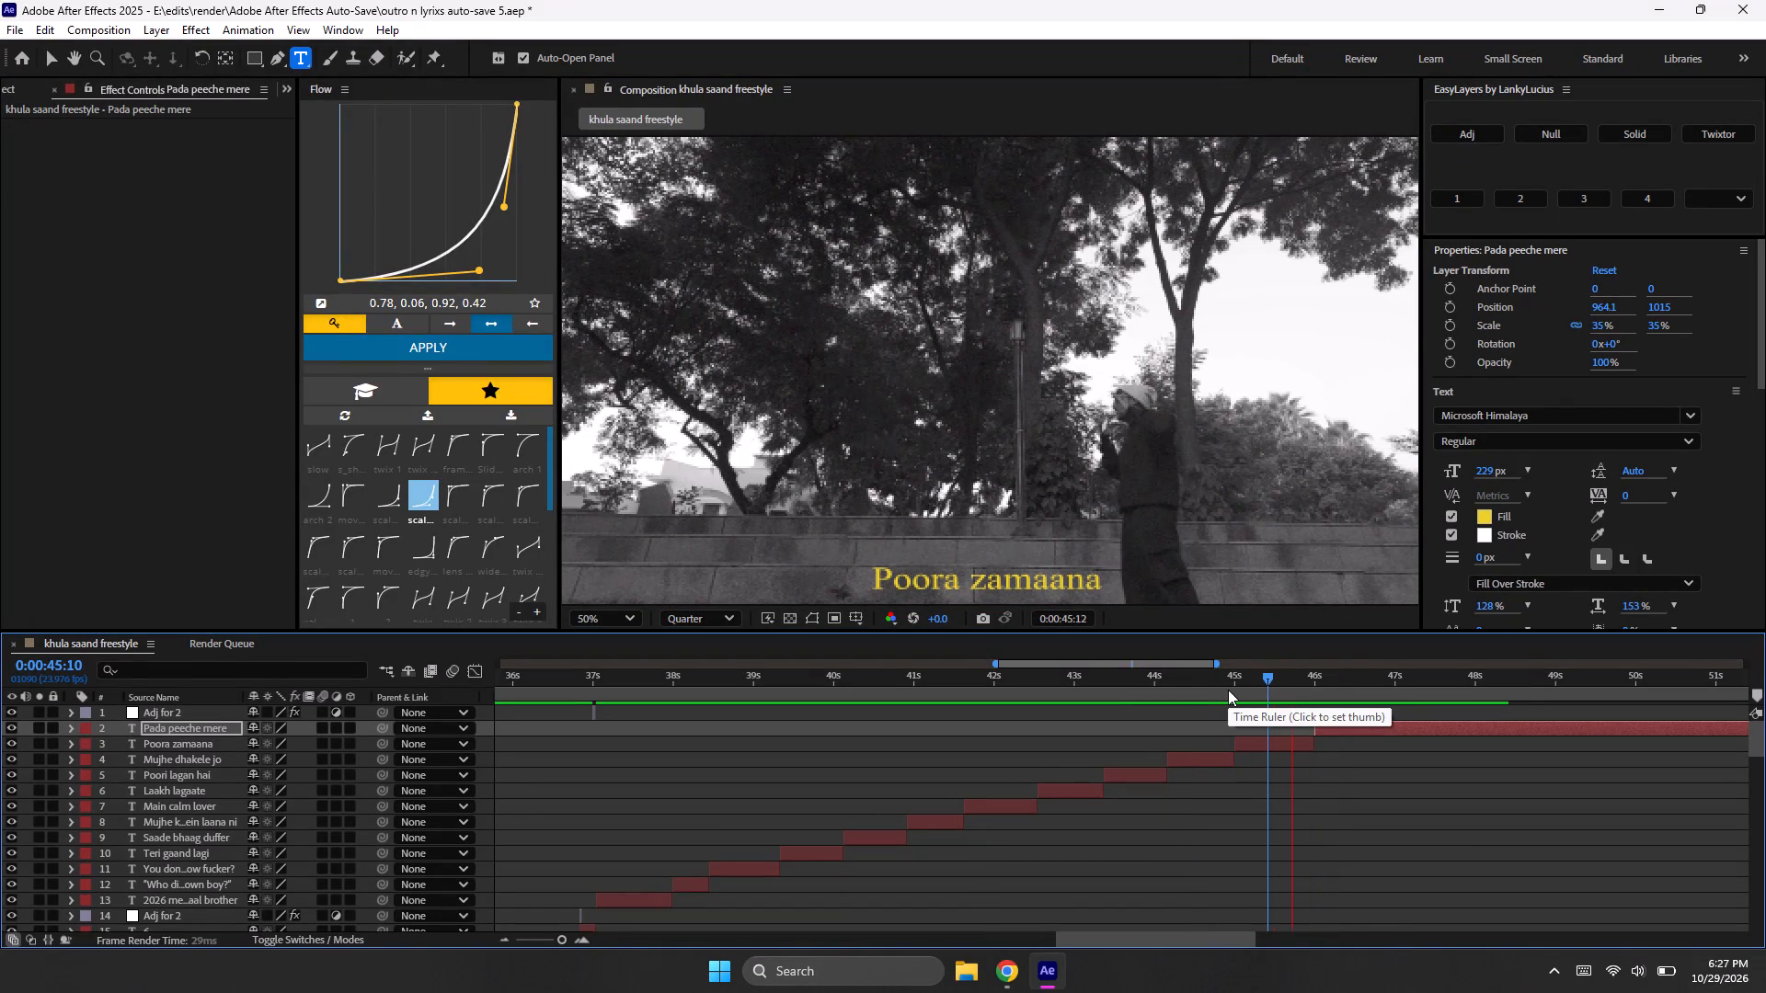
key(space)
click(1228, 690)
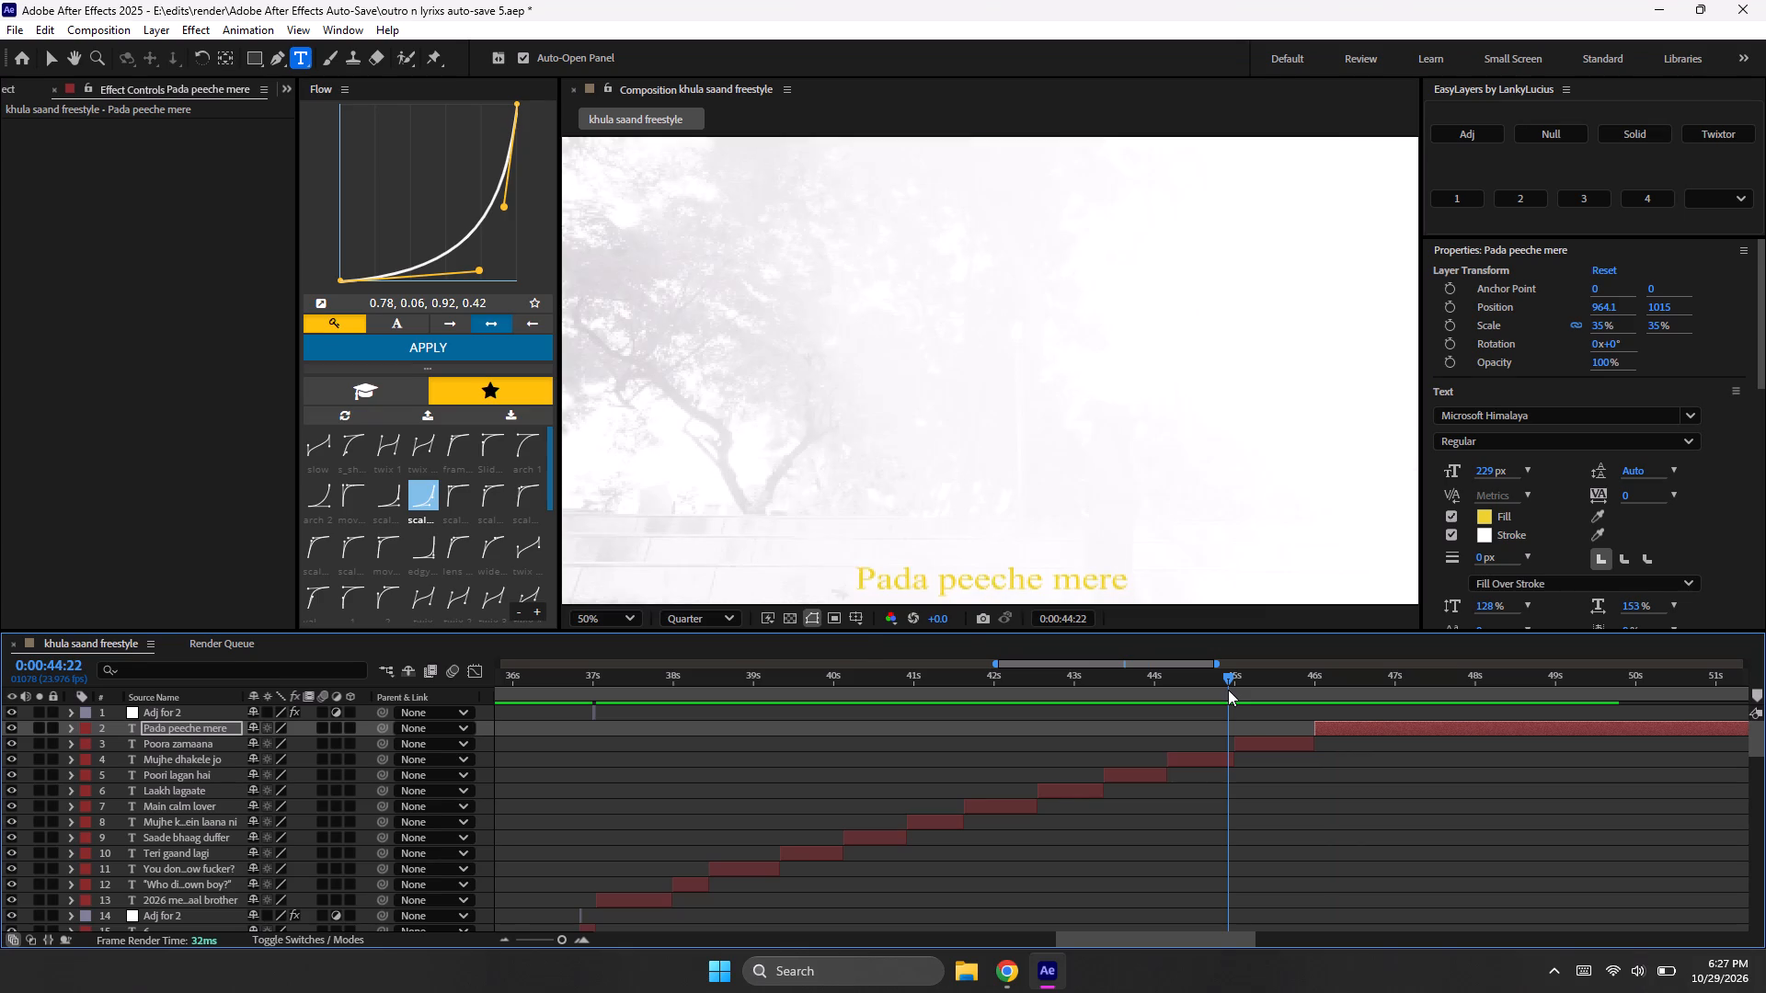
key(space)
key(space)
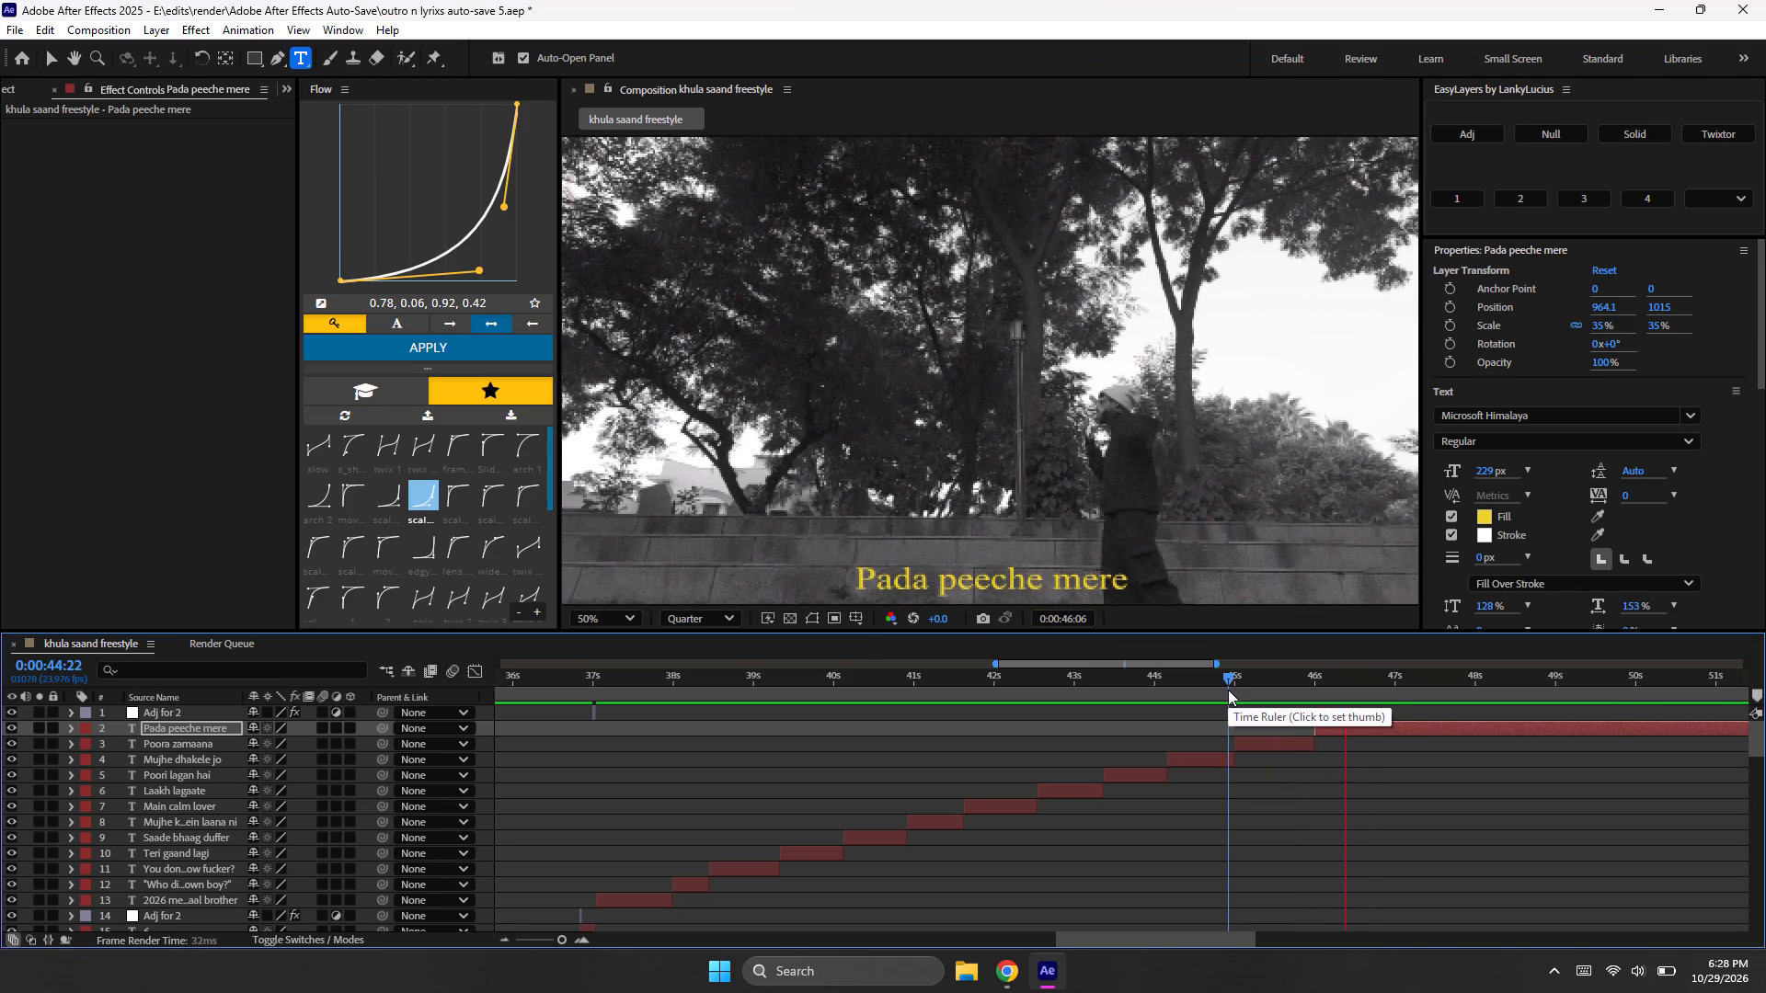
click(1298, 683)
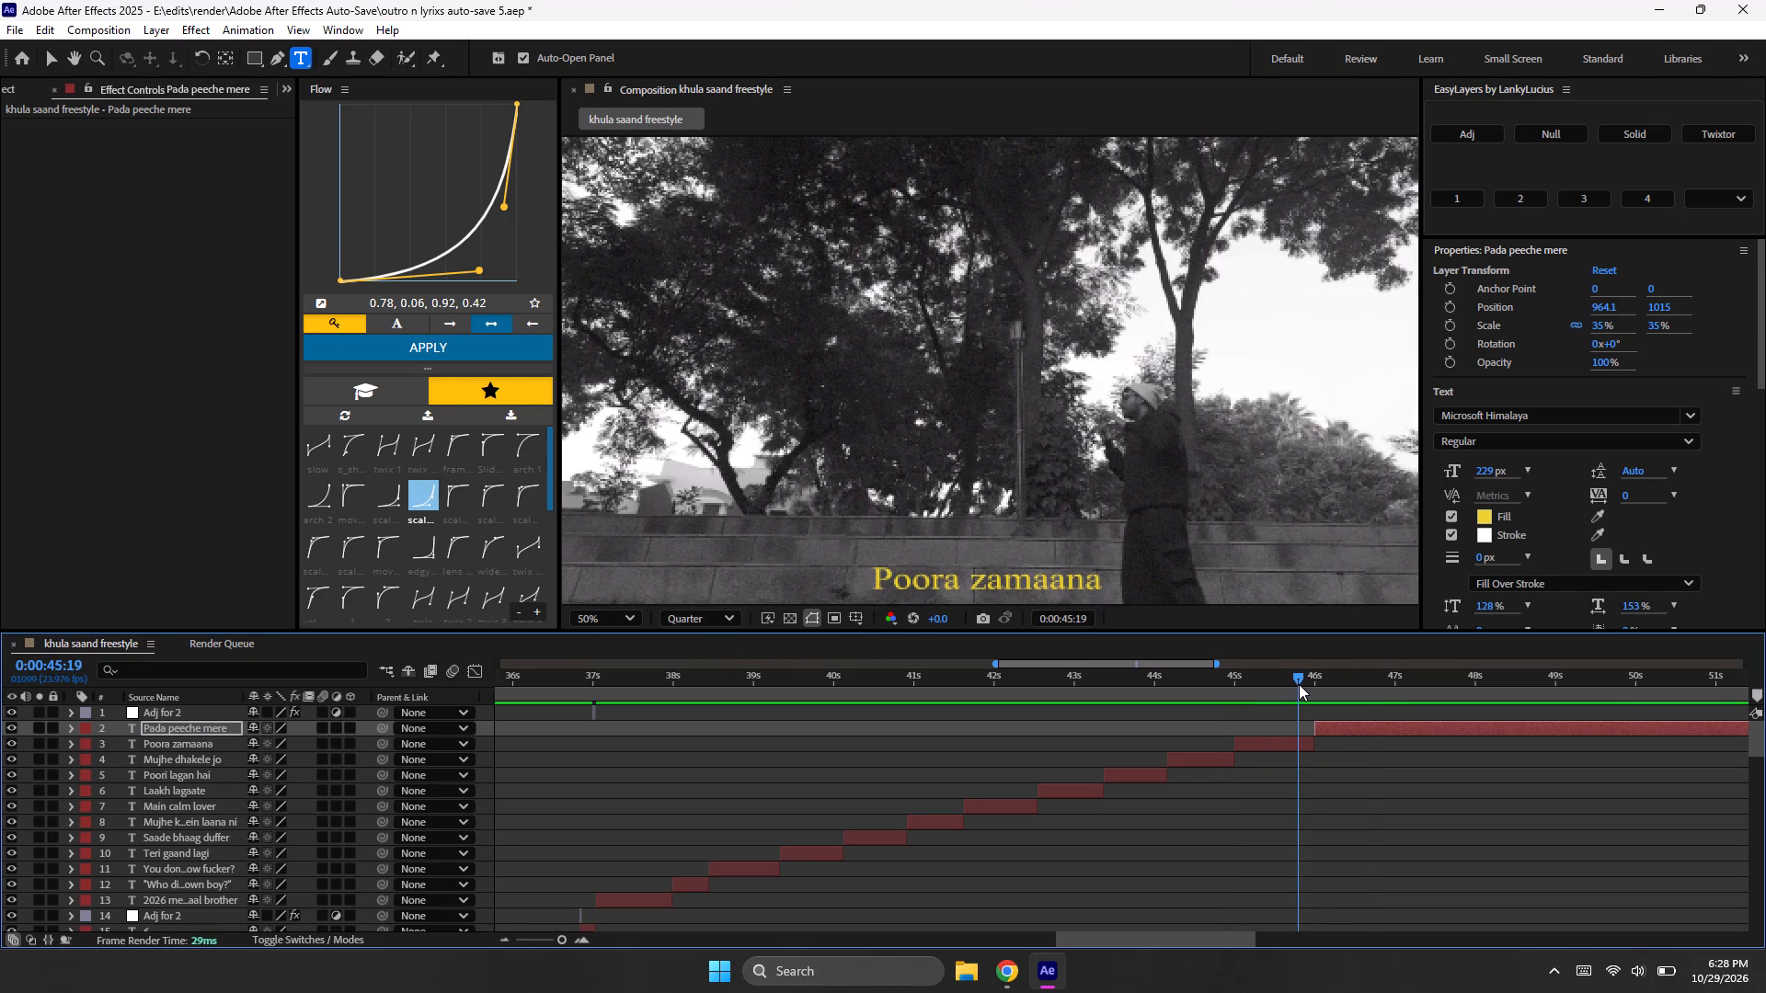
click(1294, 743)
key(ctrl+shift+d)
key(Delete)
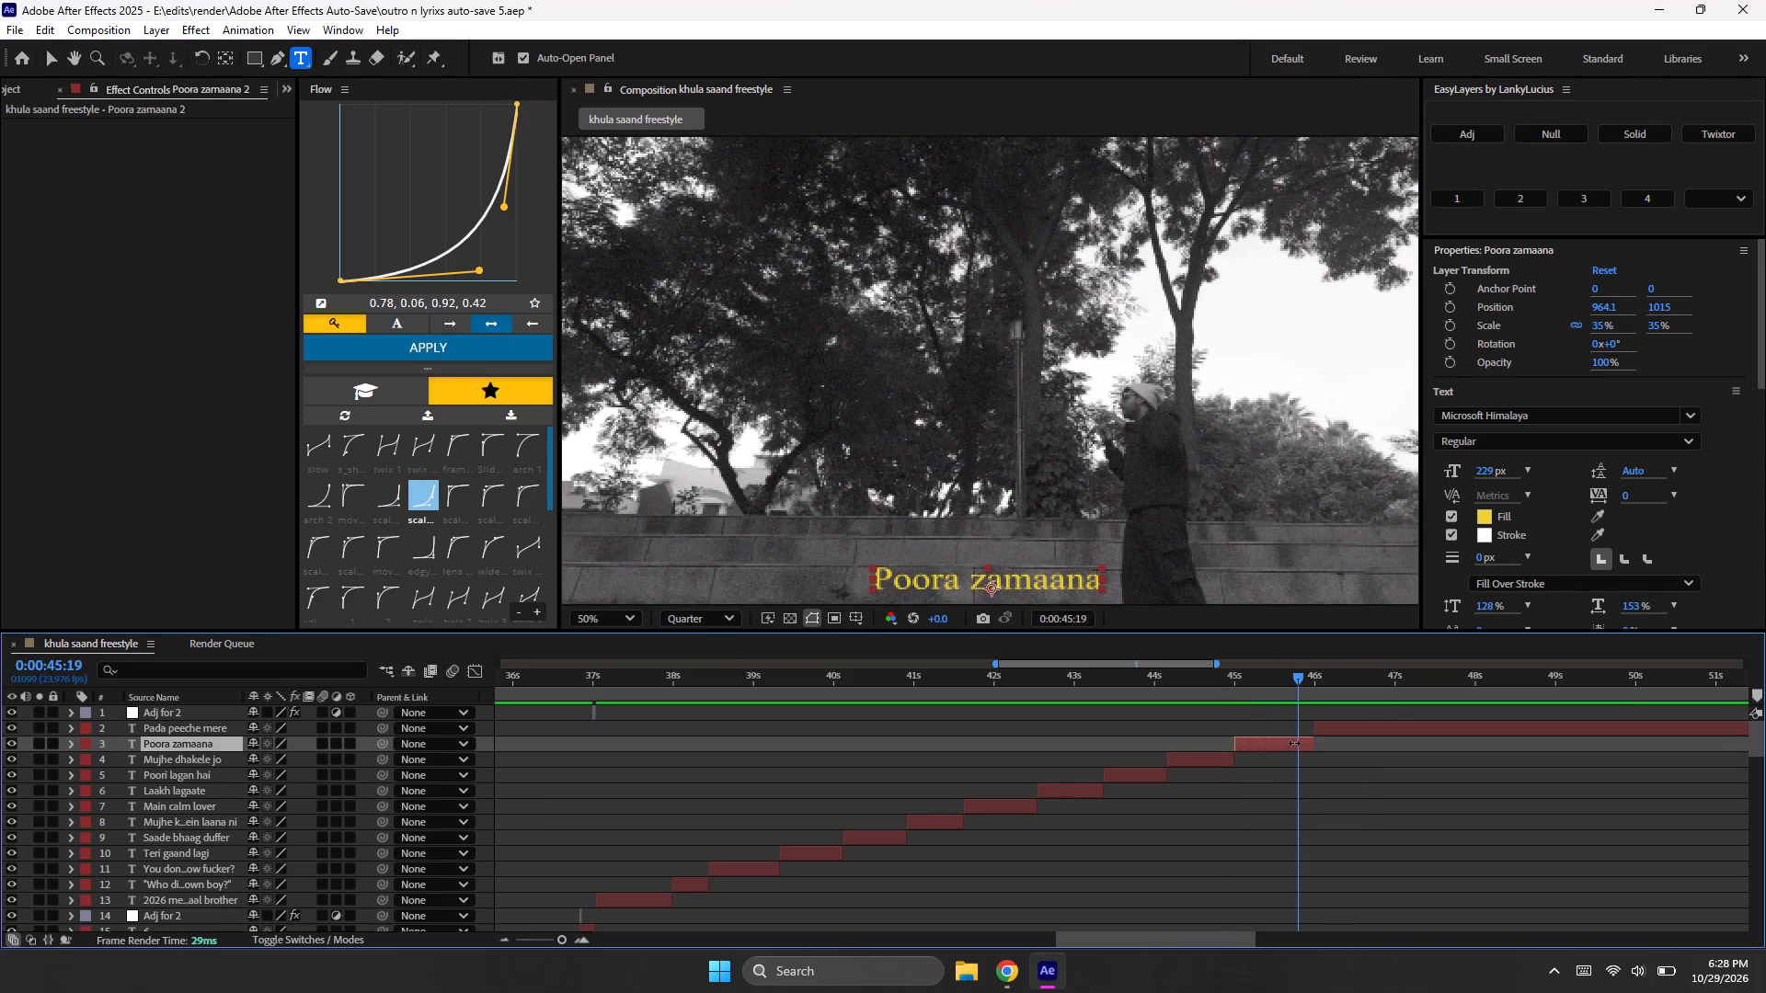
click(1336, 729)
key(alt+bracketleft)
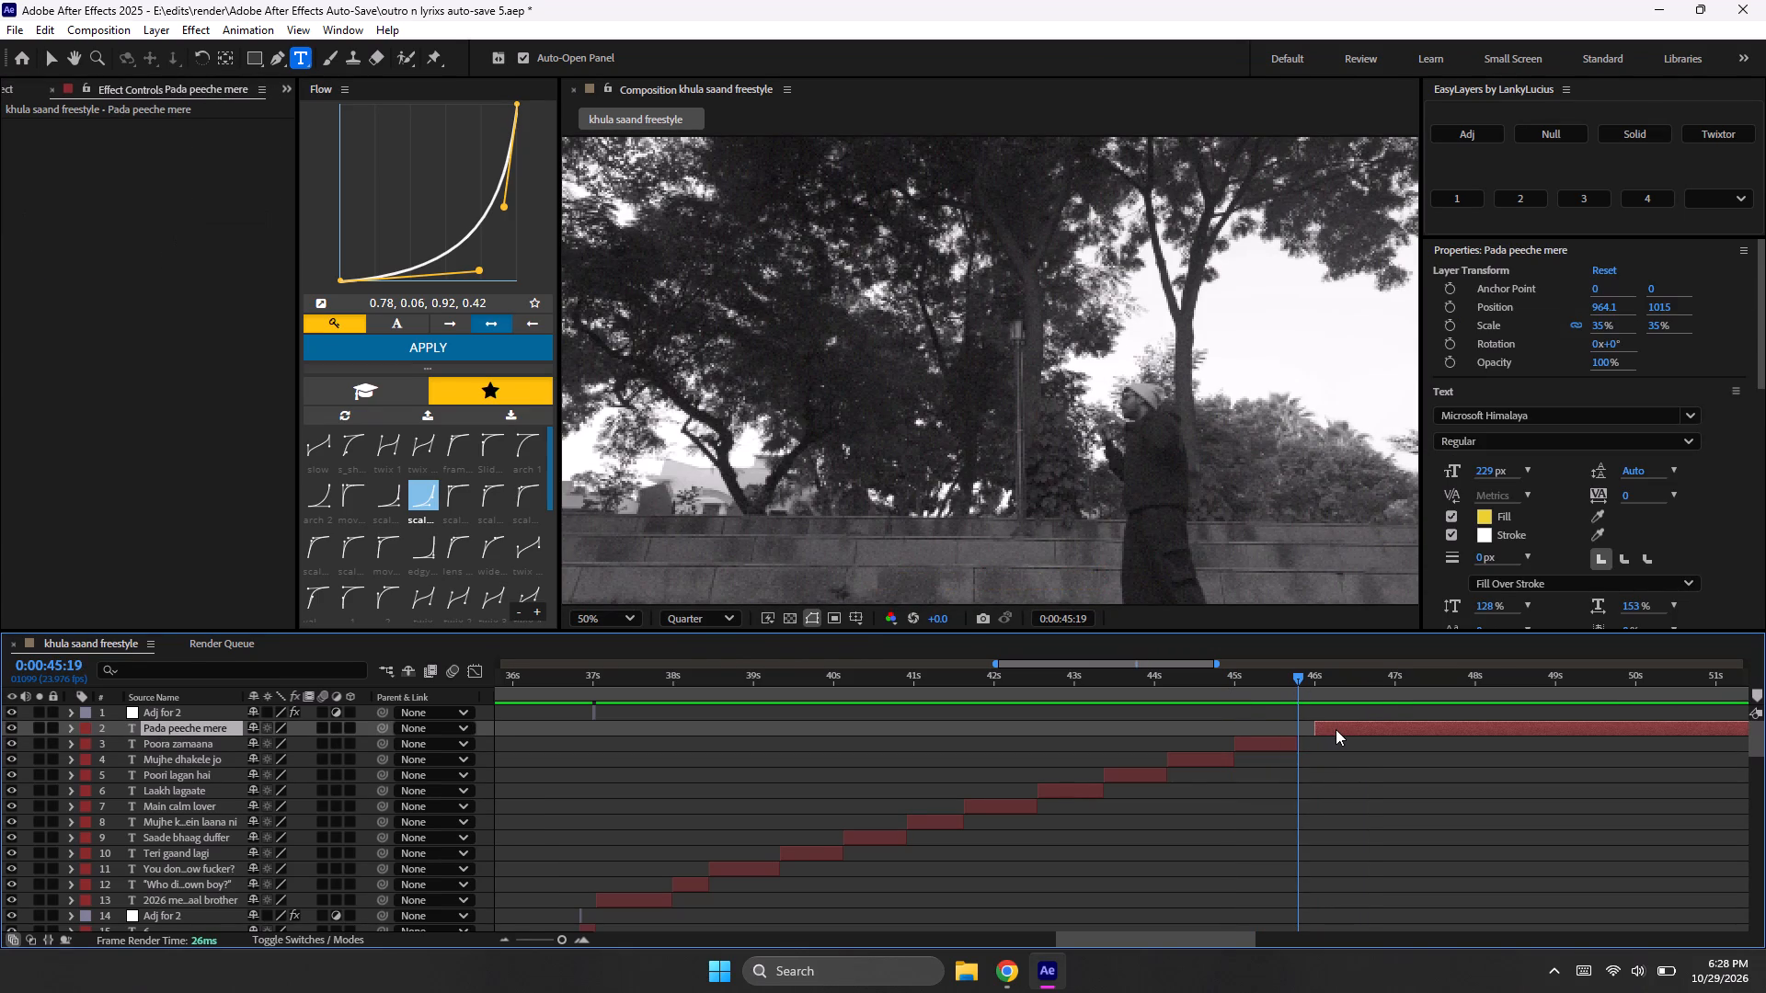
Preview the retimed lyrics from 0:00:44:15 and split the "Pada peeche mere" text layer at 0:00:46:18.
click(1205, 686)
key(space)
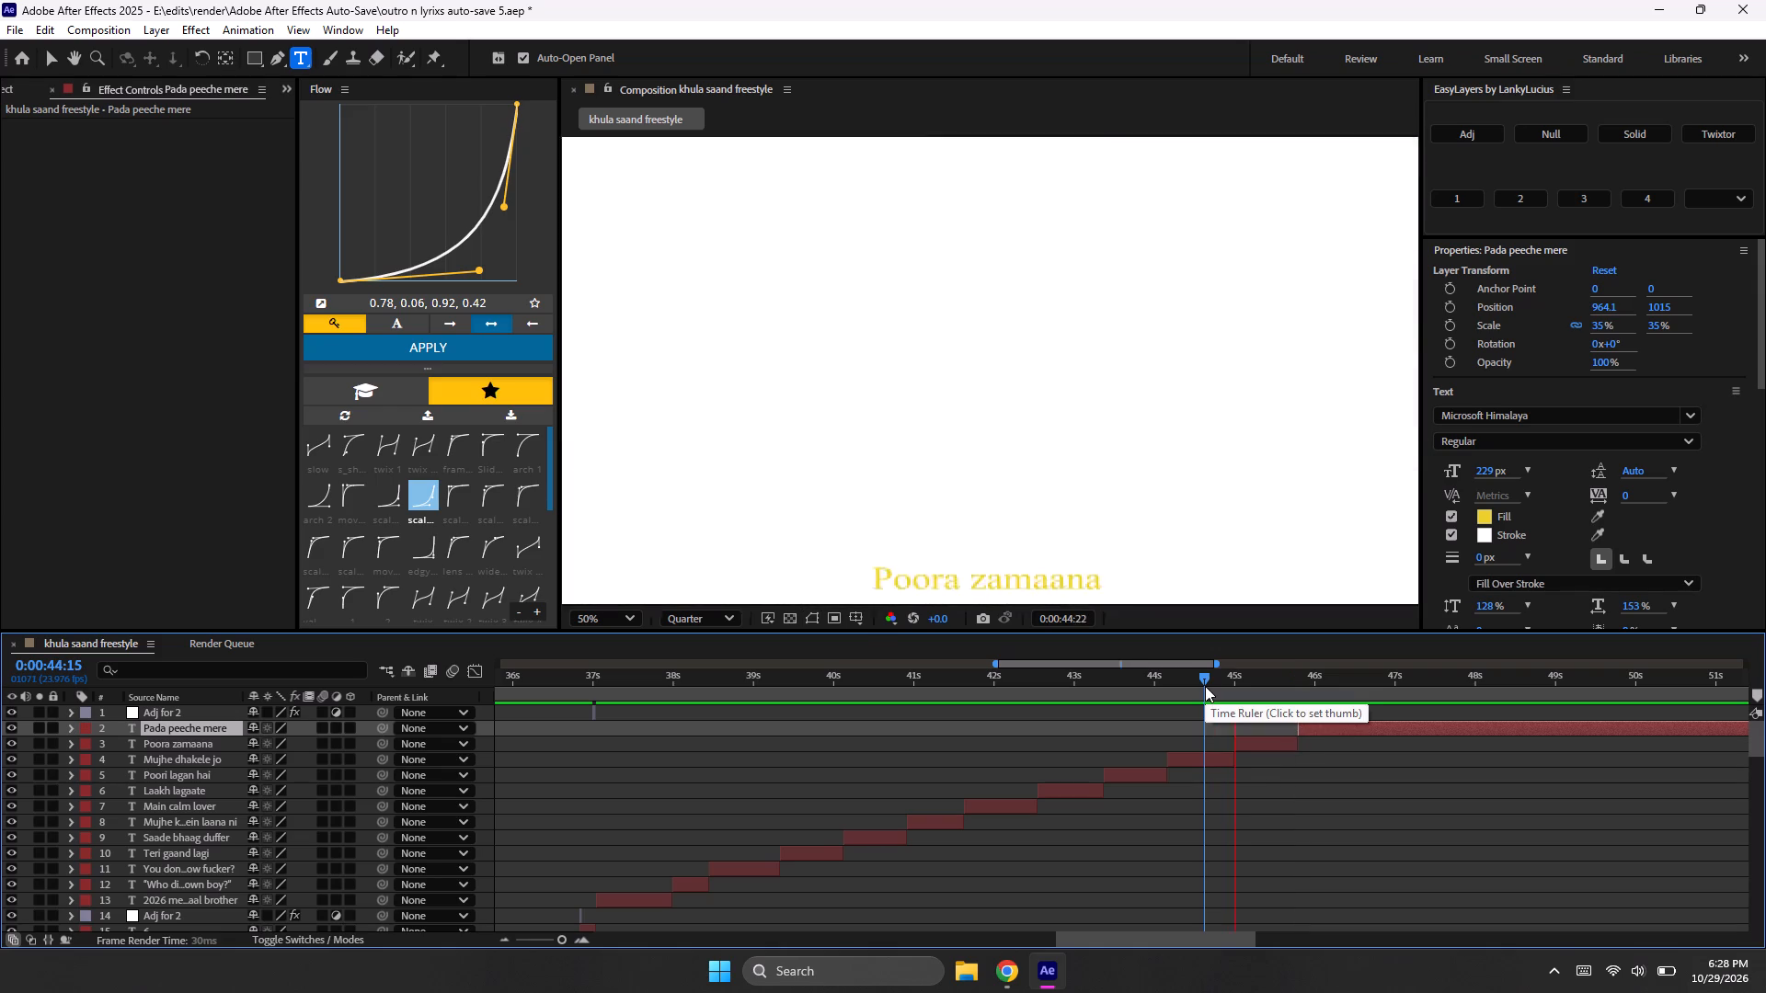
key(space)
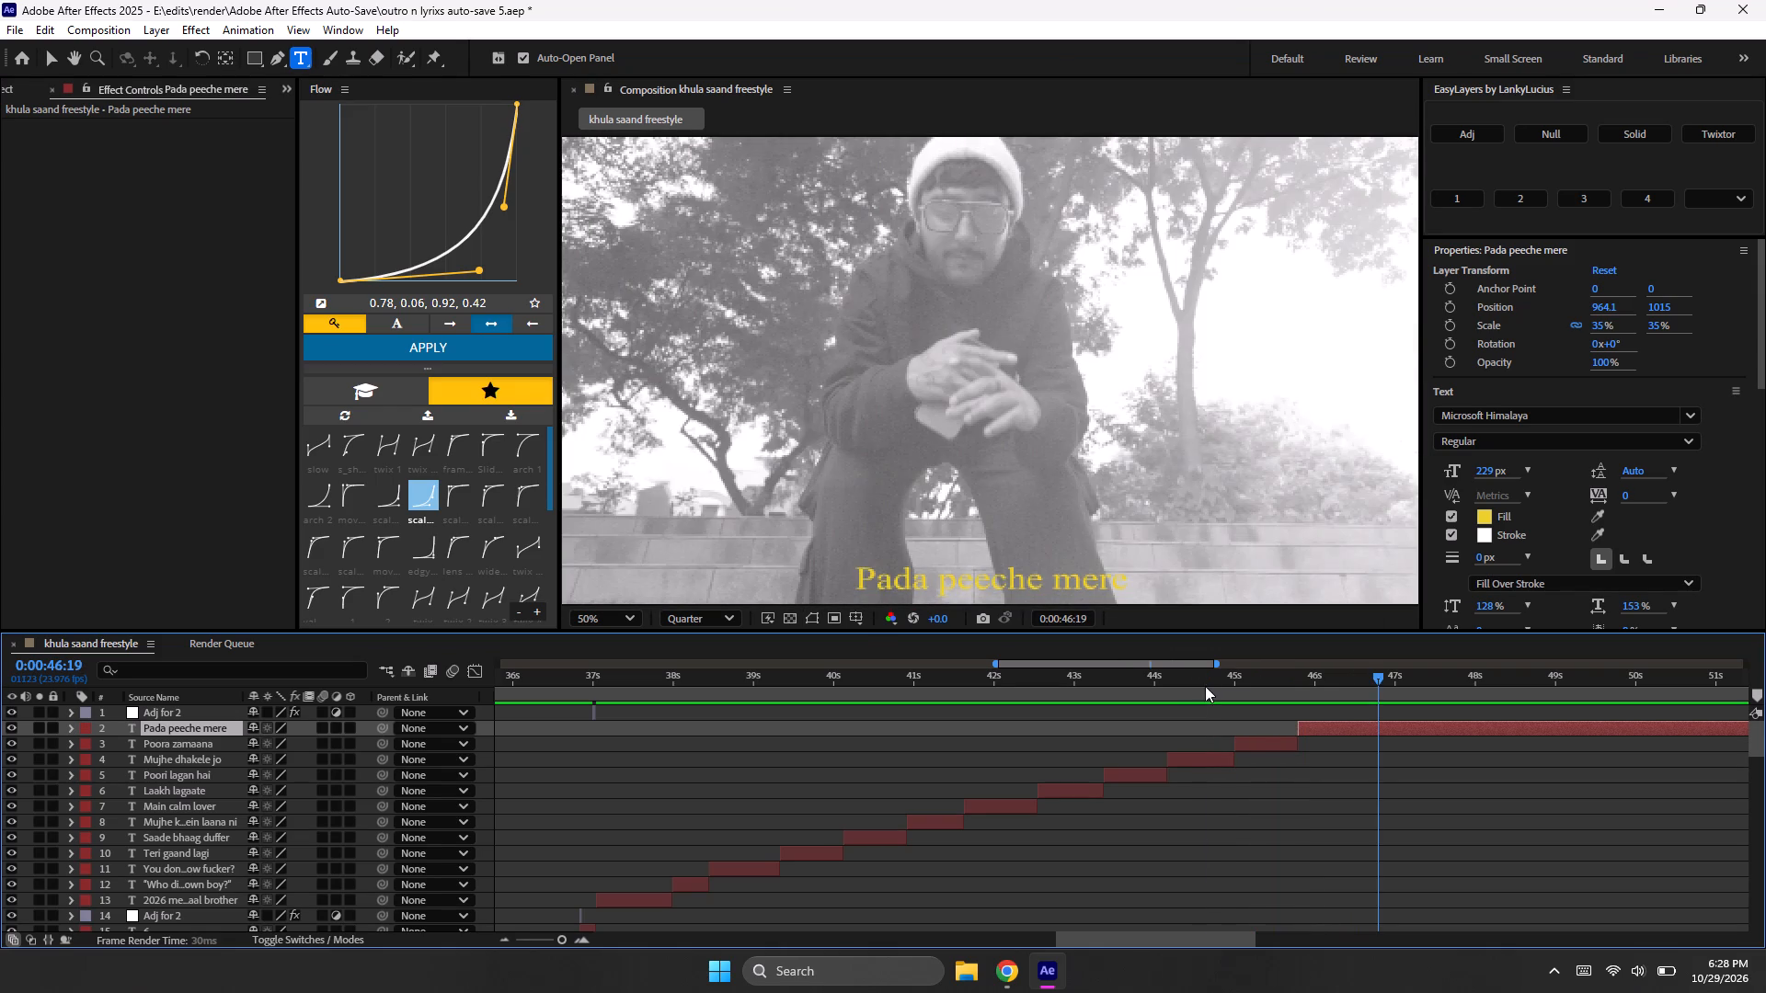
click(1379, 679)
key(ctrl+shift+d)
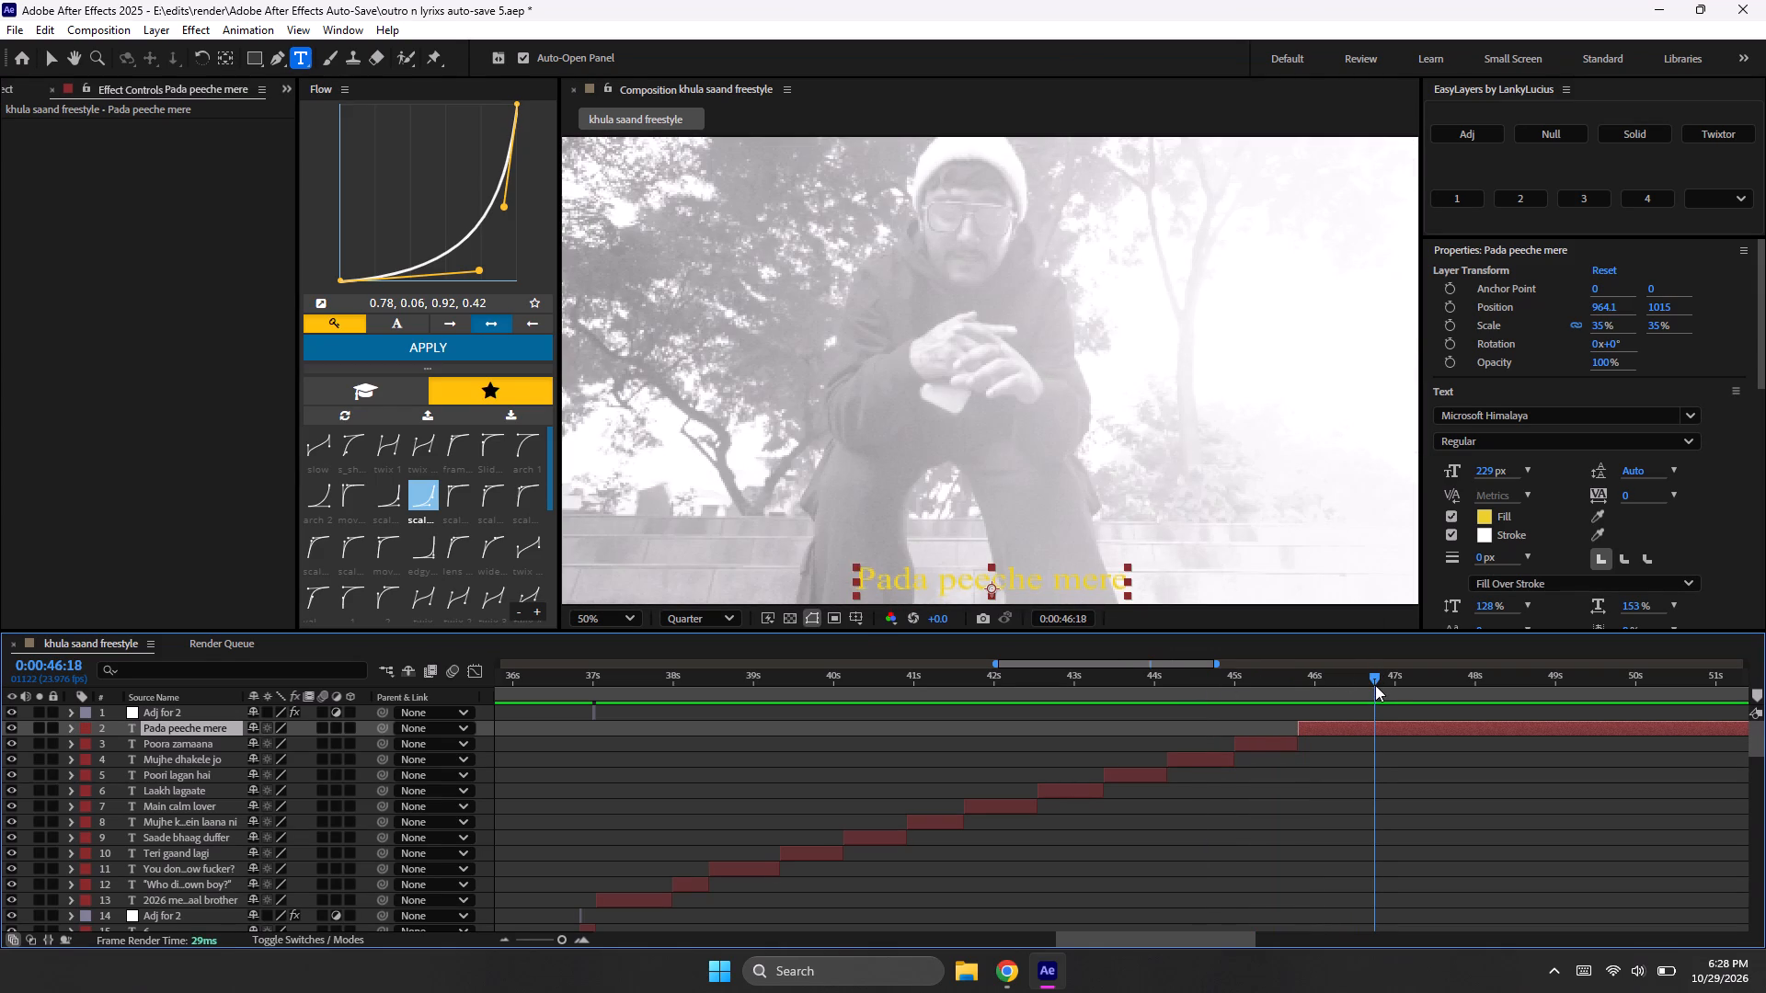
key(ctrl+shift+d)
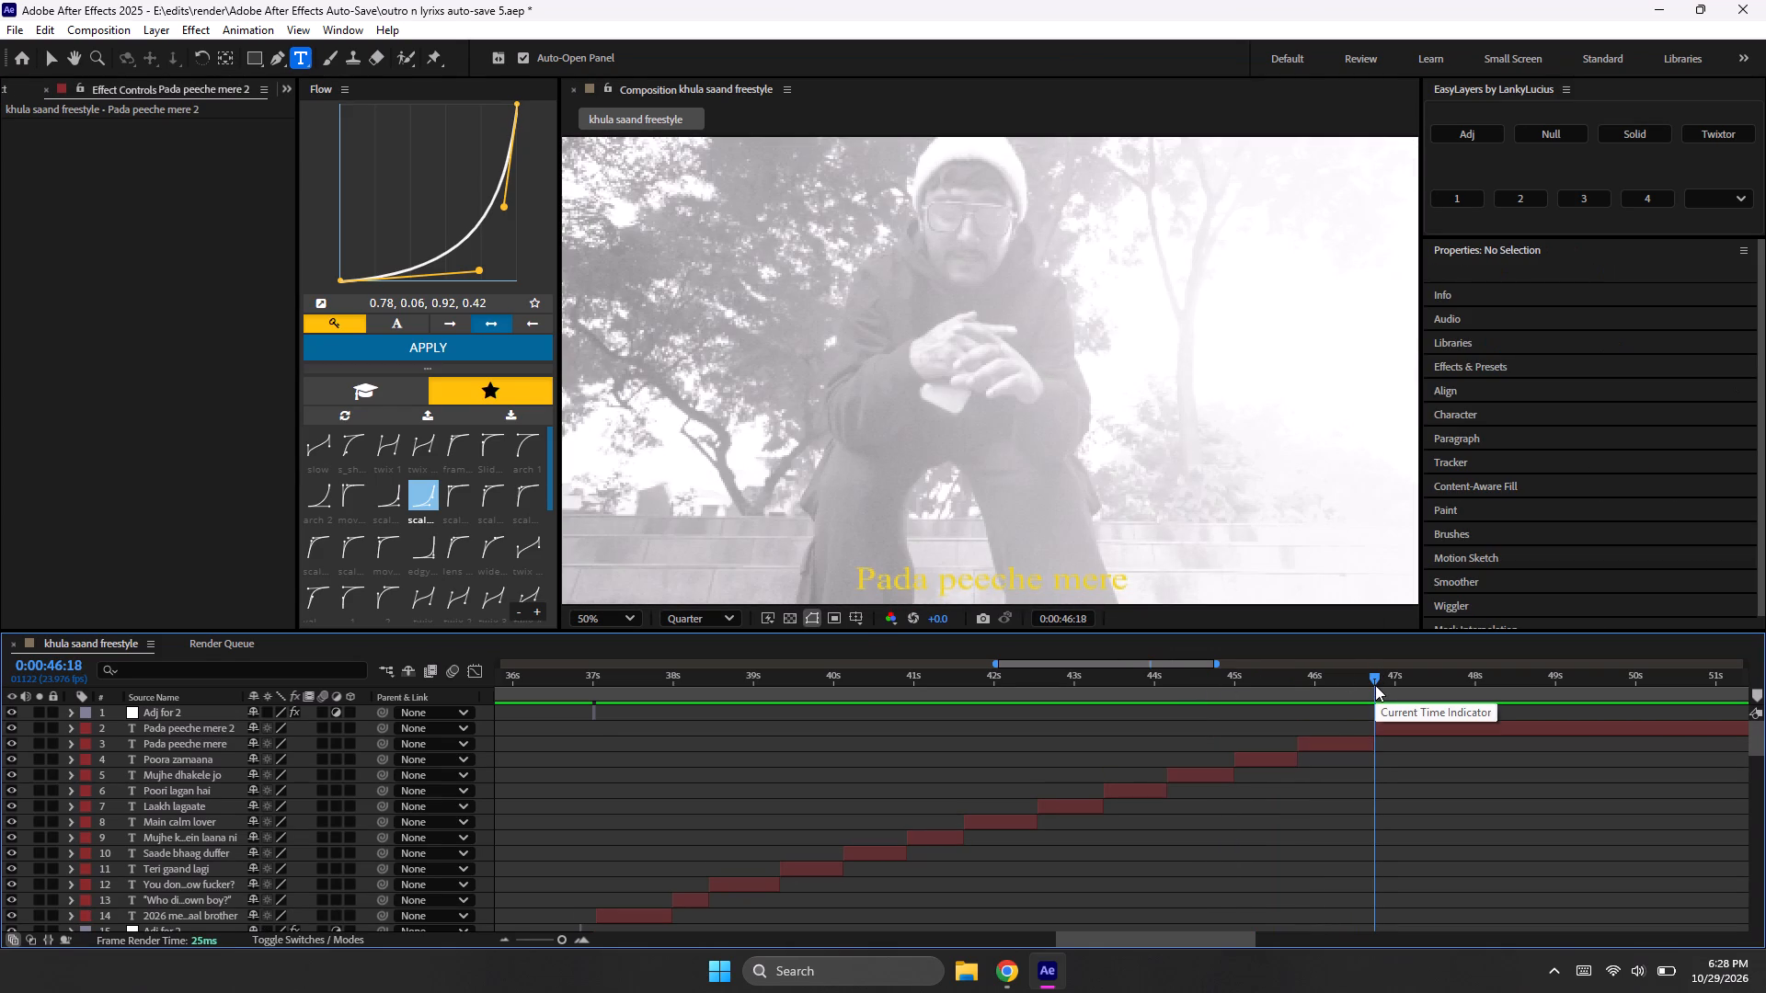
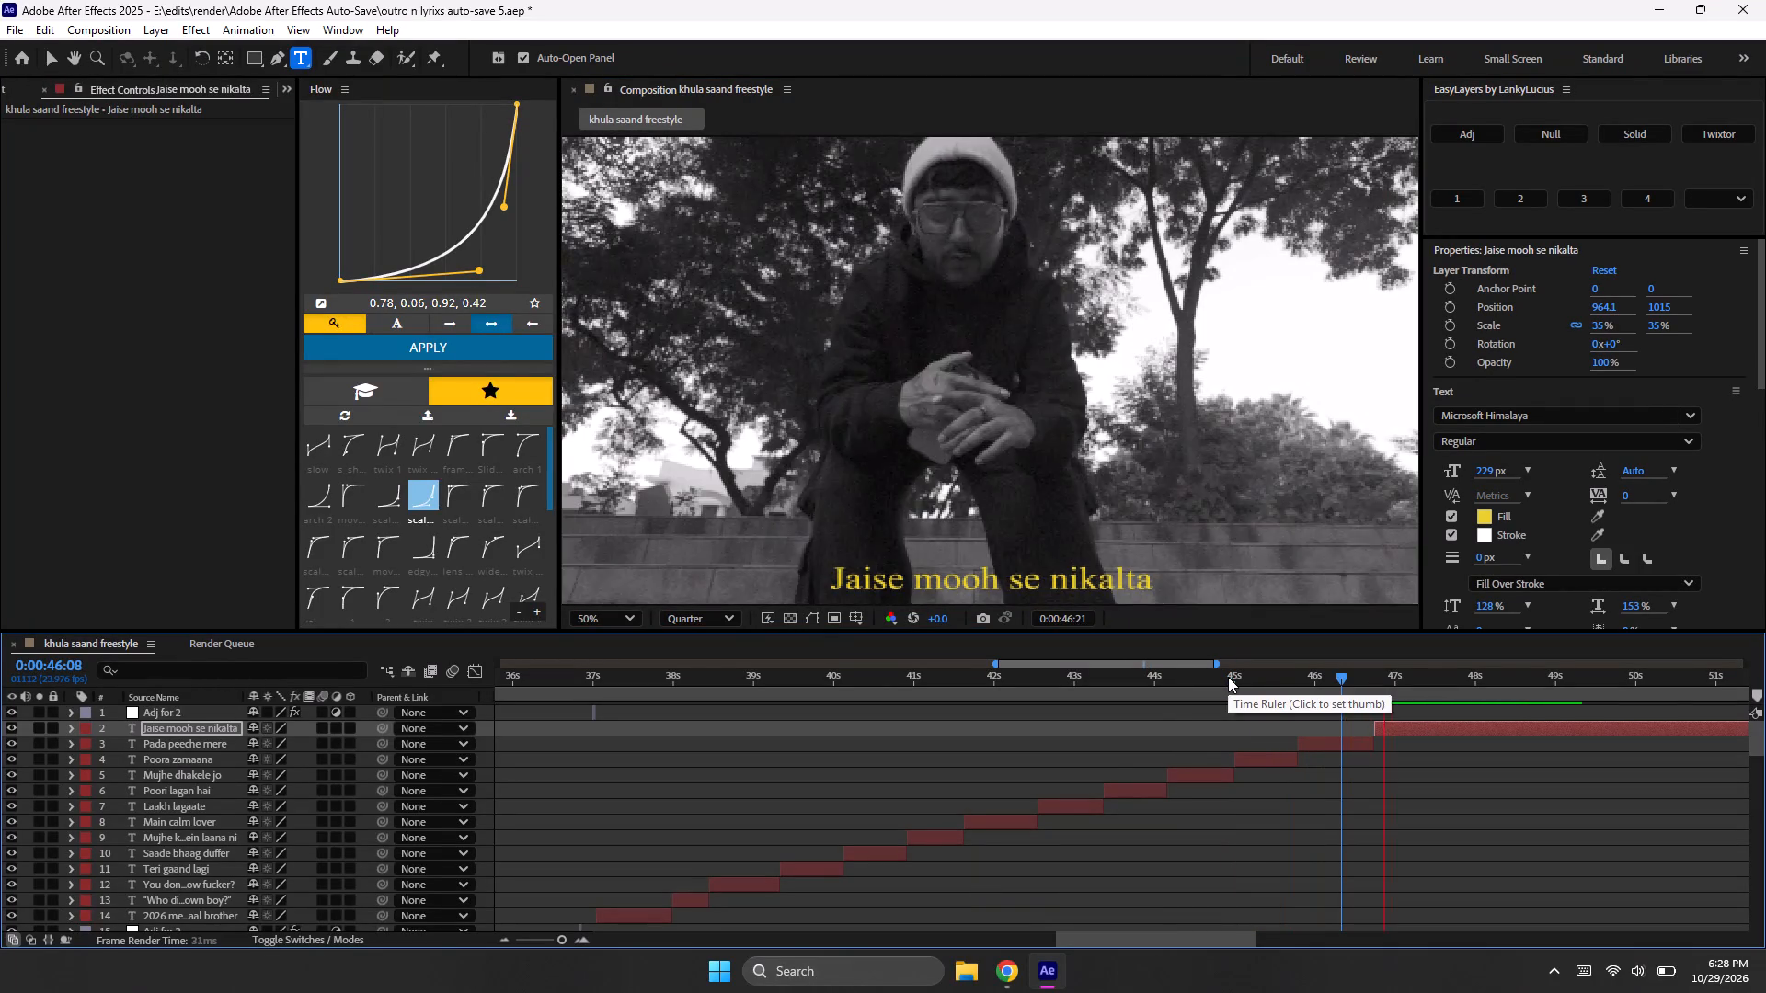
Preview the lyric change, trim "Pada peeche mere" to end at 0:00:46:12, and extend the start of "Jaise mooh se nikalta" back to that frame.
key(space)
click(1228, 677)
click(1288, 670)
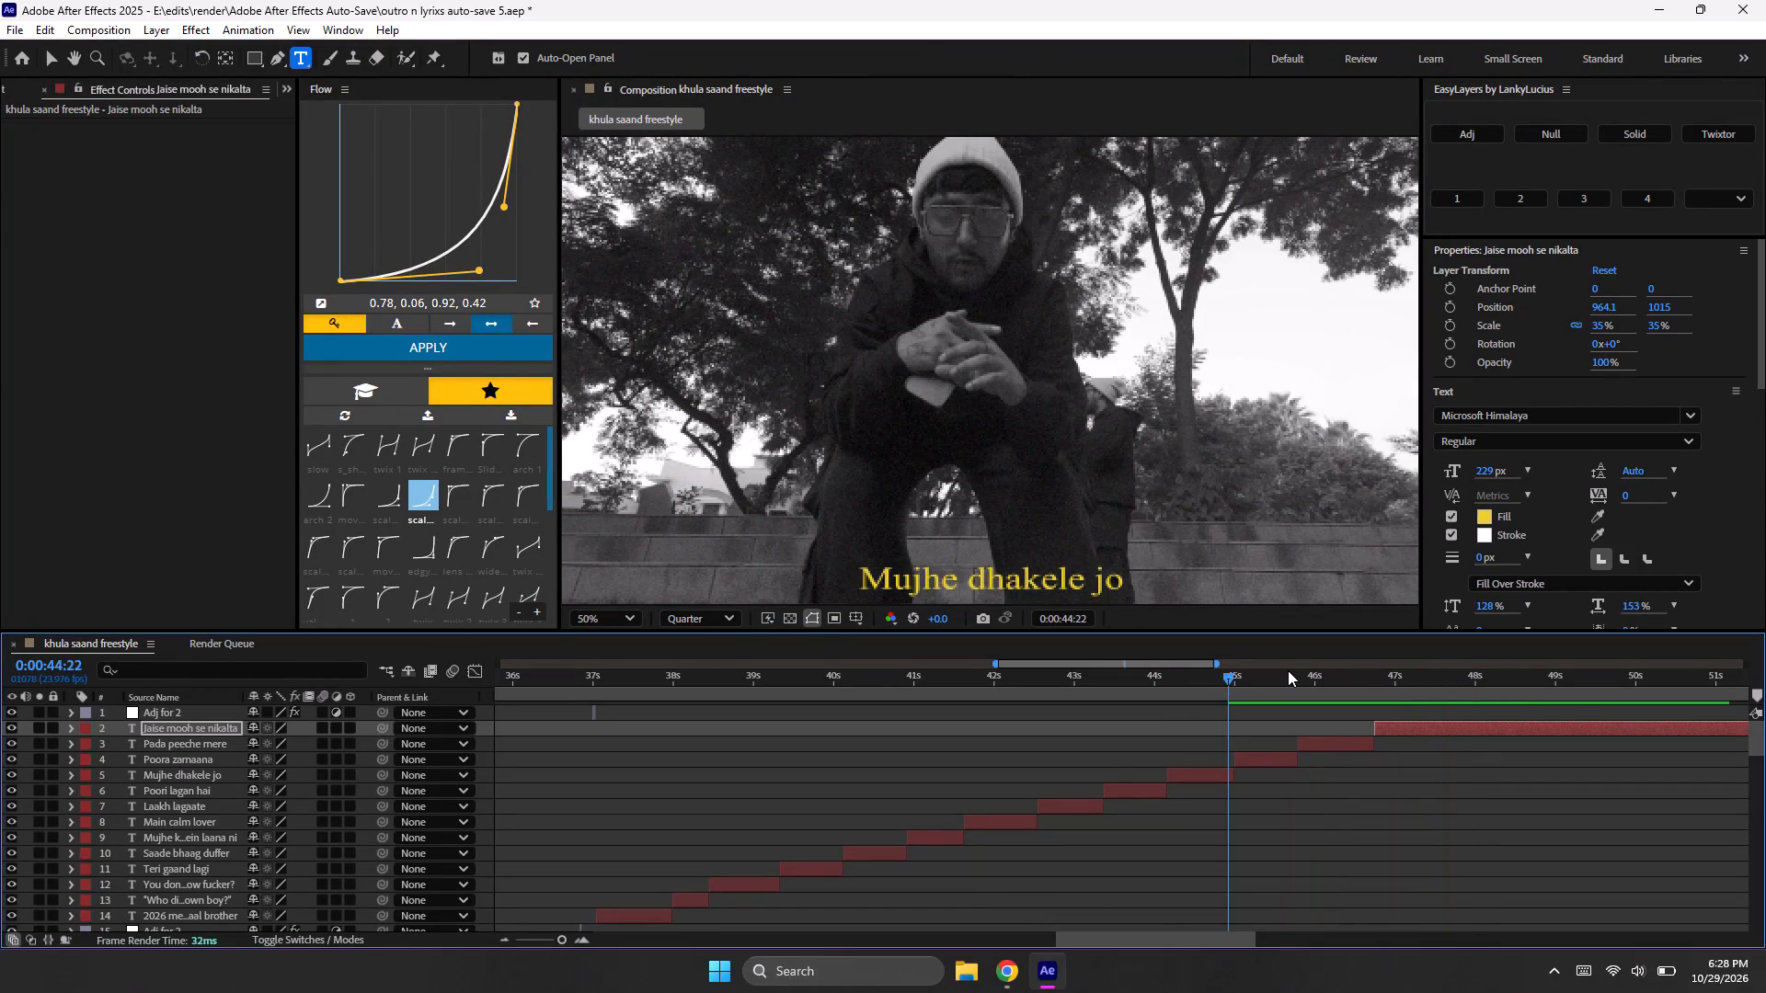
key(space)
key(space)
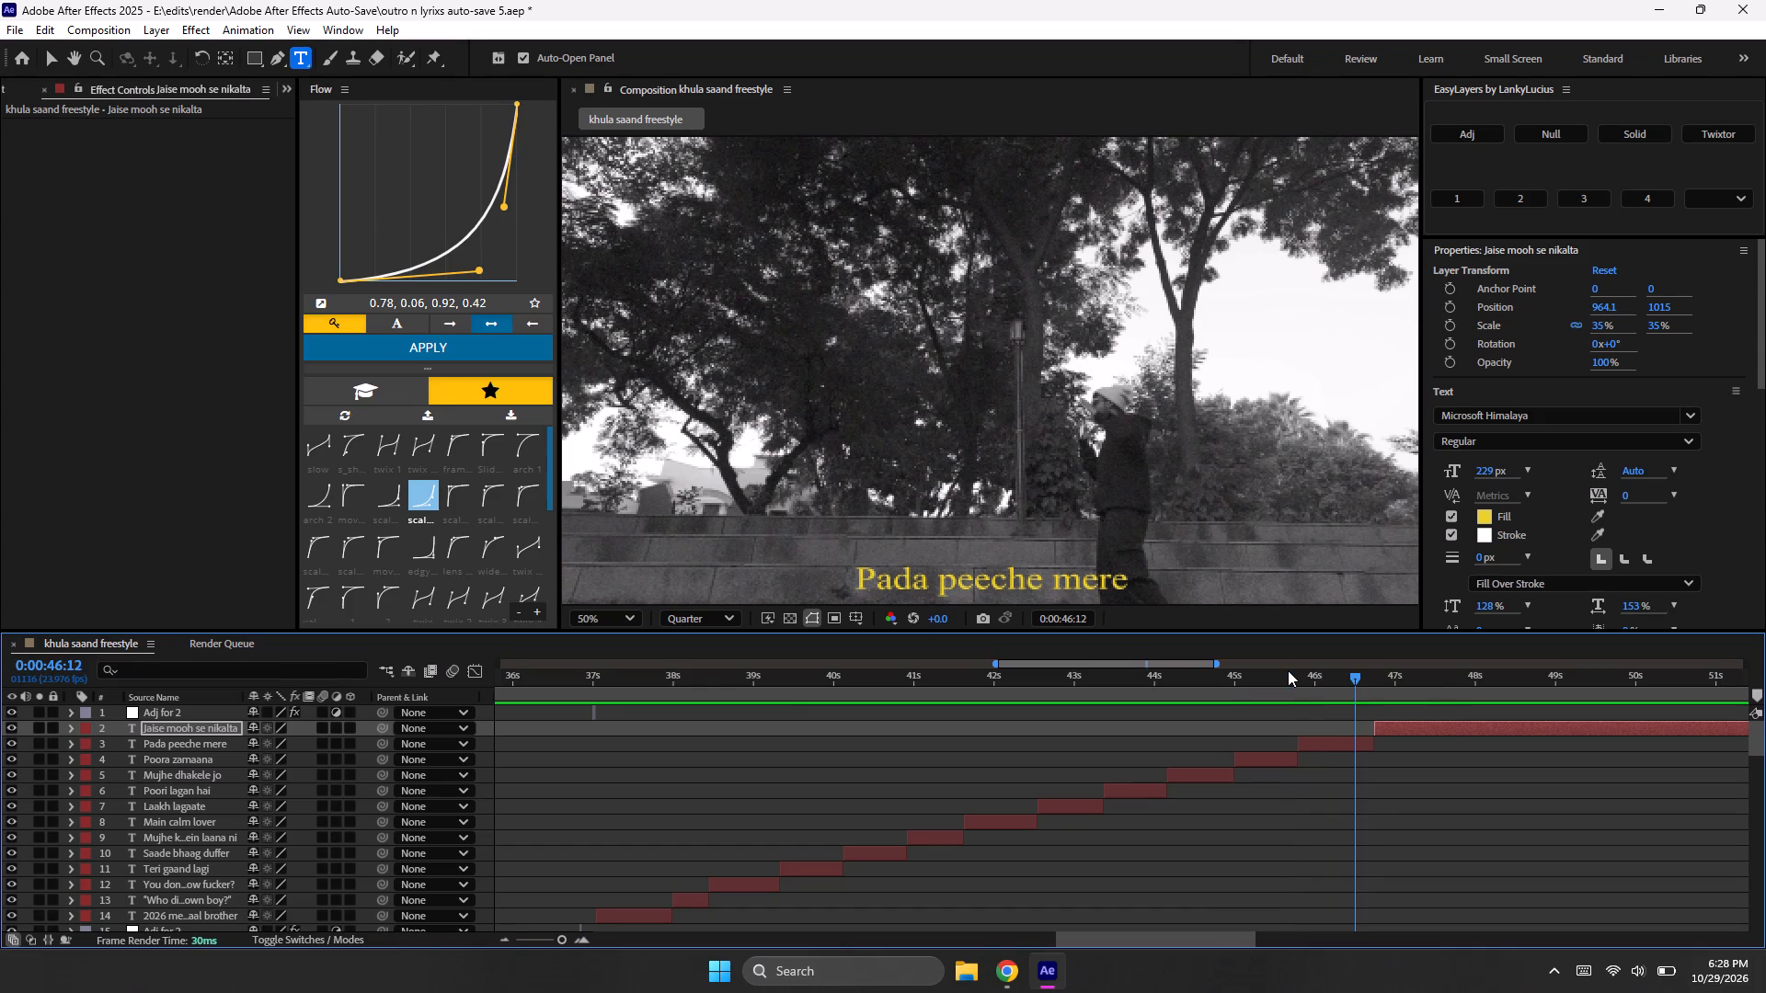
click(1313, 736)
key(ctrl+shift+d)
key(Delete)
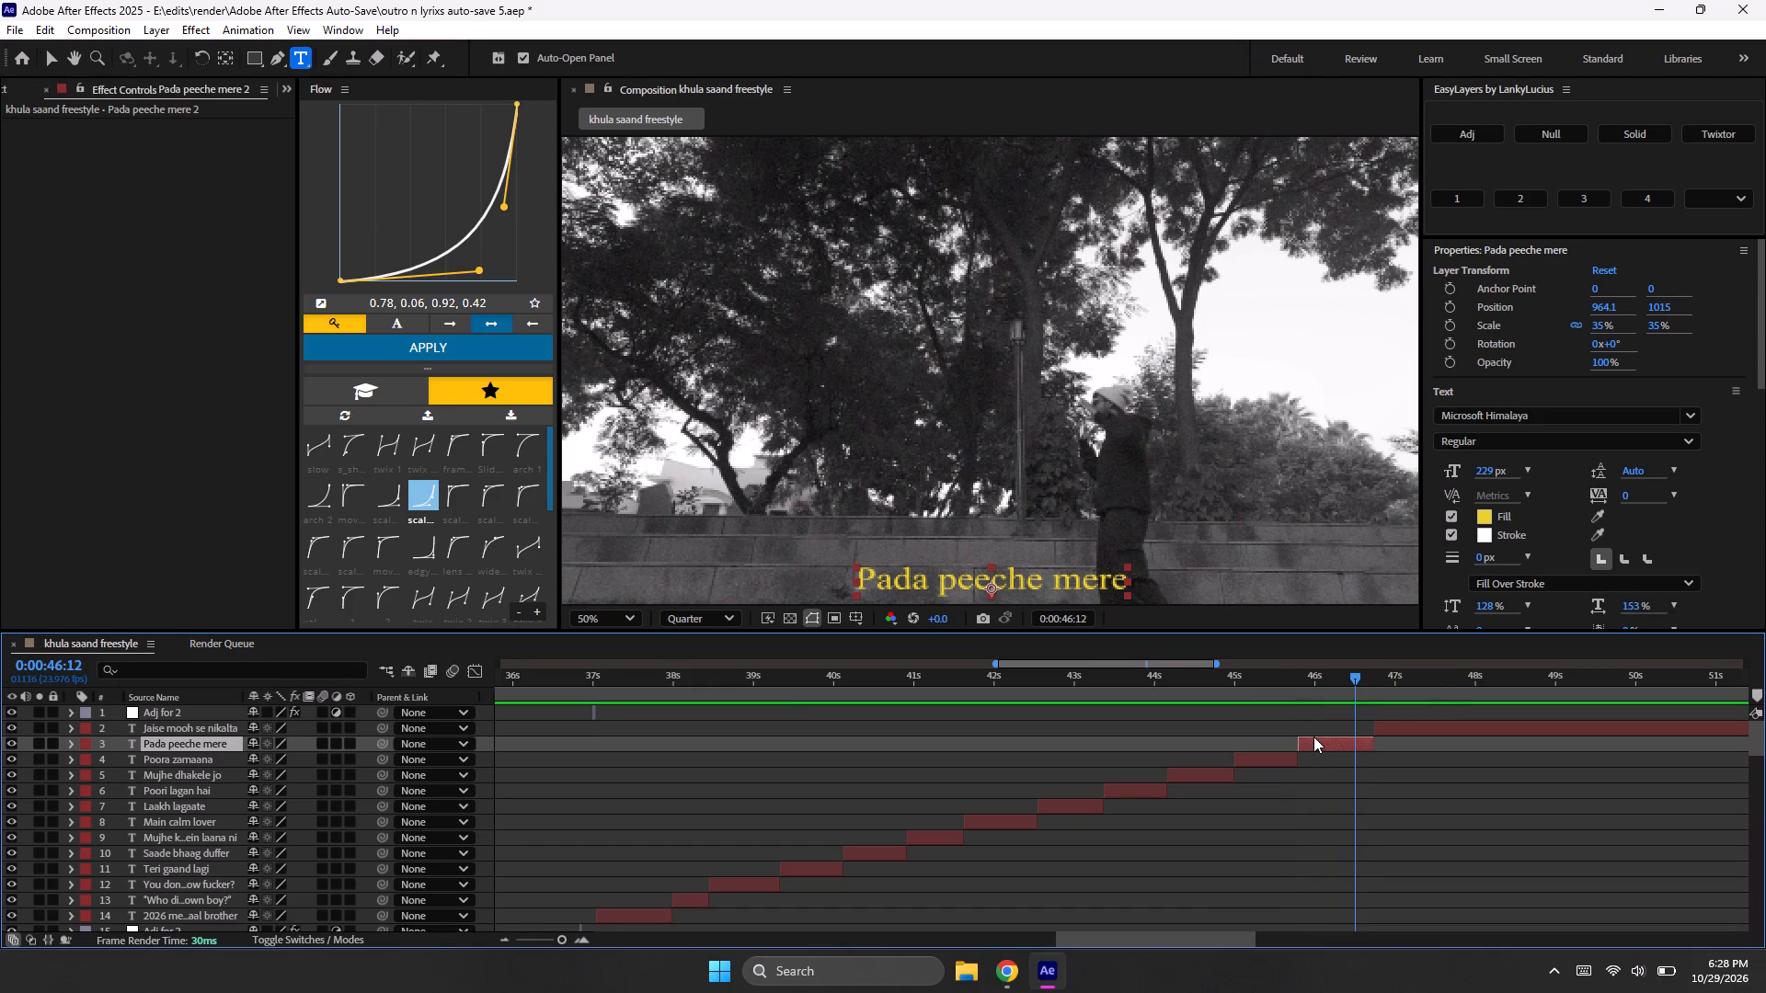
click(1385, 722)
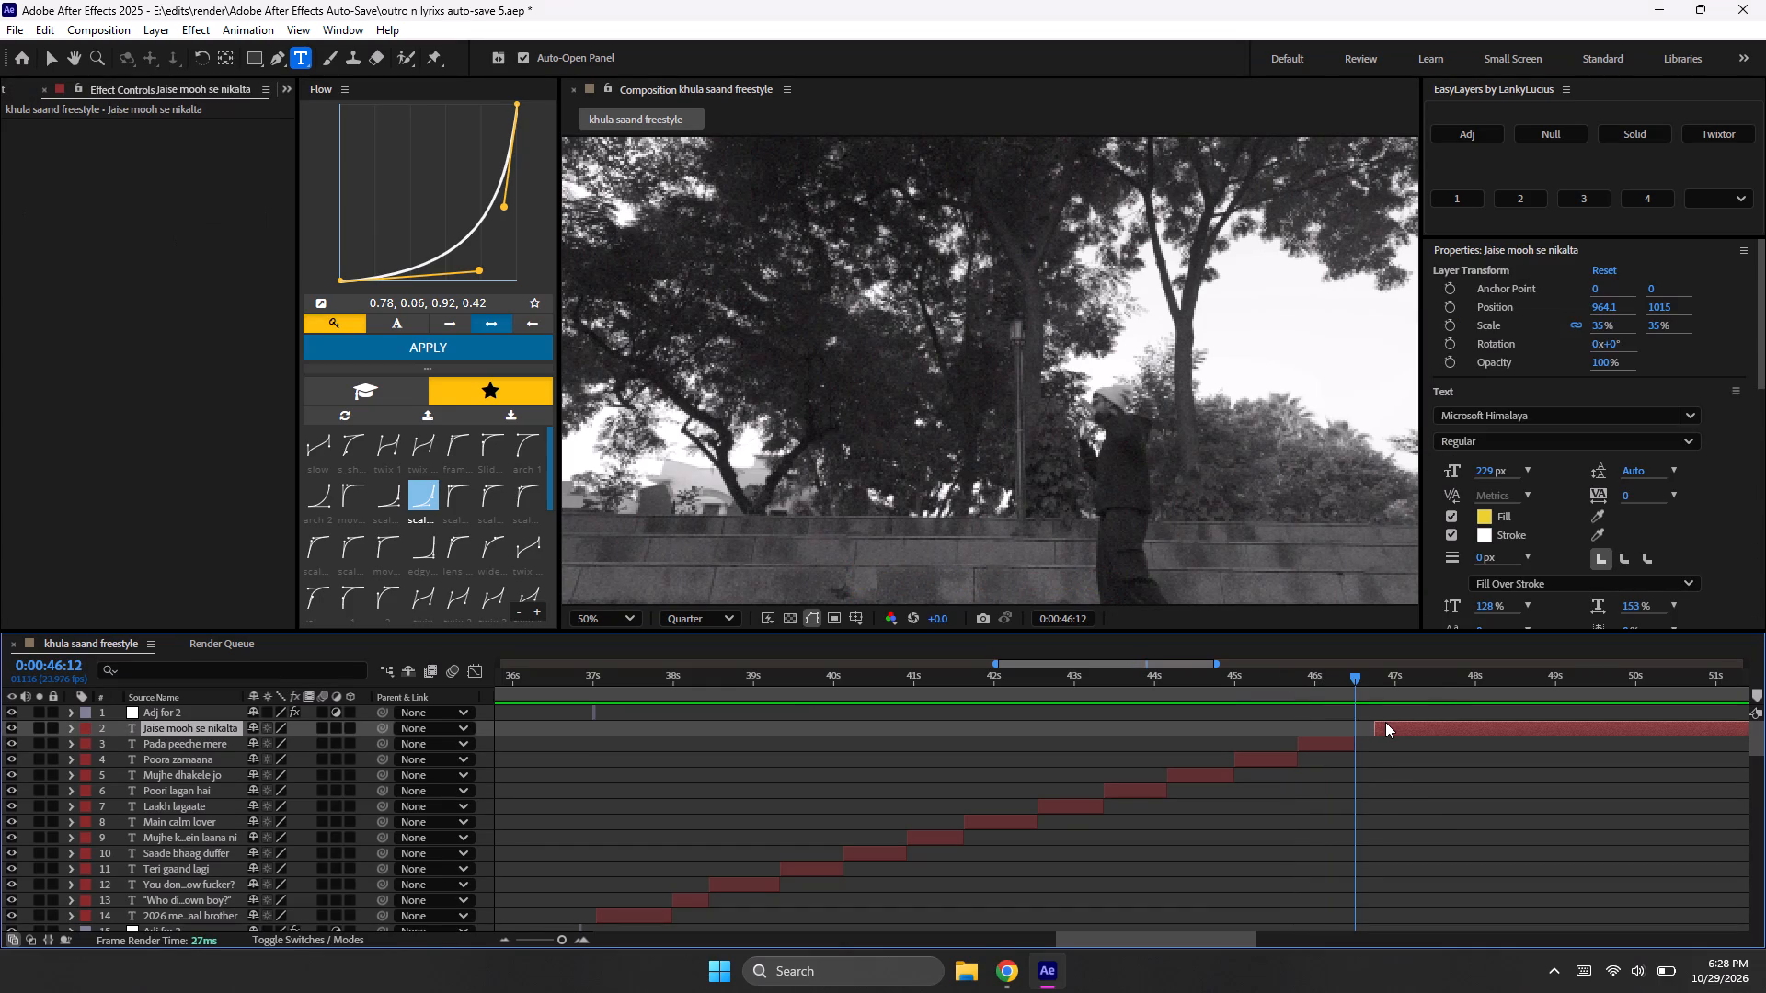
key(alt+bracketleft)
Preview the retimed lyrics from 0:00:44:12 and move the current time to 0:00:47:12 within "Jaise mooh se nikalta".
click(1193, 686)
key(space)
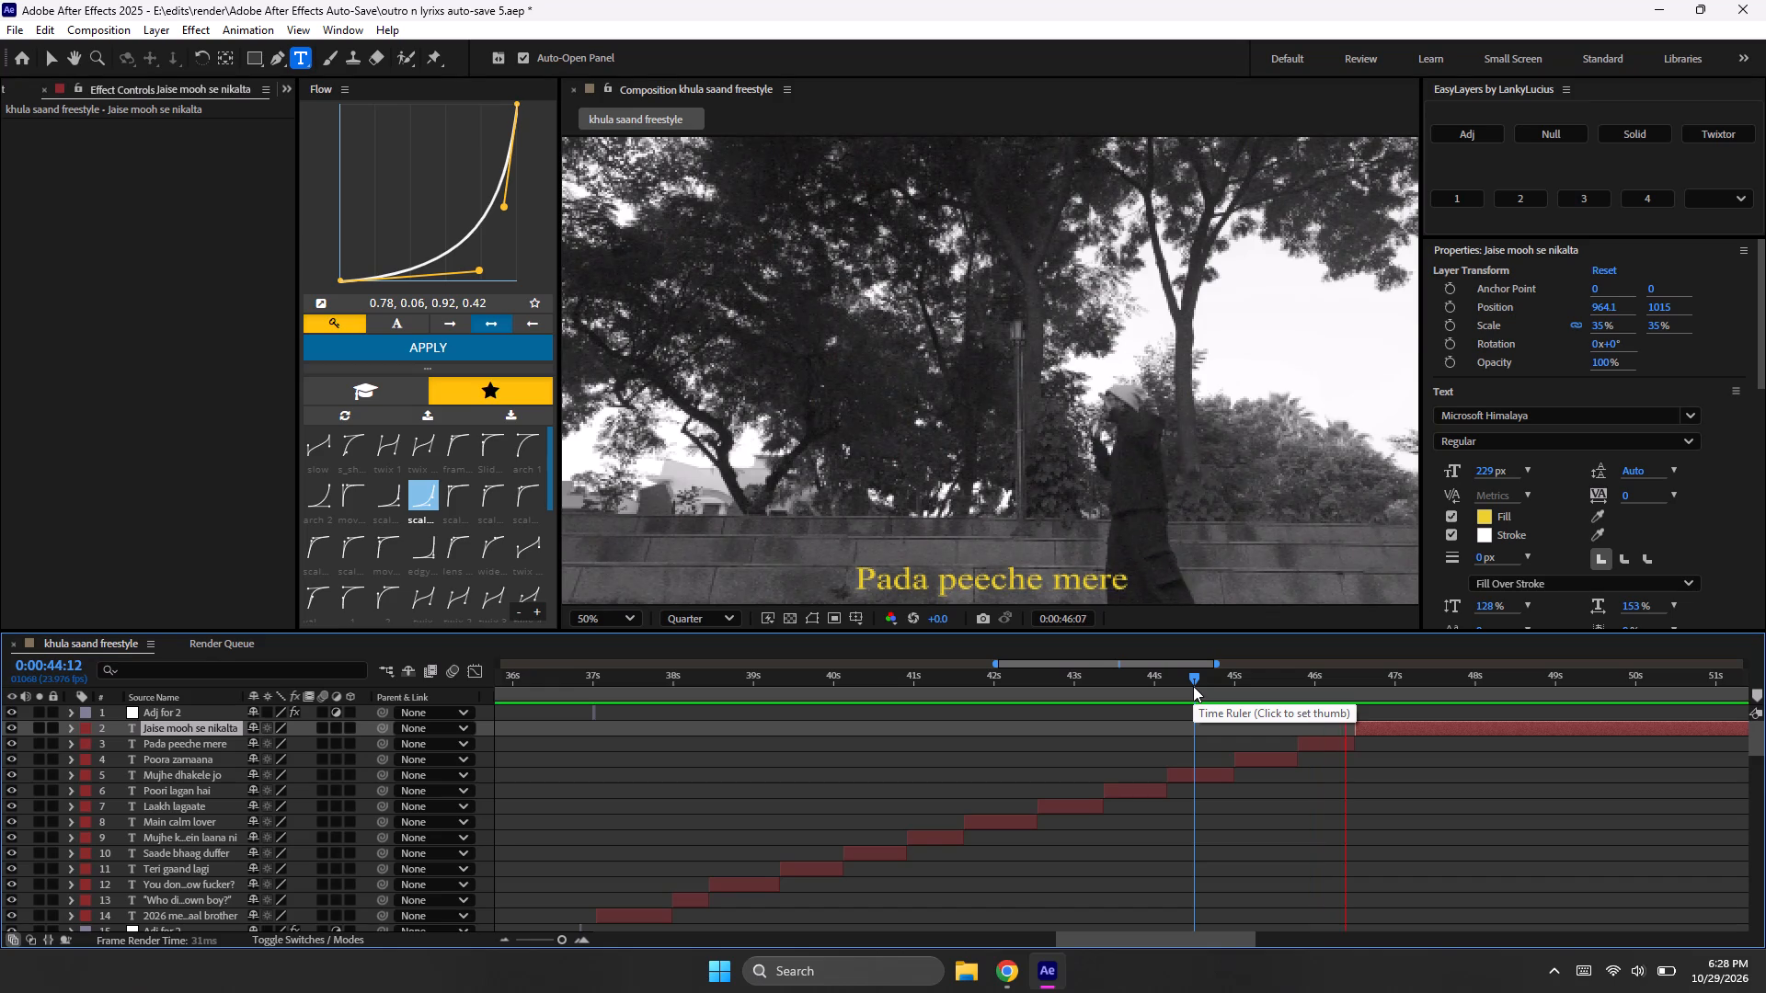
key(space)
key(space)
key(space)
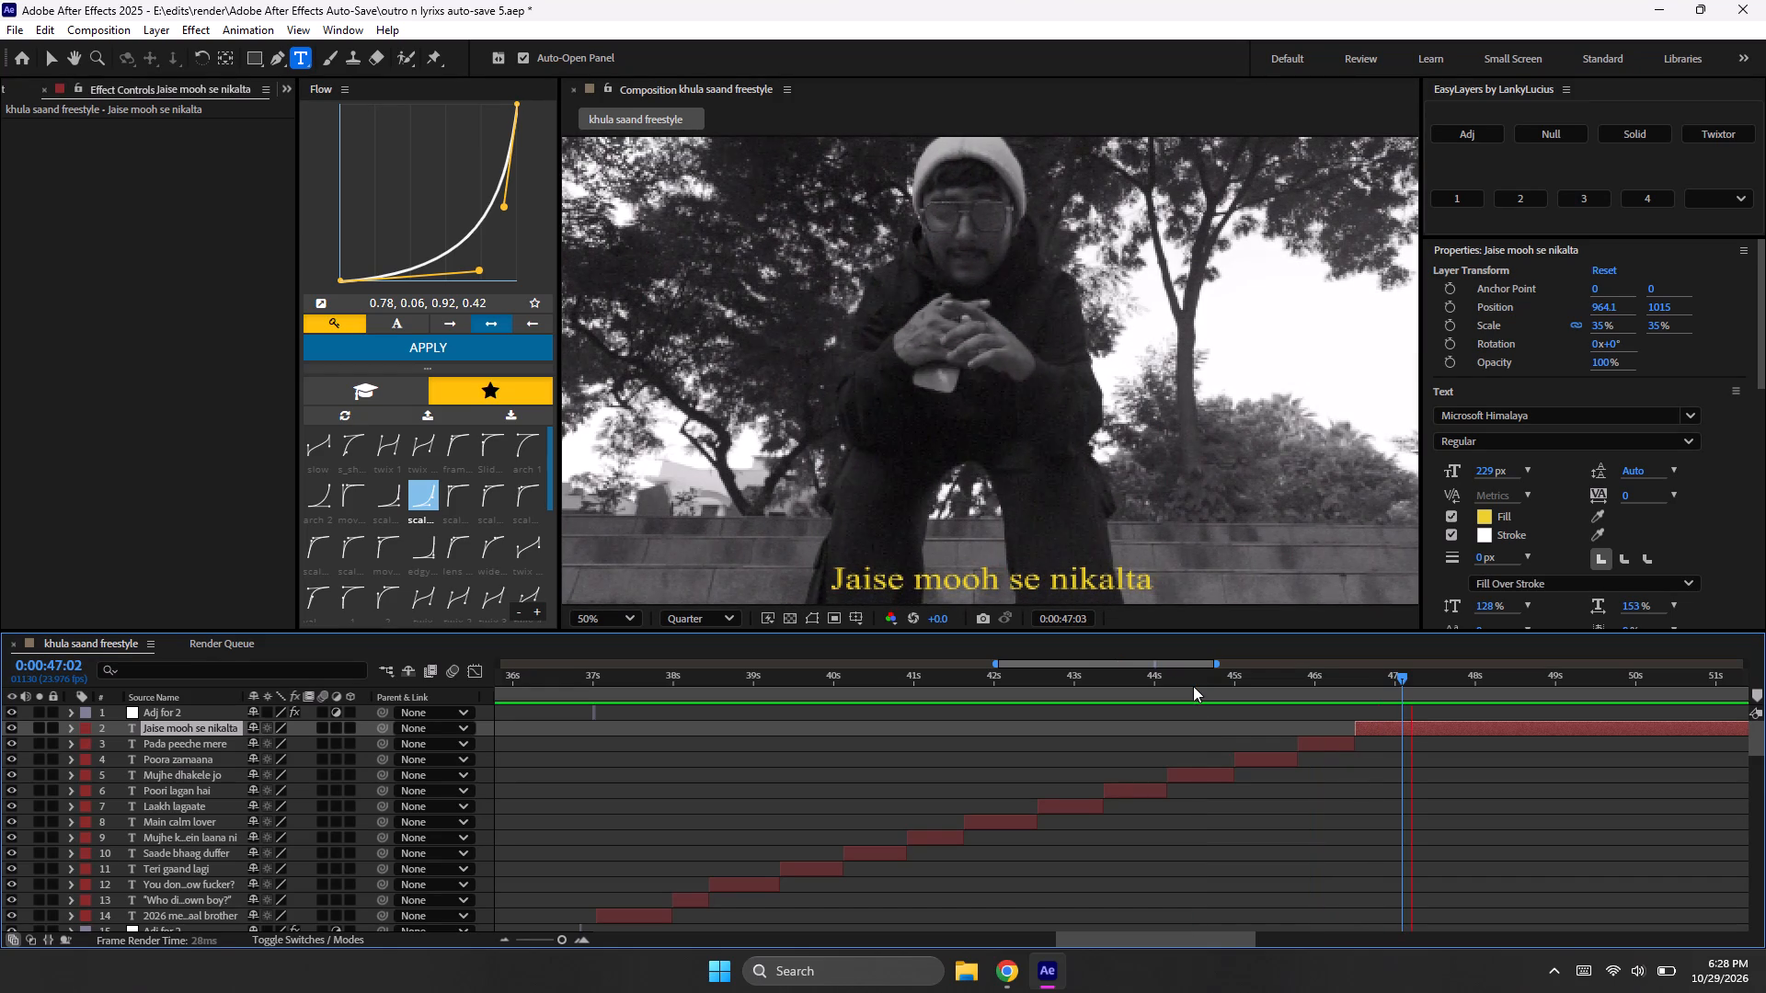
click(1439, 673)
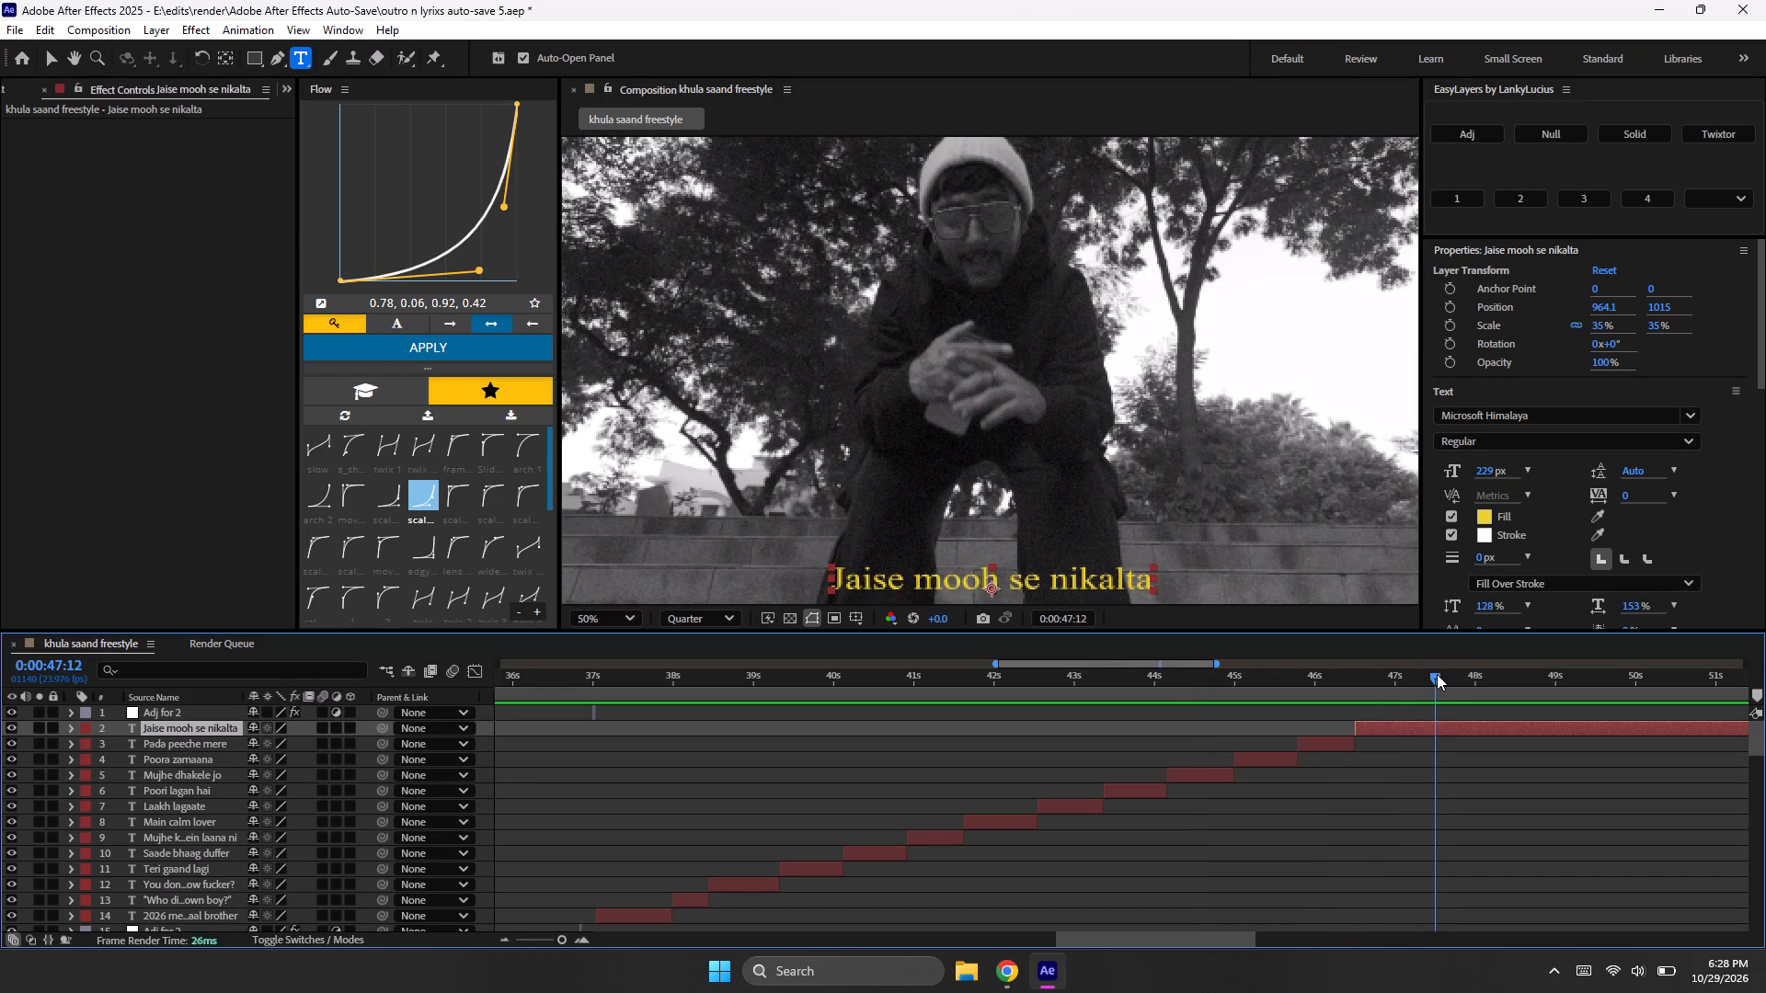
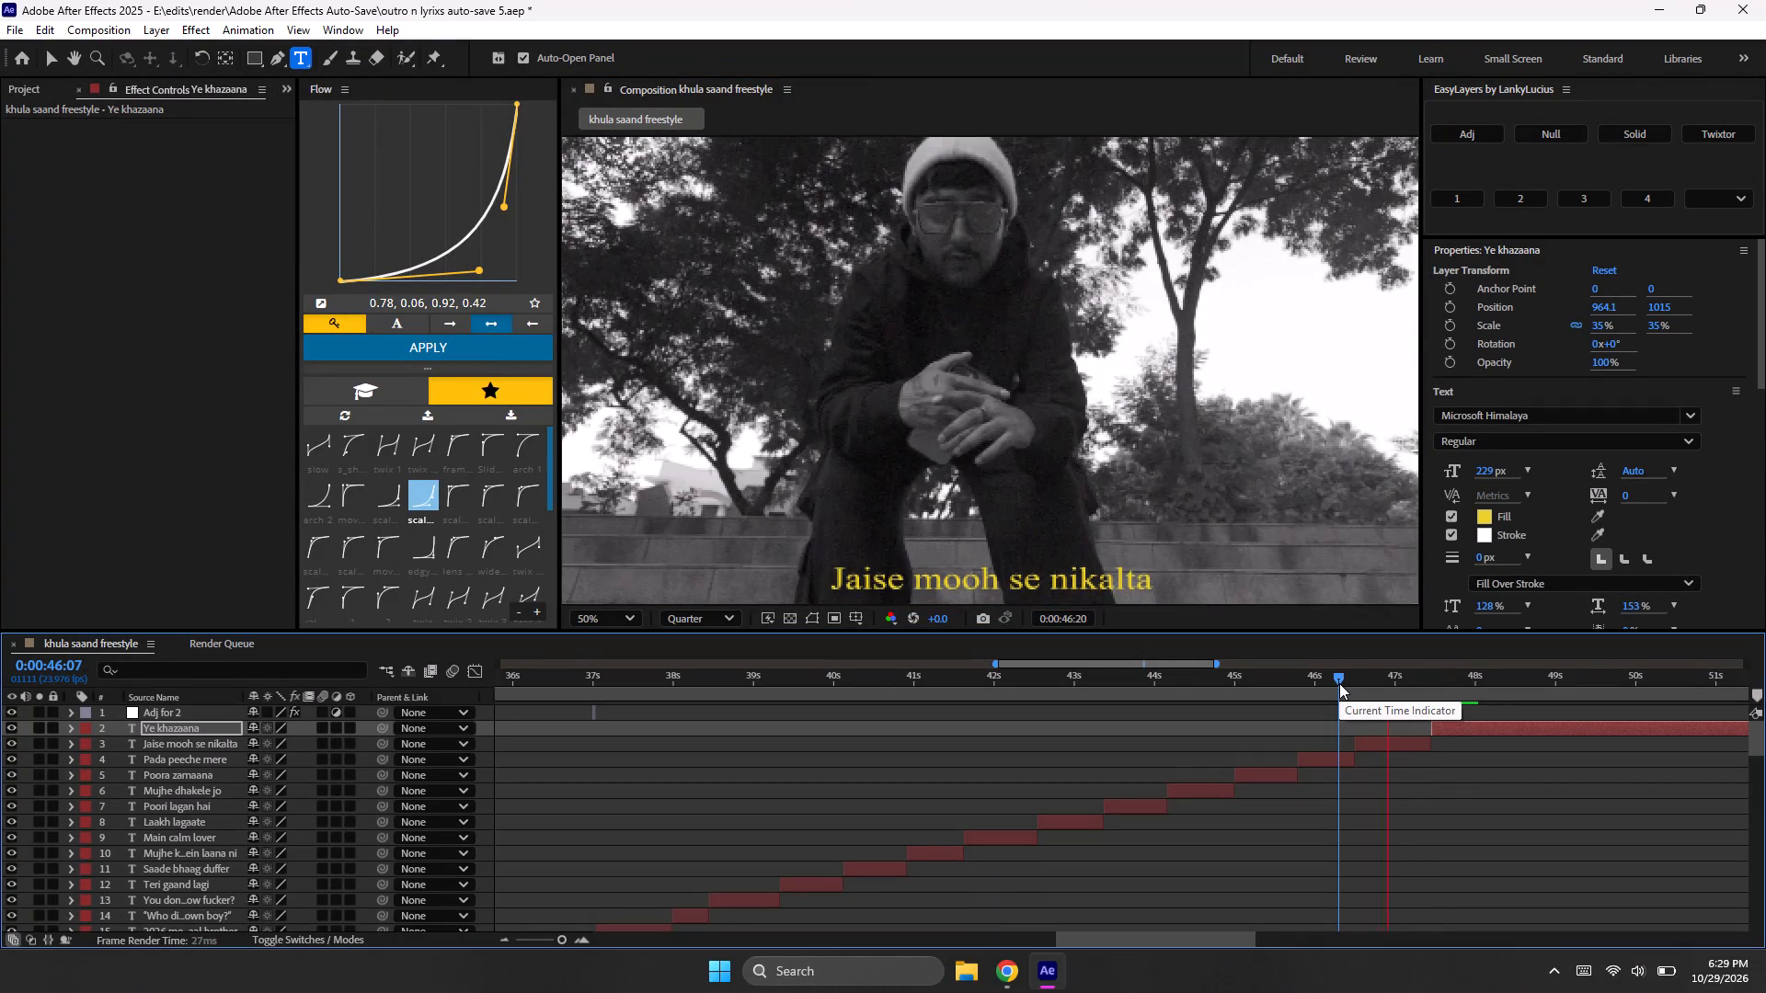
Preview the transition from "Jaise mooh se nikalta" to "Ye khazaana" and stop playback at 0:00:48:09.
key(space)
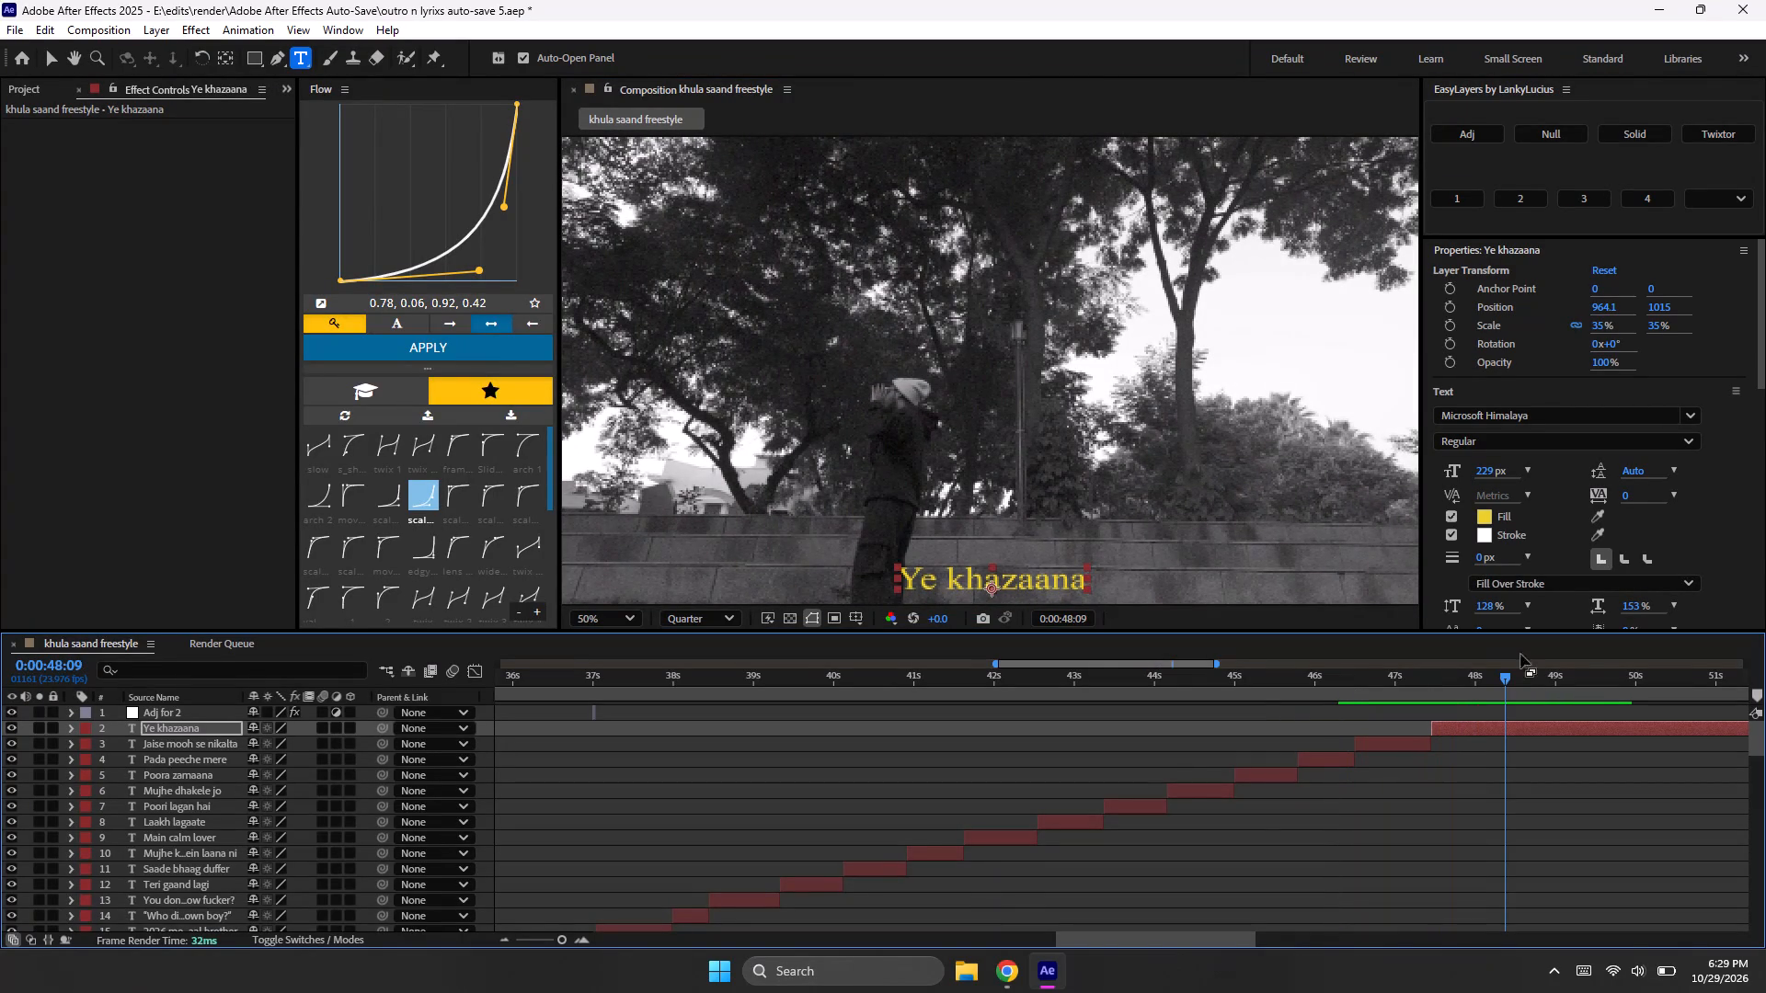
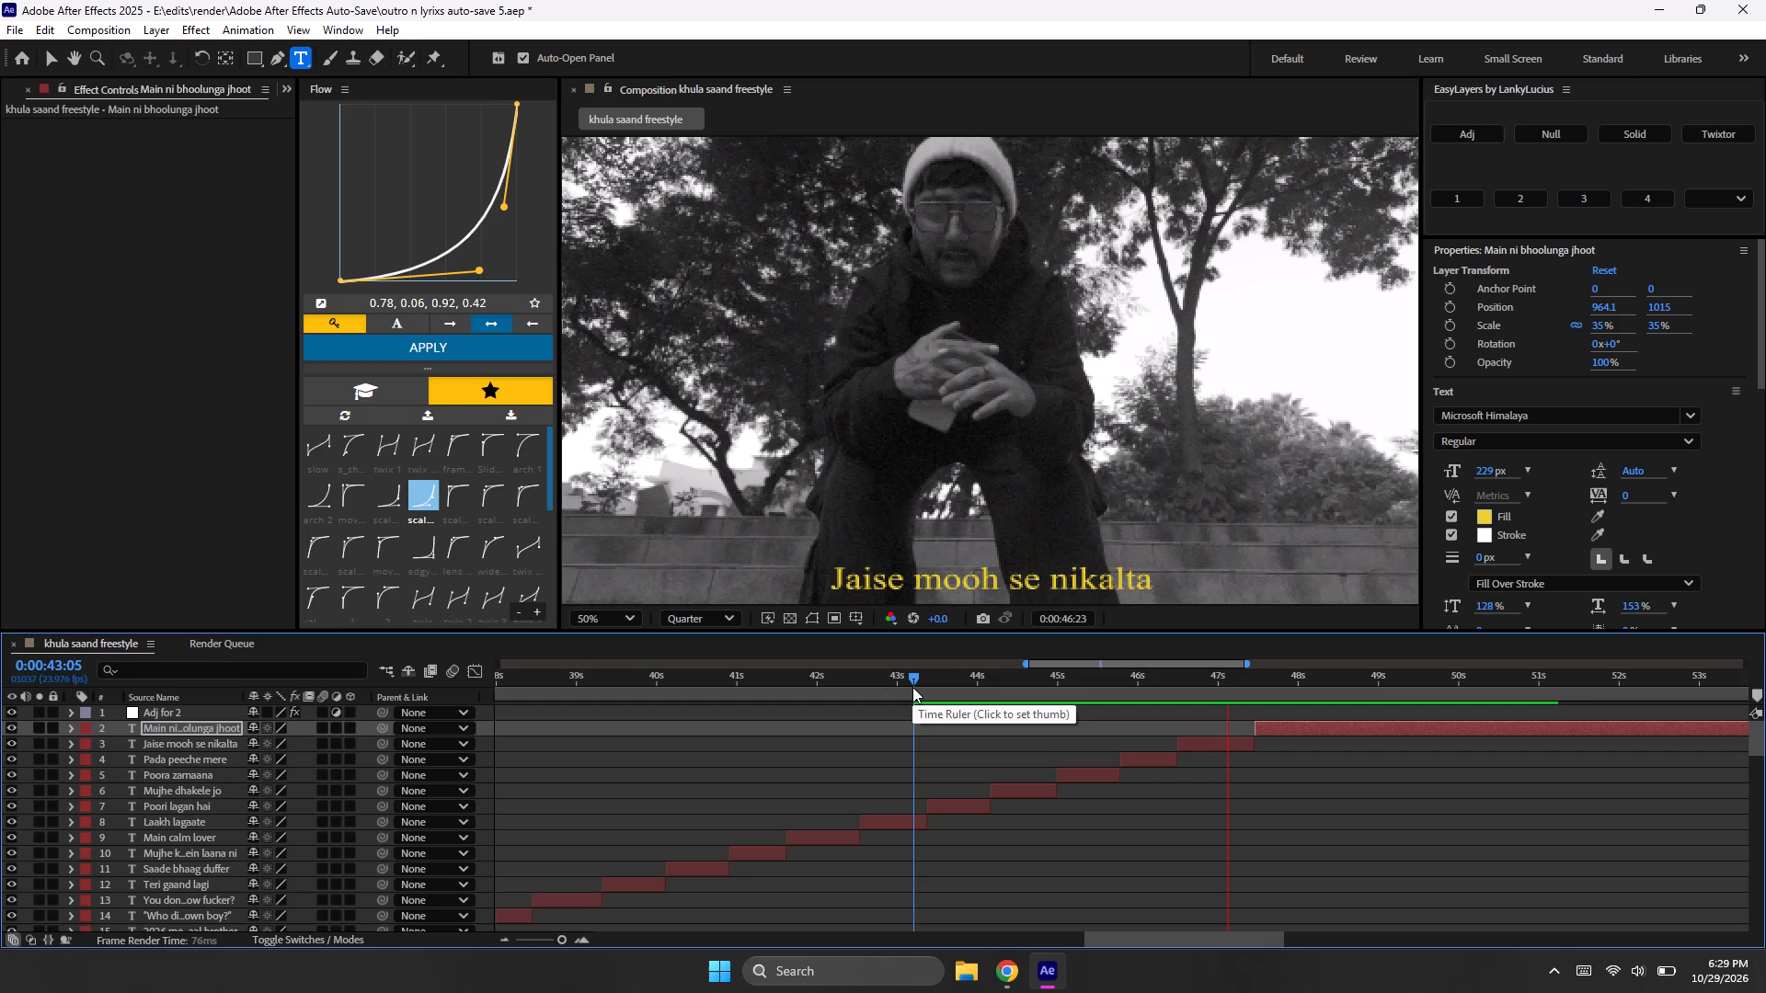
Preview the lyric change from "Jaise mooh se nikalta" to "Main ni bhoolunga jhoot" several times against the song.
key(space)
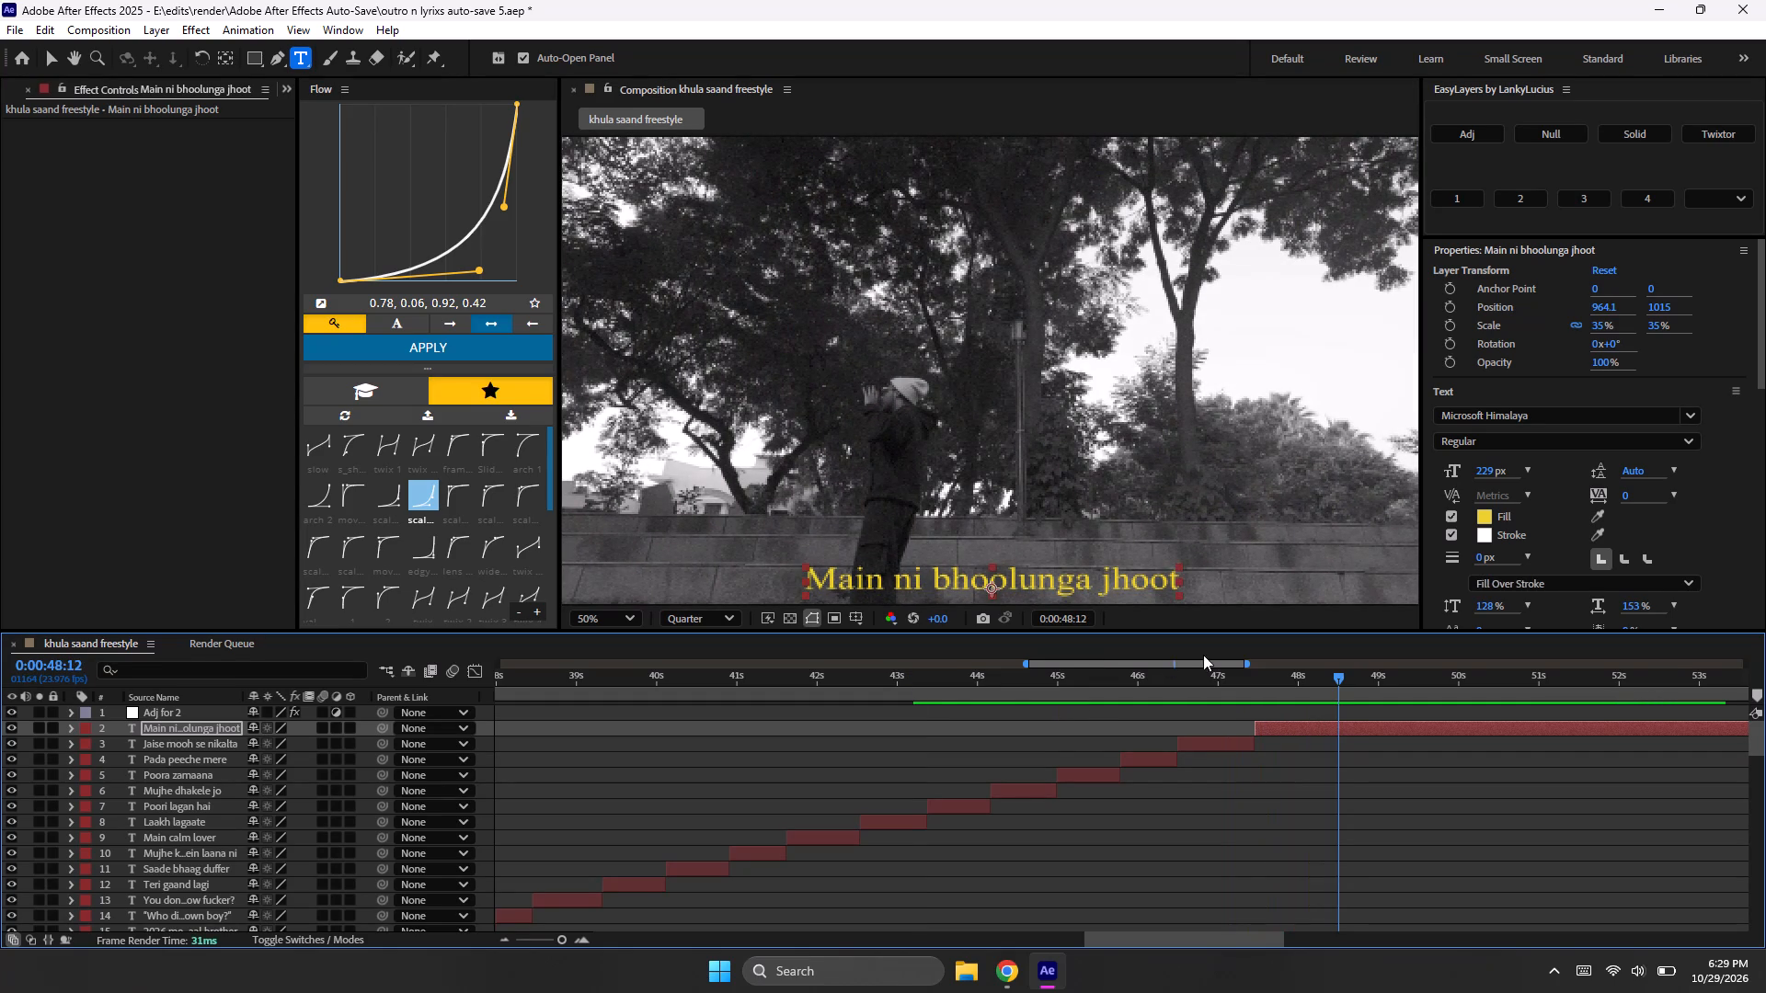
click(1214, 666)
click(1210, 675)
key(space)
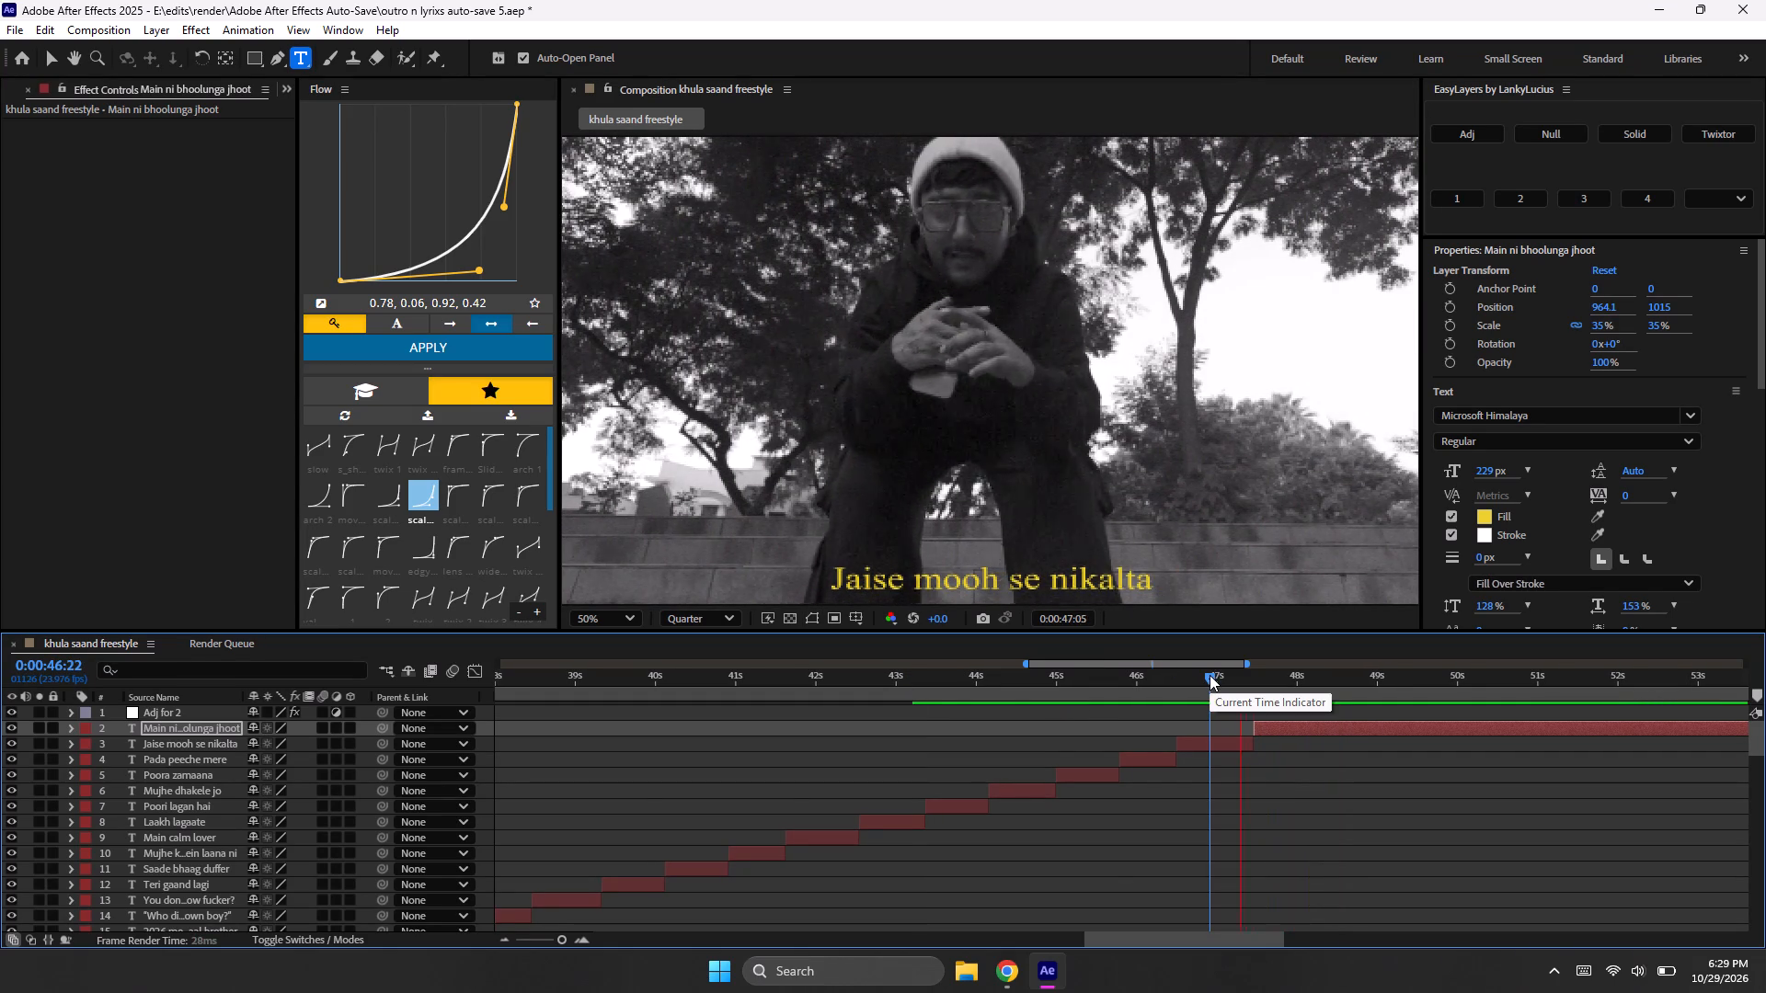
key(space)
drag(1210, 675, 1109, 695)
key(space)
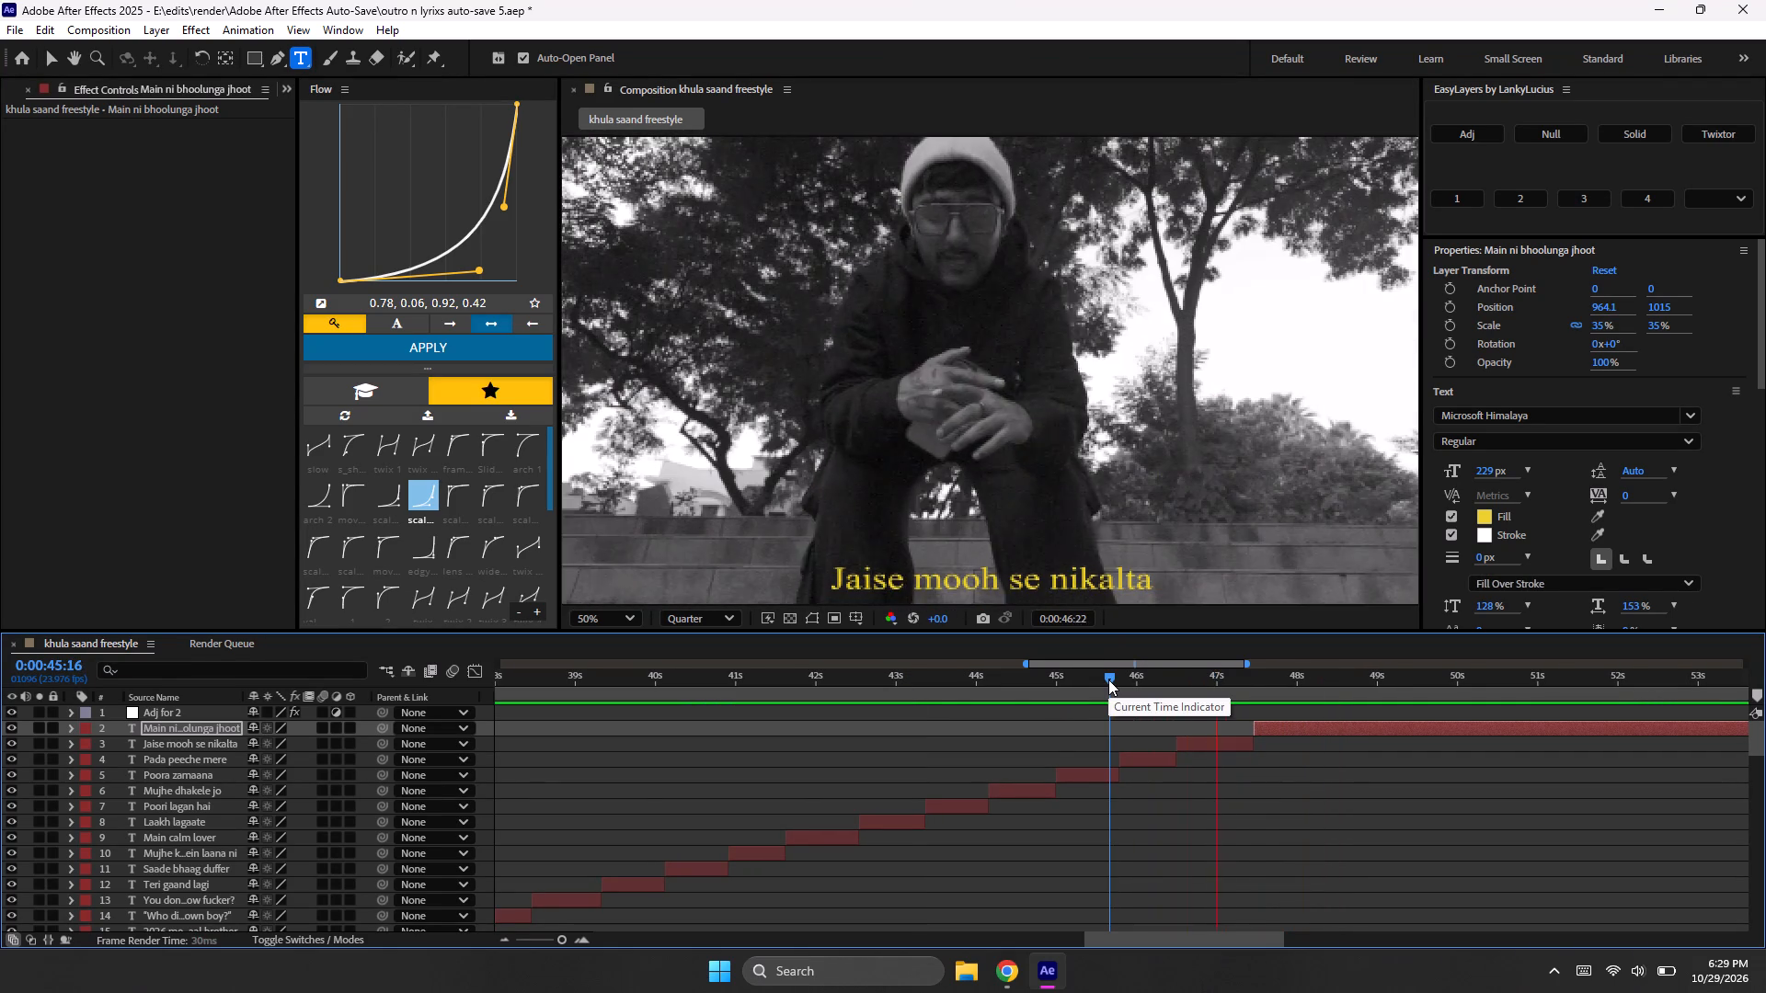
key(space)
key(space)
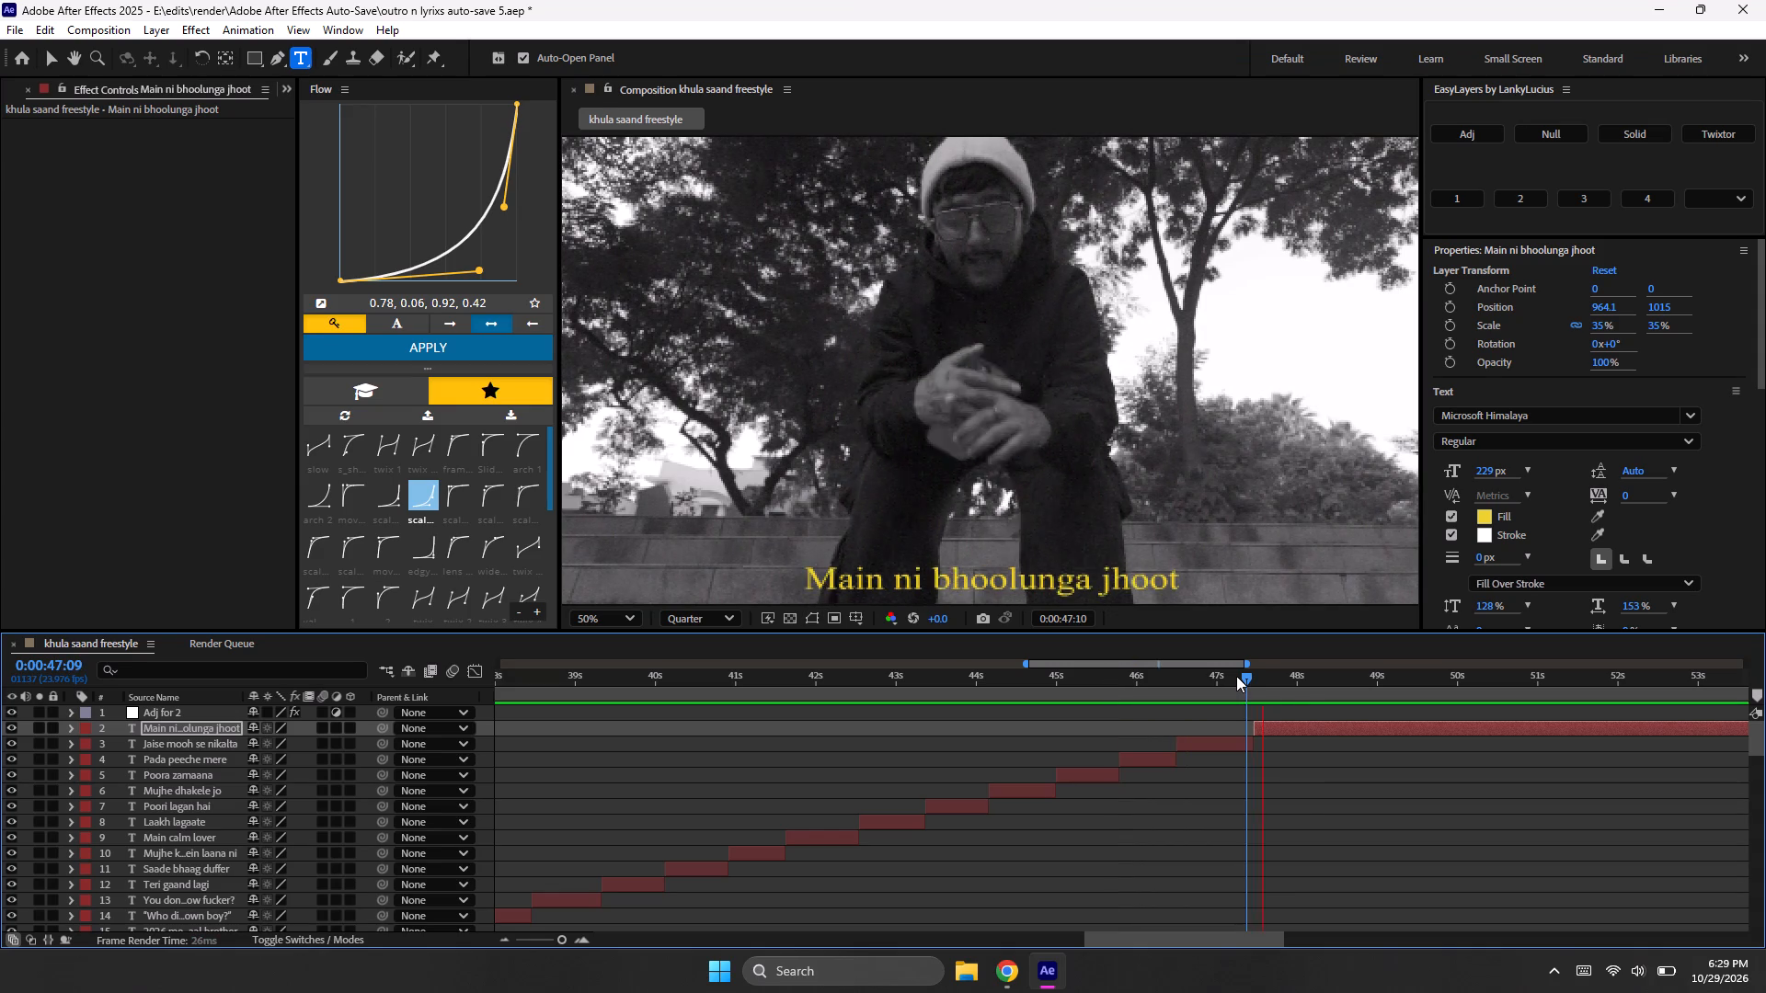
key(space)
Split the "Main ni bhoolunga jhoot" layer at 0:00:47:22 and delete the piece before the cut.
click(1289, 679)
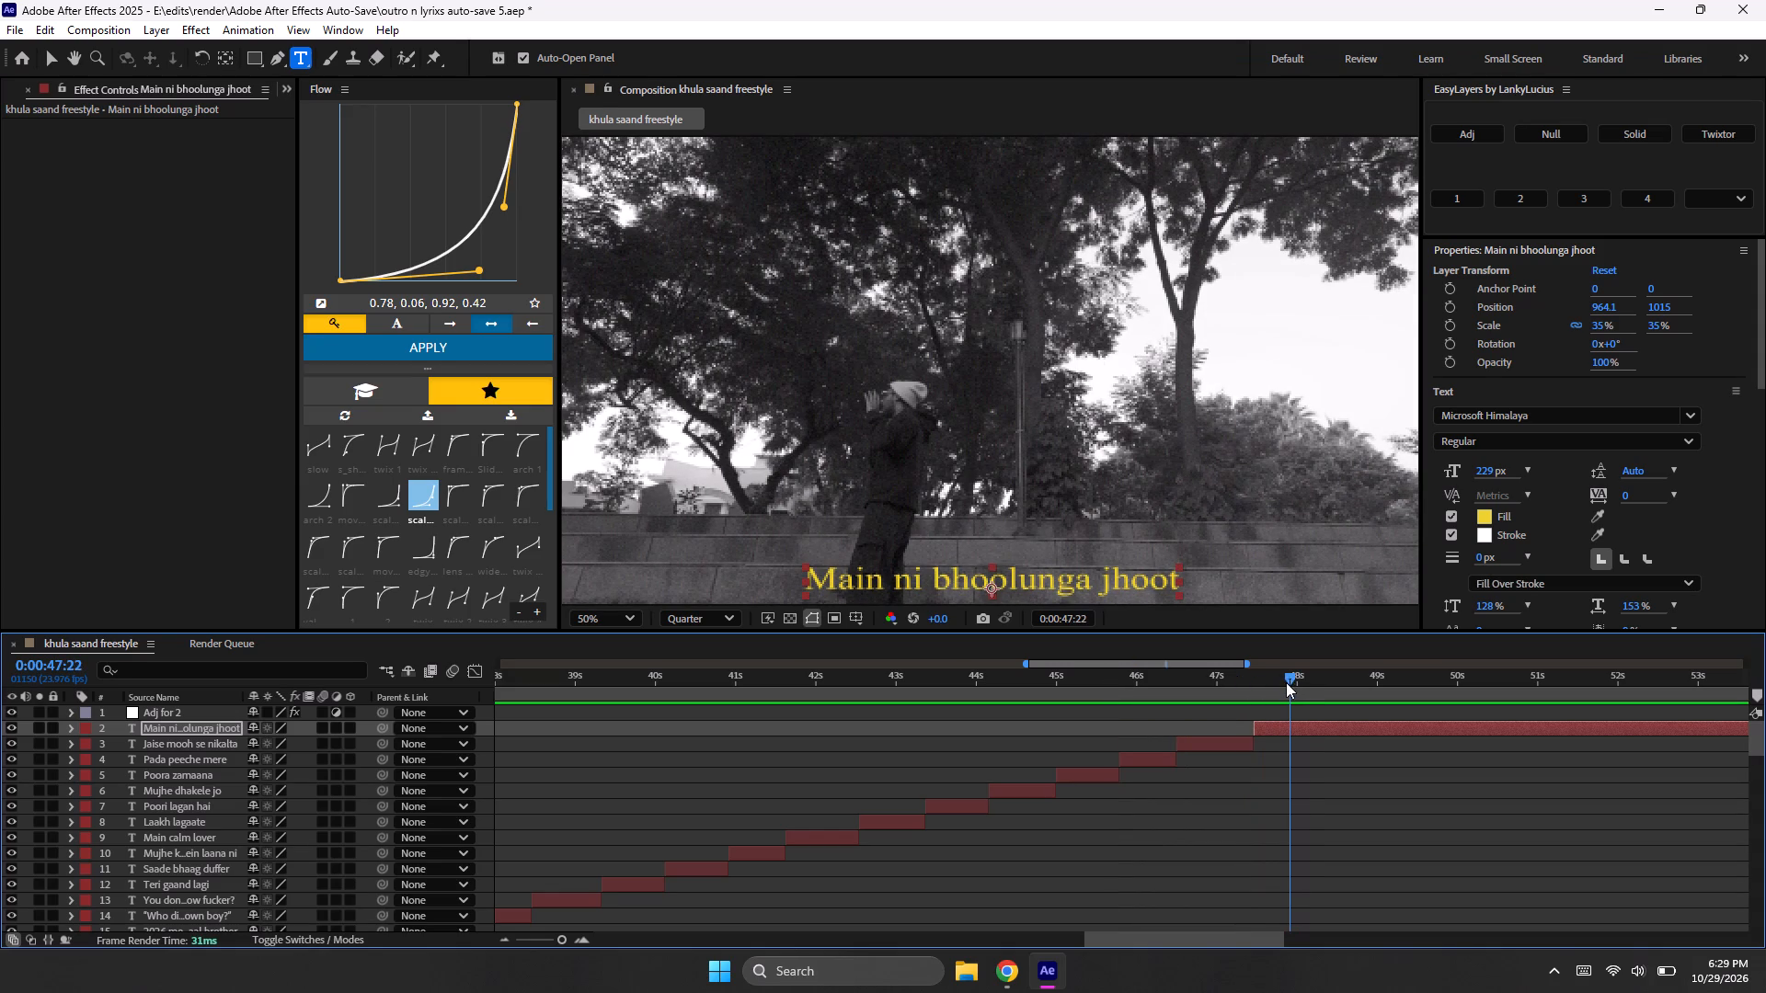
click(1301, 726)
key(ctrl+shift+d)
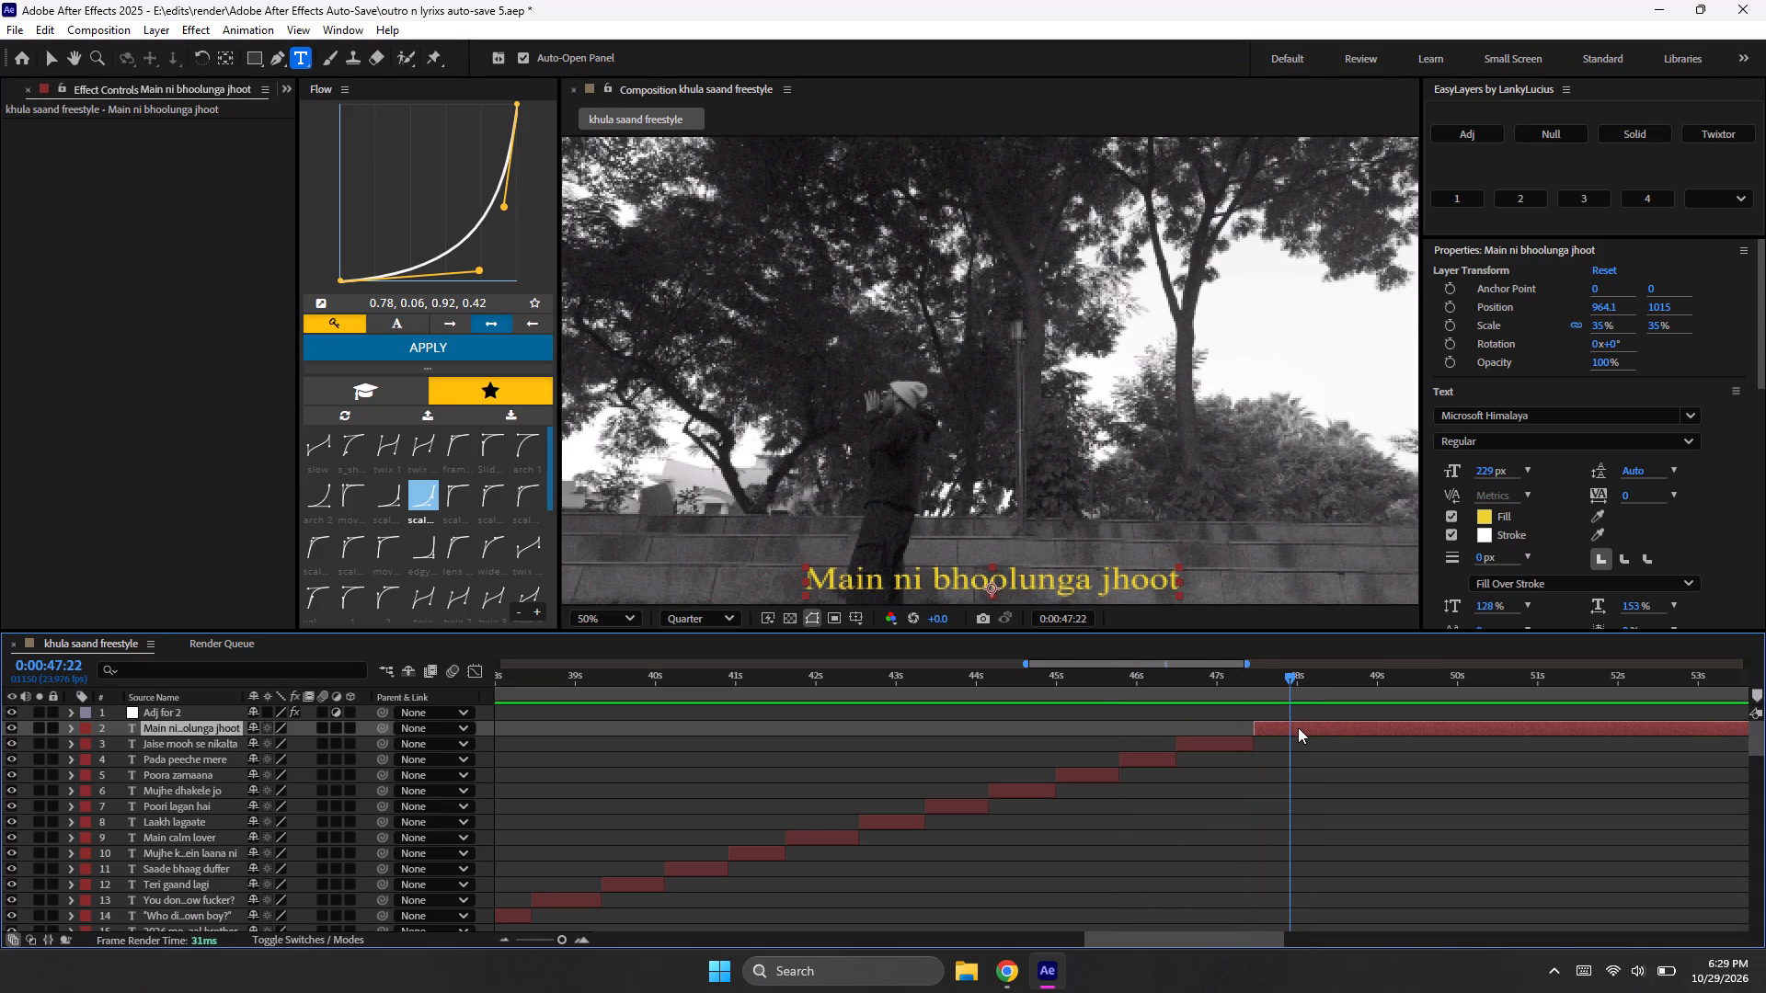
click(1271, 748)
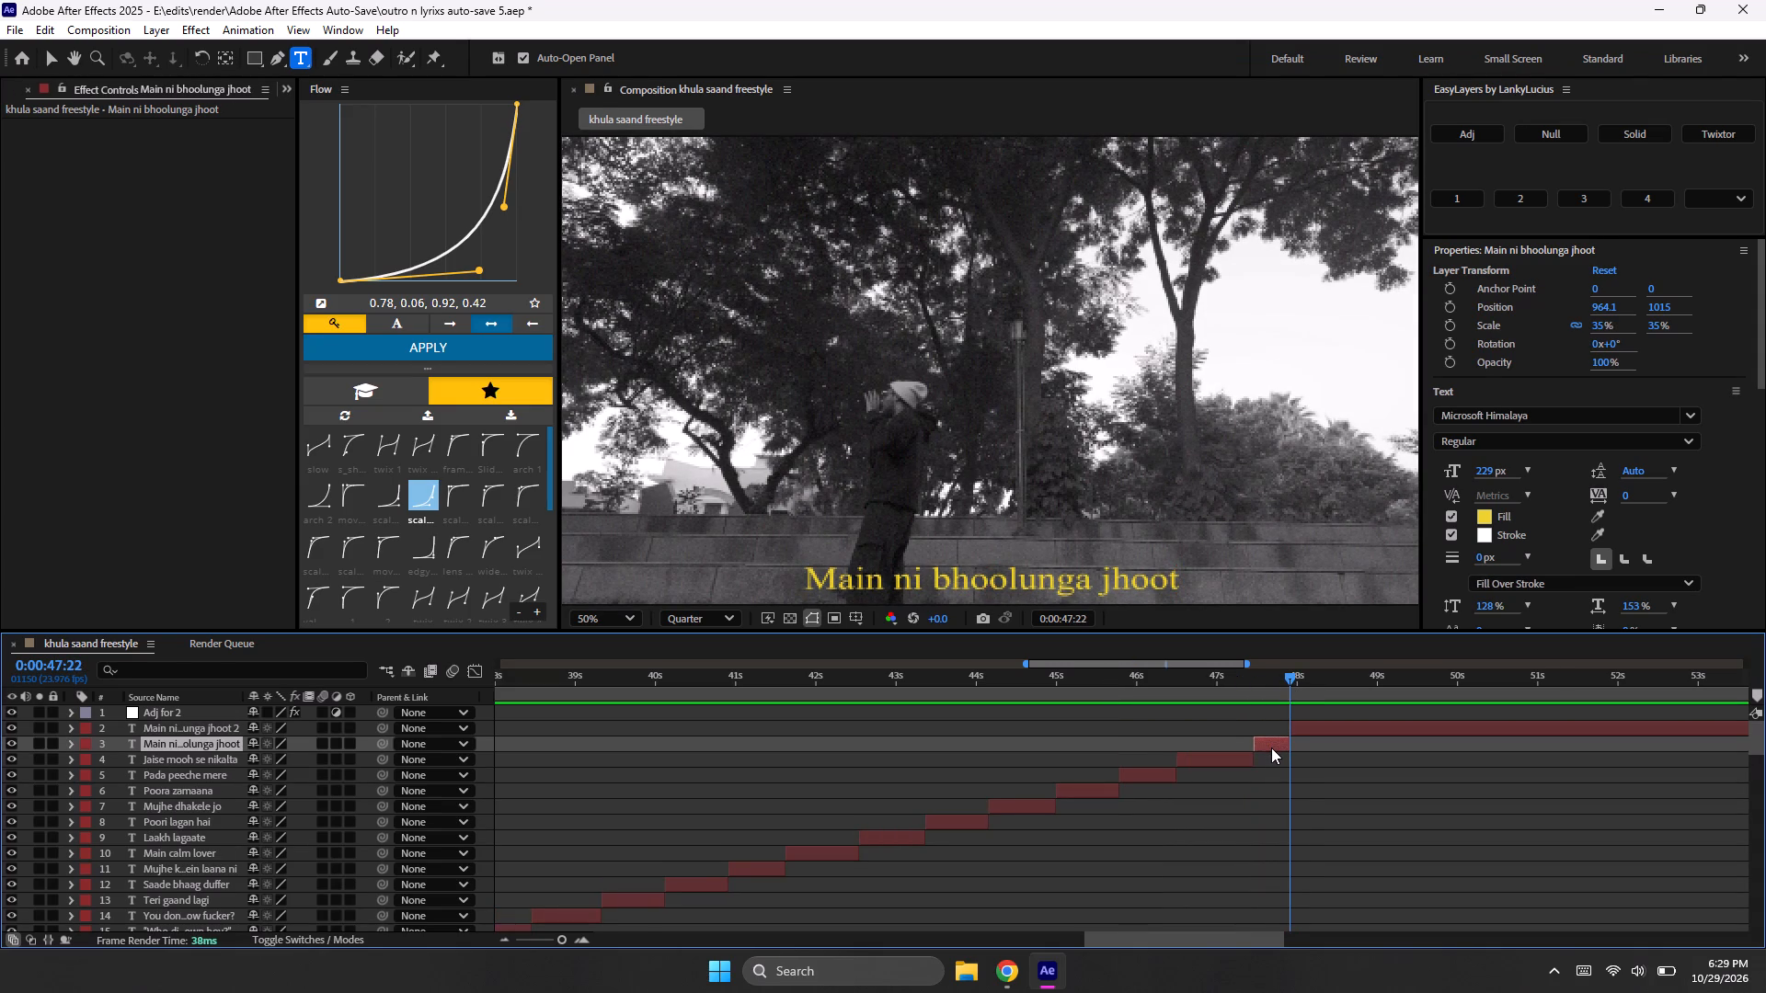
key(Delete)
Extend the end of the "Jaise mooh se nikalta" layer to 0:00:47:22, where the following lyric starts.
drag(1254, 745, 1284, 748)
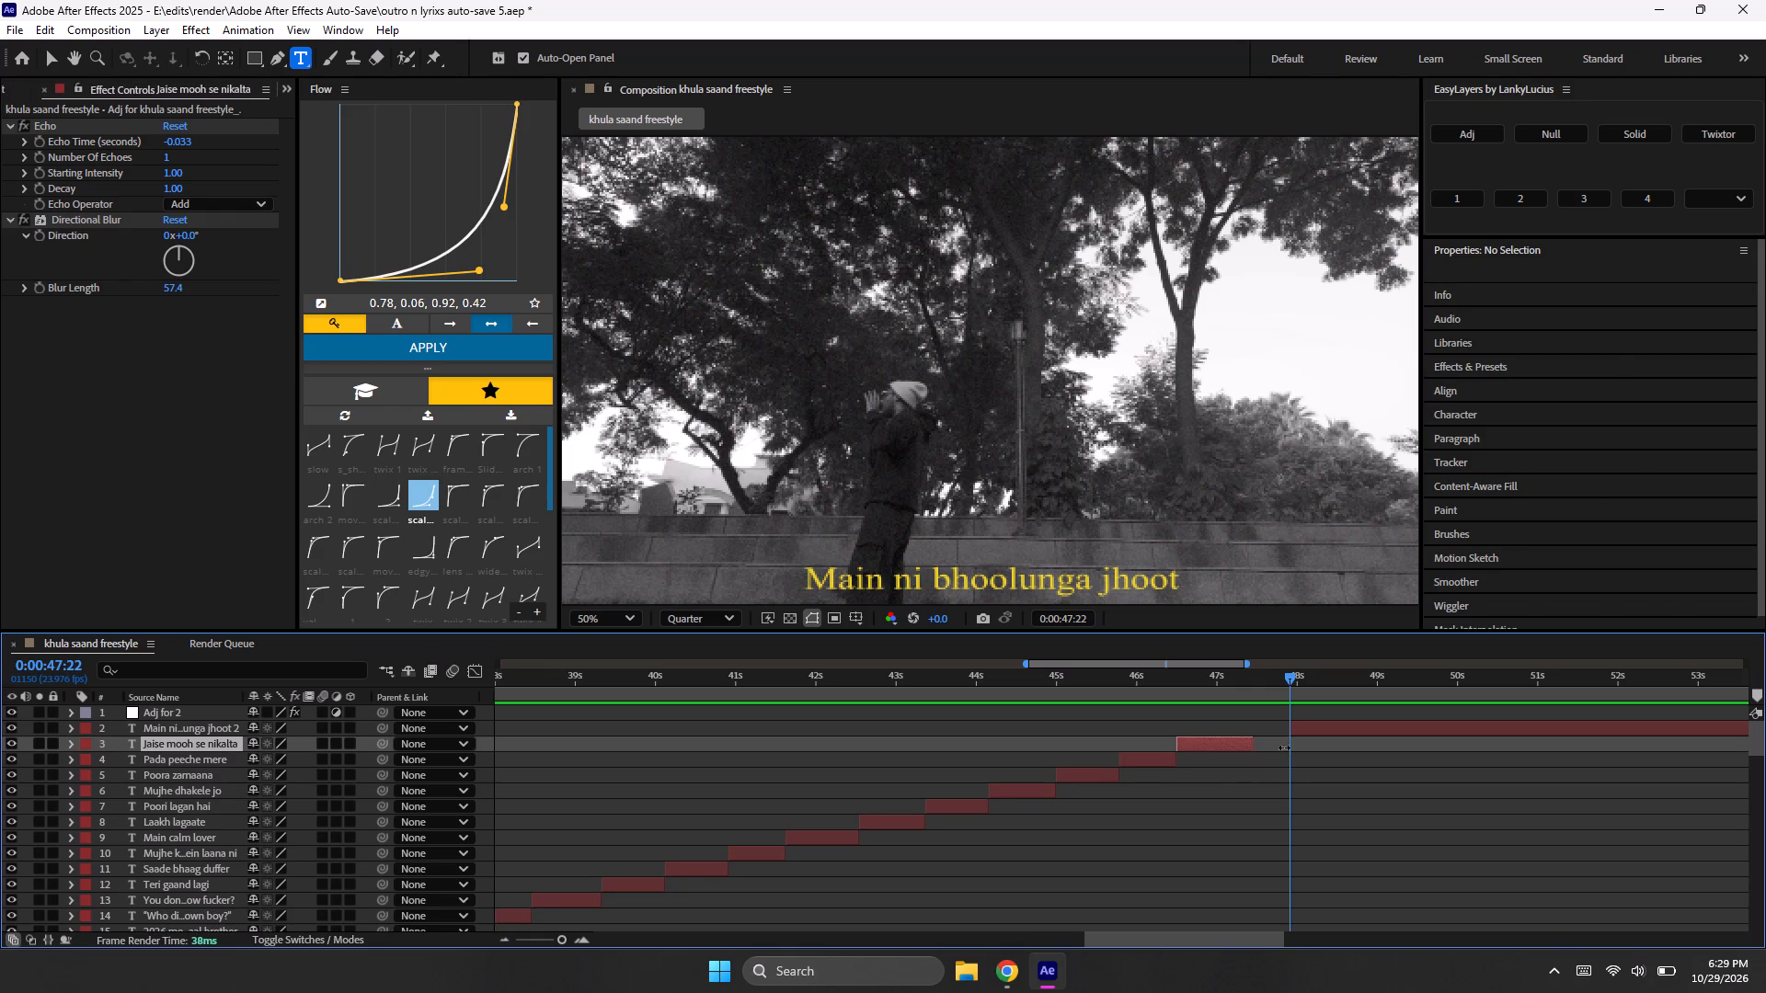
drag(1284, 748, 1290, 755)
Play the song from 0:00:45:18 to find the lyric change and split the "Jaise mooh se nikalta" layer at 0:00:47:07.
drag(1214, 693, 1117, 707)
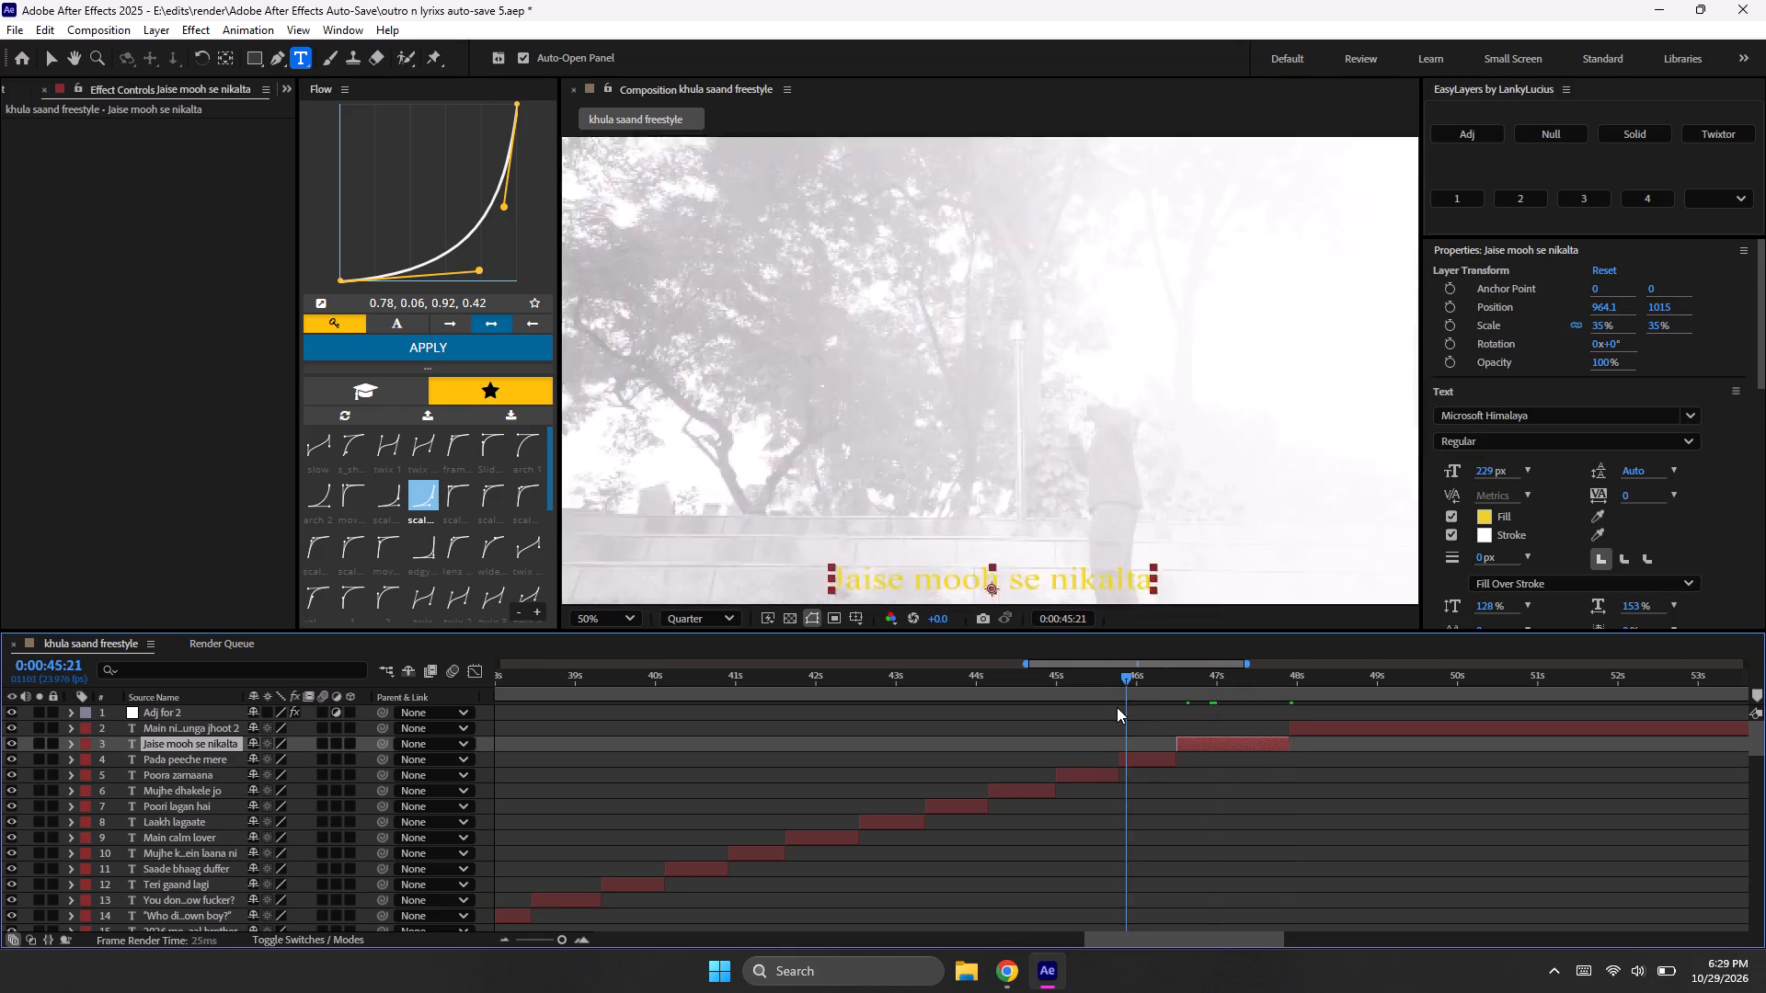
key(space)
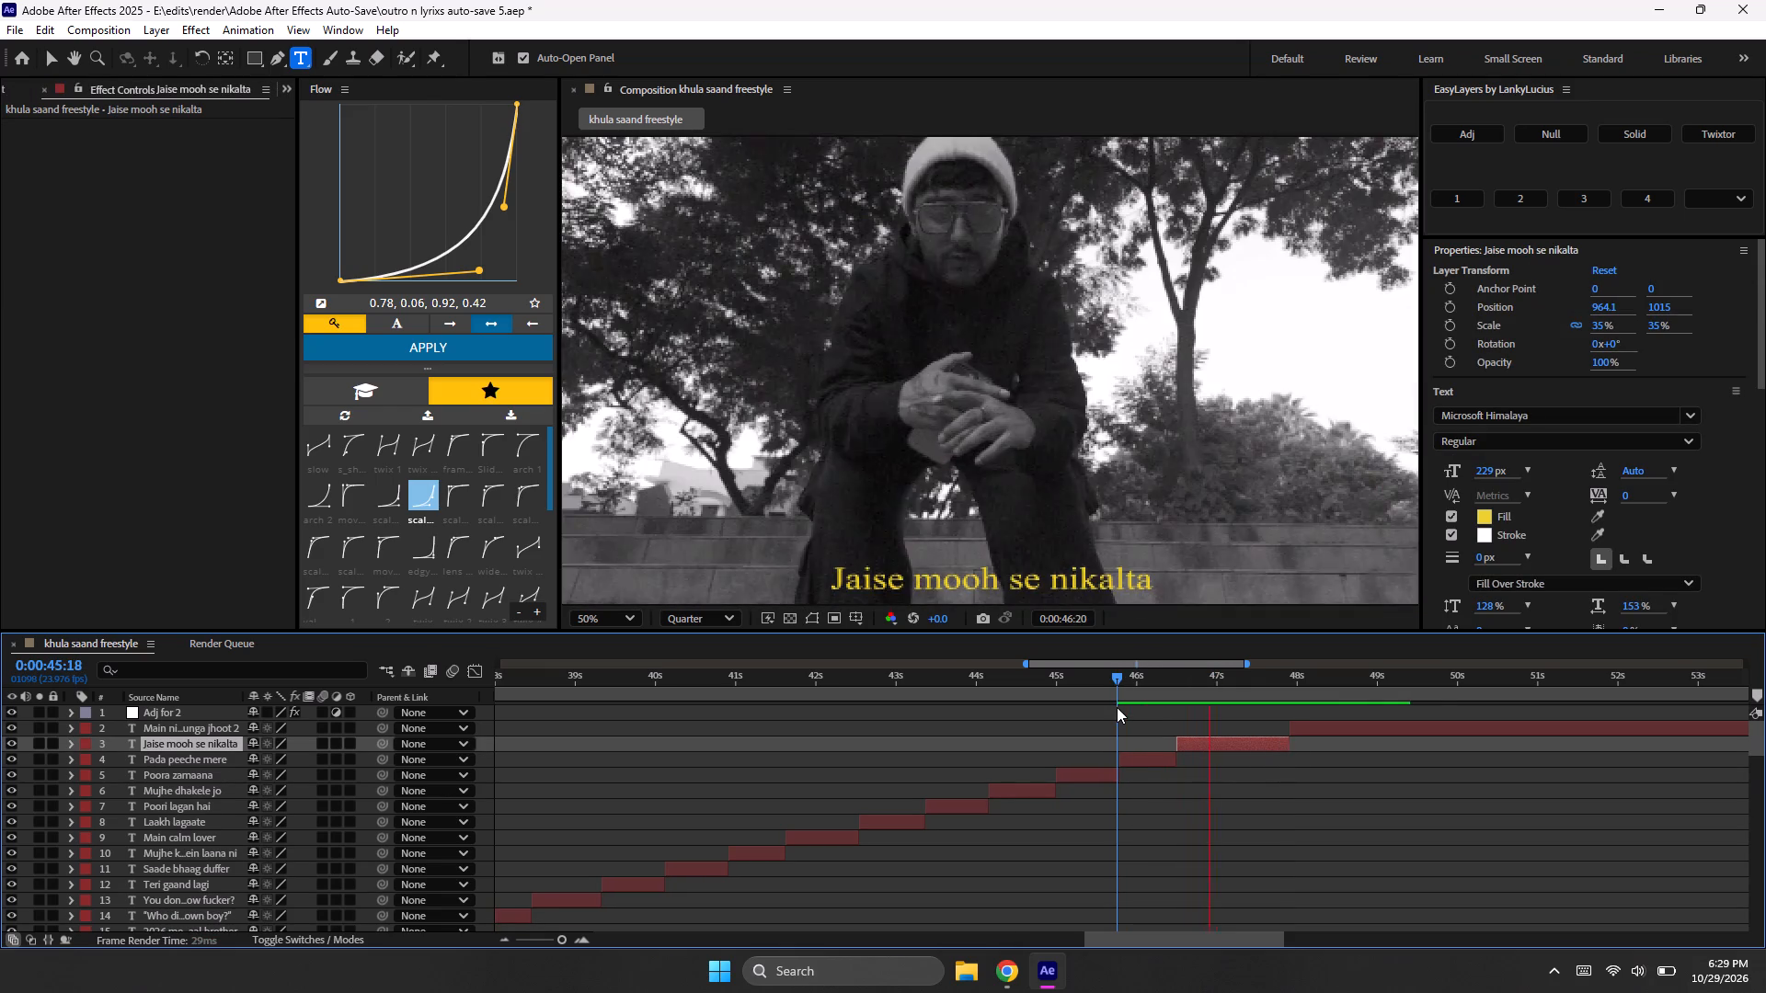
key(space)
key(ctrl+shift+d)
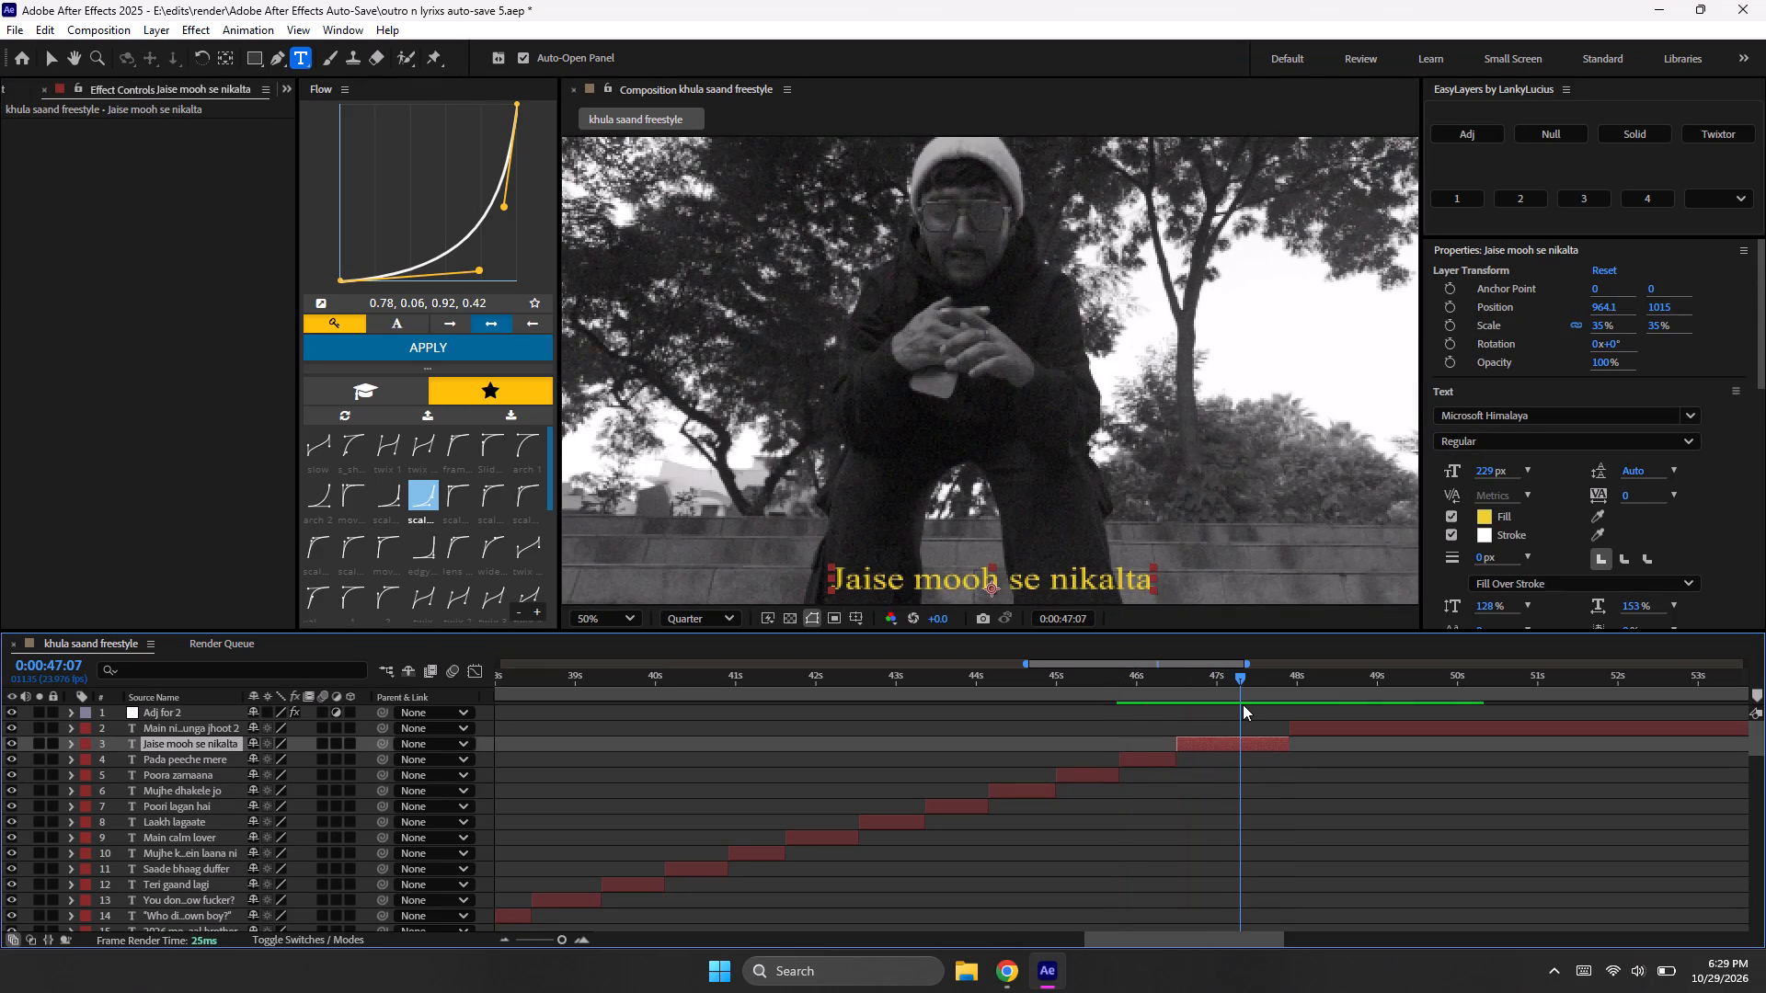
Replace the lyric text of the short piece after the 0:00:47:07 split with "Ye khaz".
double_click(1247, 739)
key(BackSpace)
key(BackSpace)
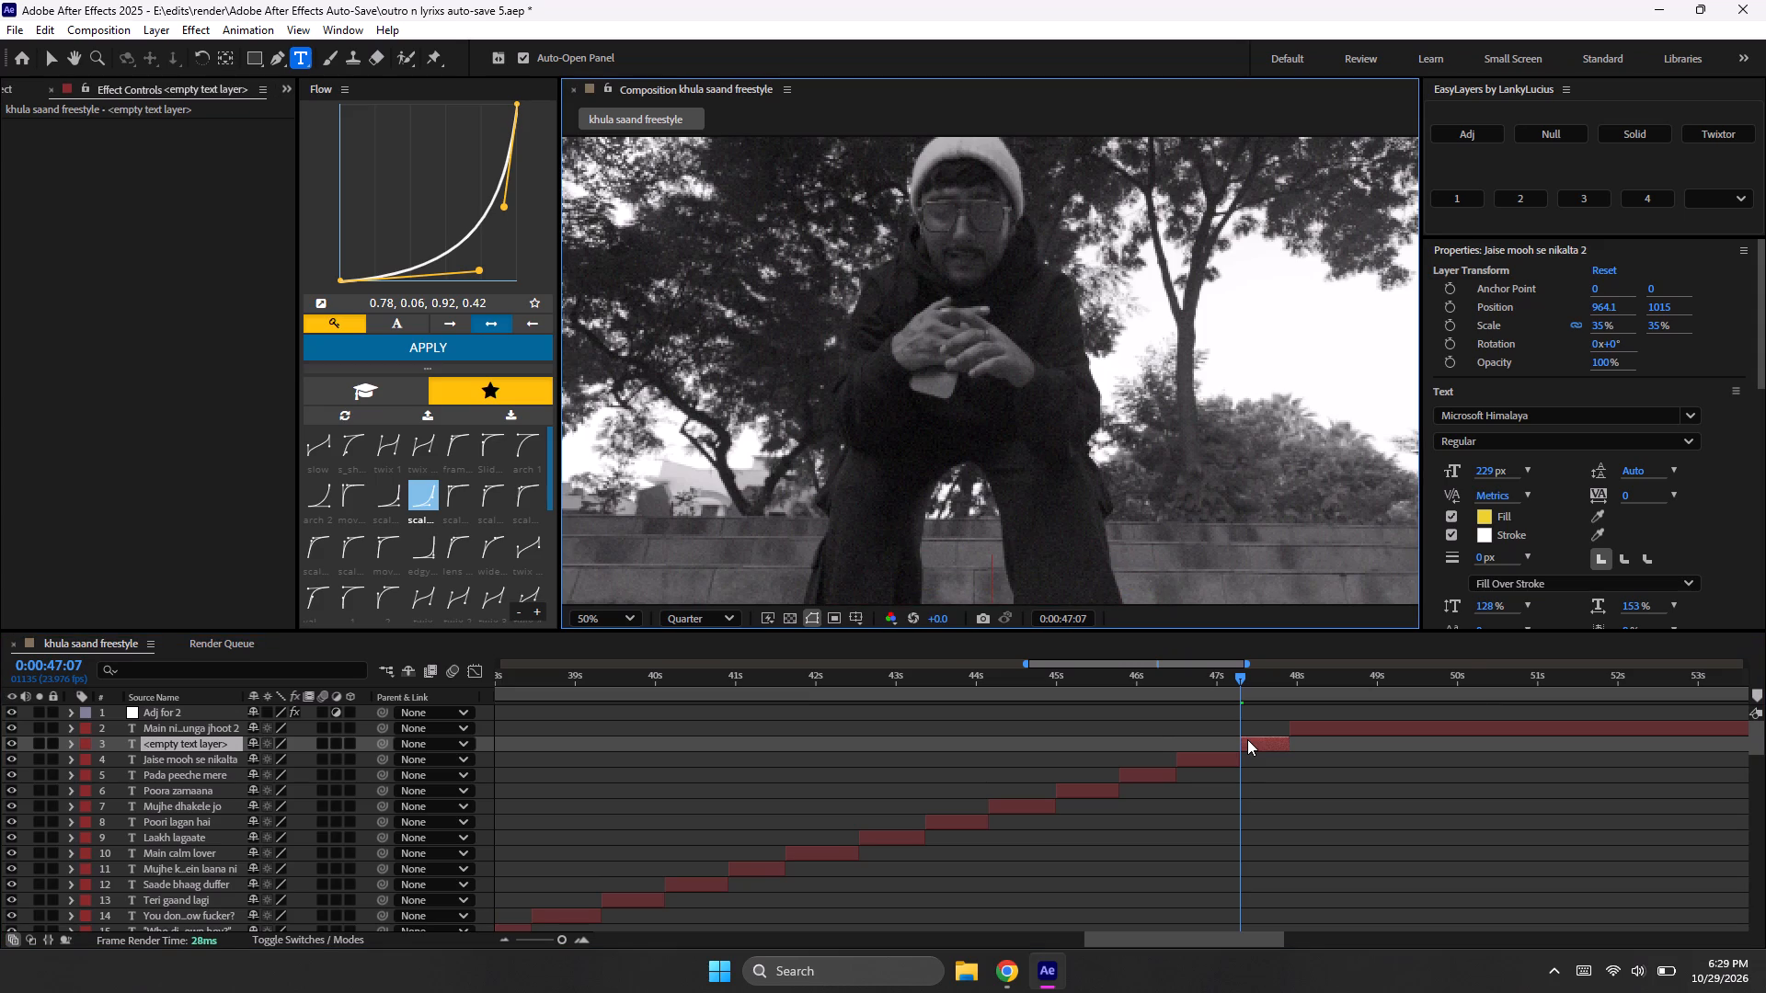
text(YE)
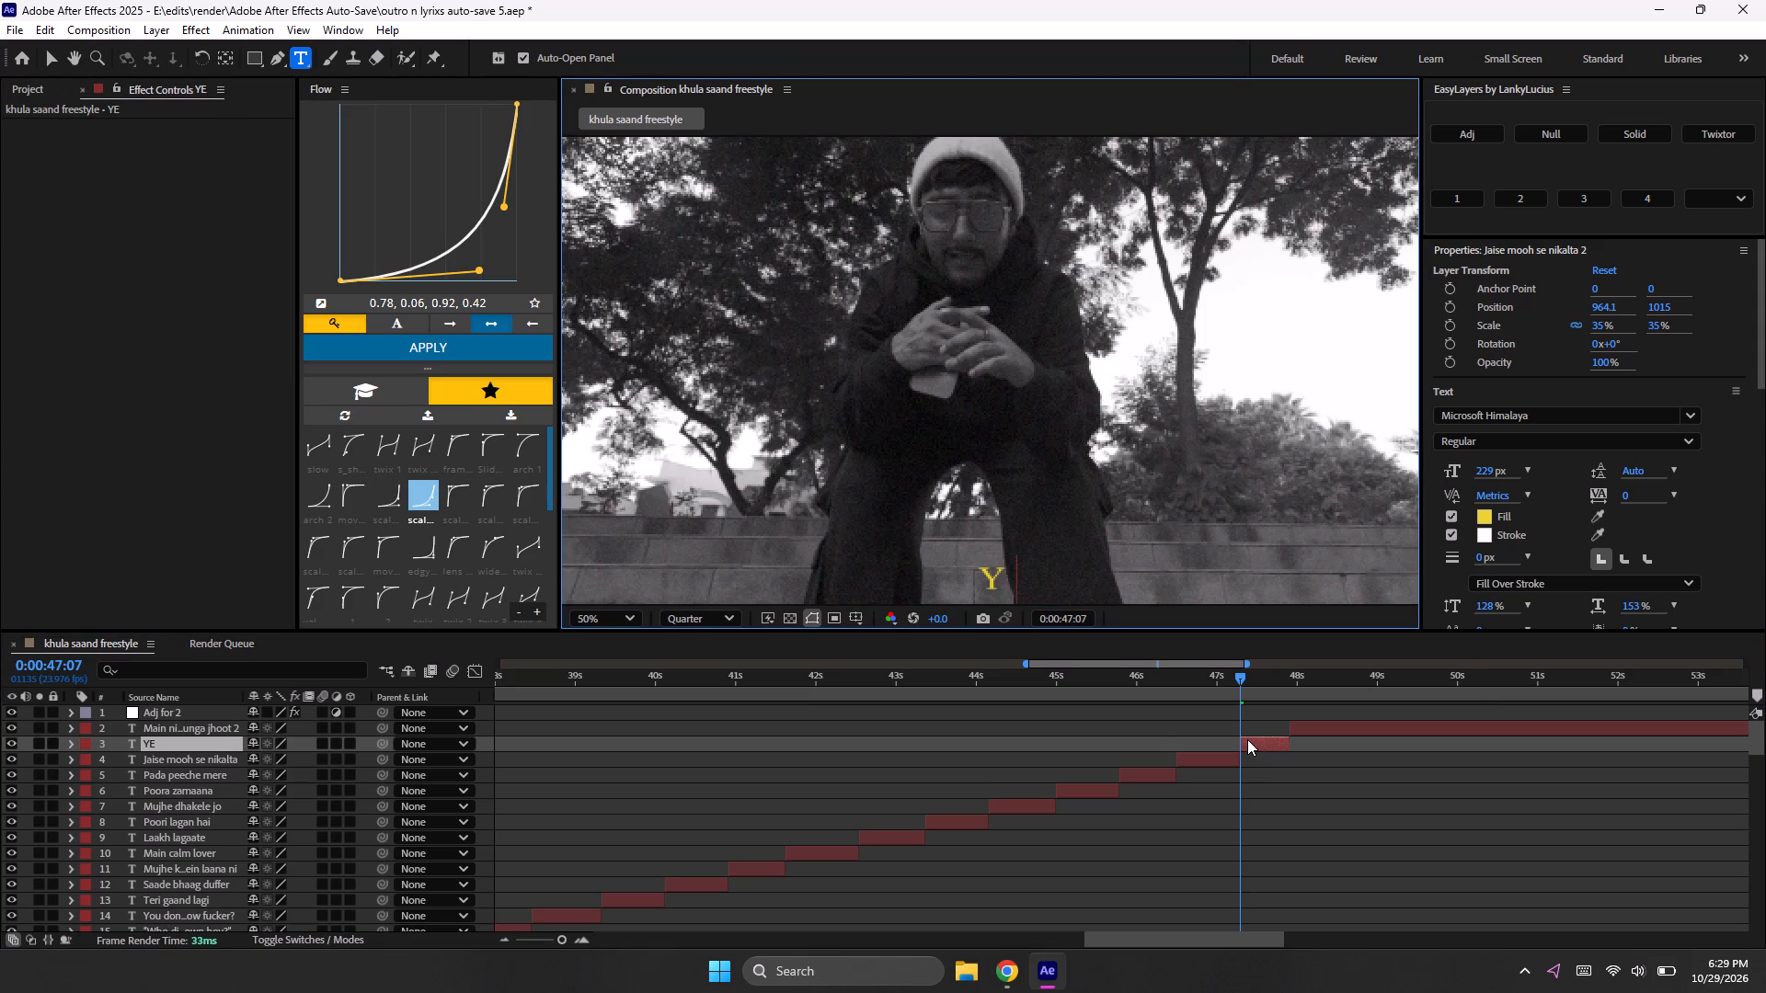
text(e kha)
text(z)
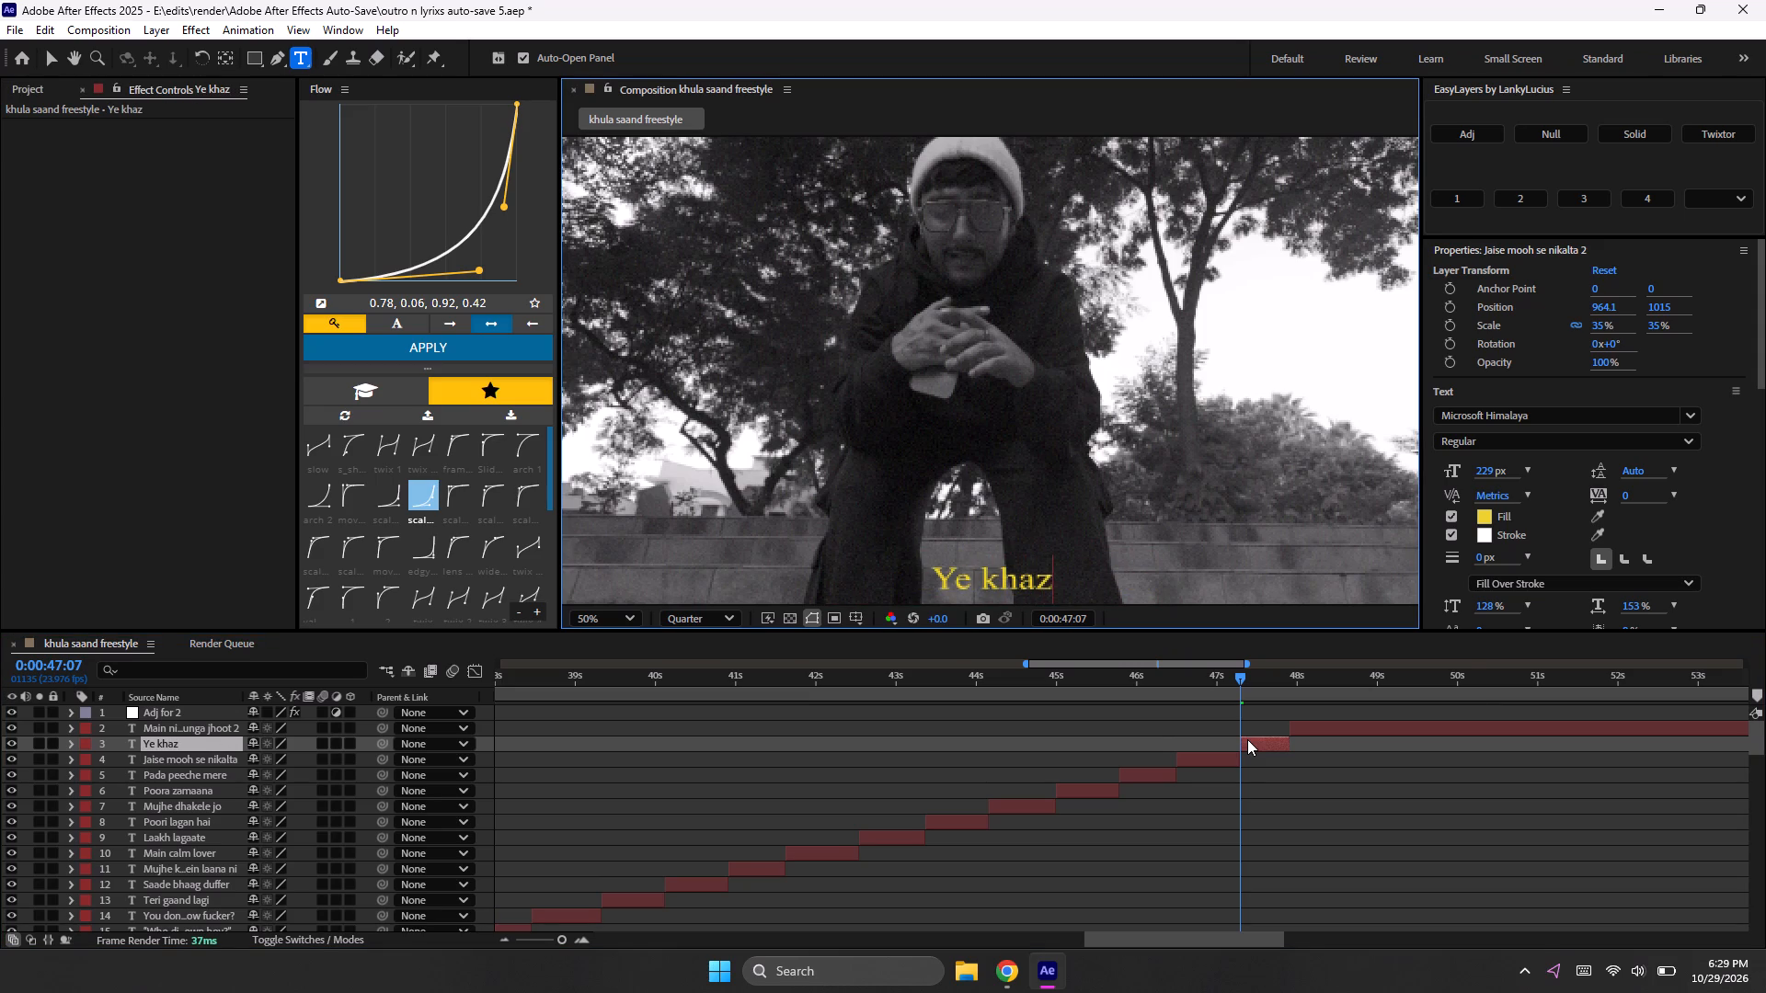
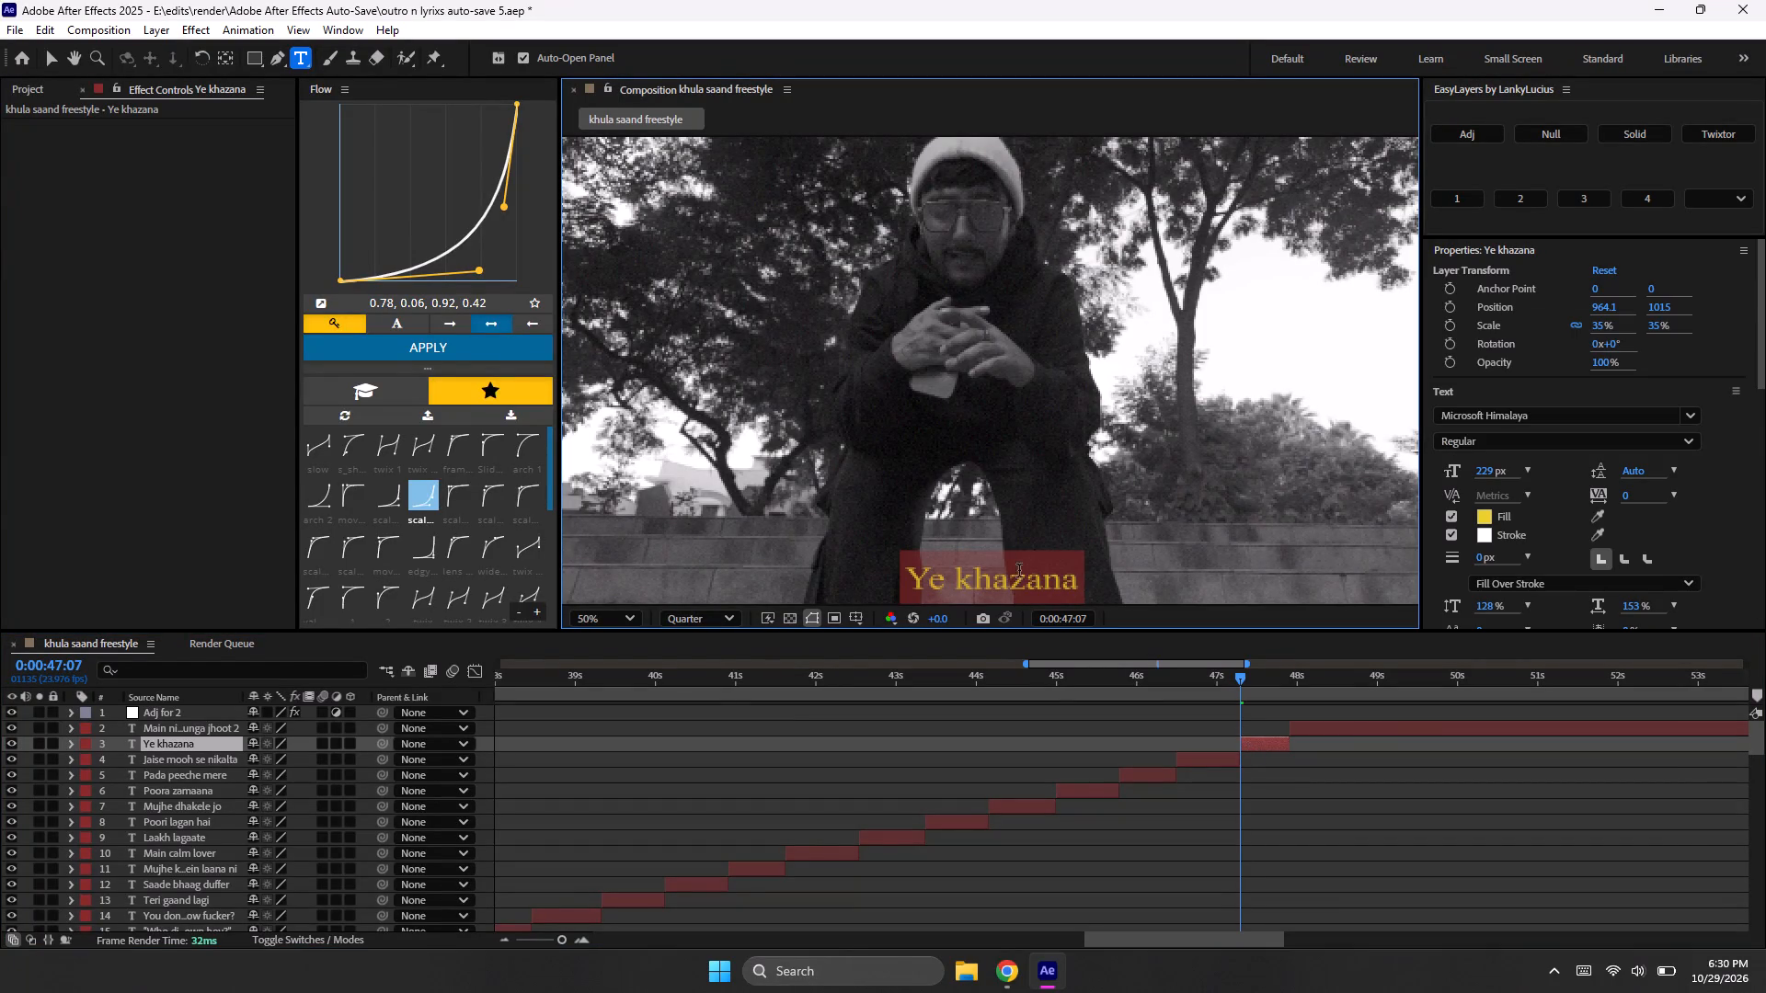
Correct the spelling of the "Ye khazana" lyric text to "Ye khazaana".
click(1037, 577)
key(a)
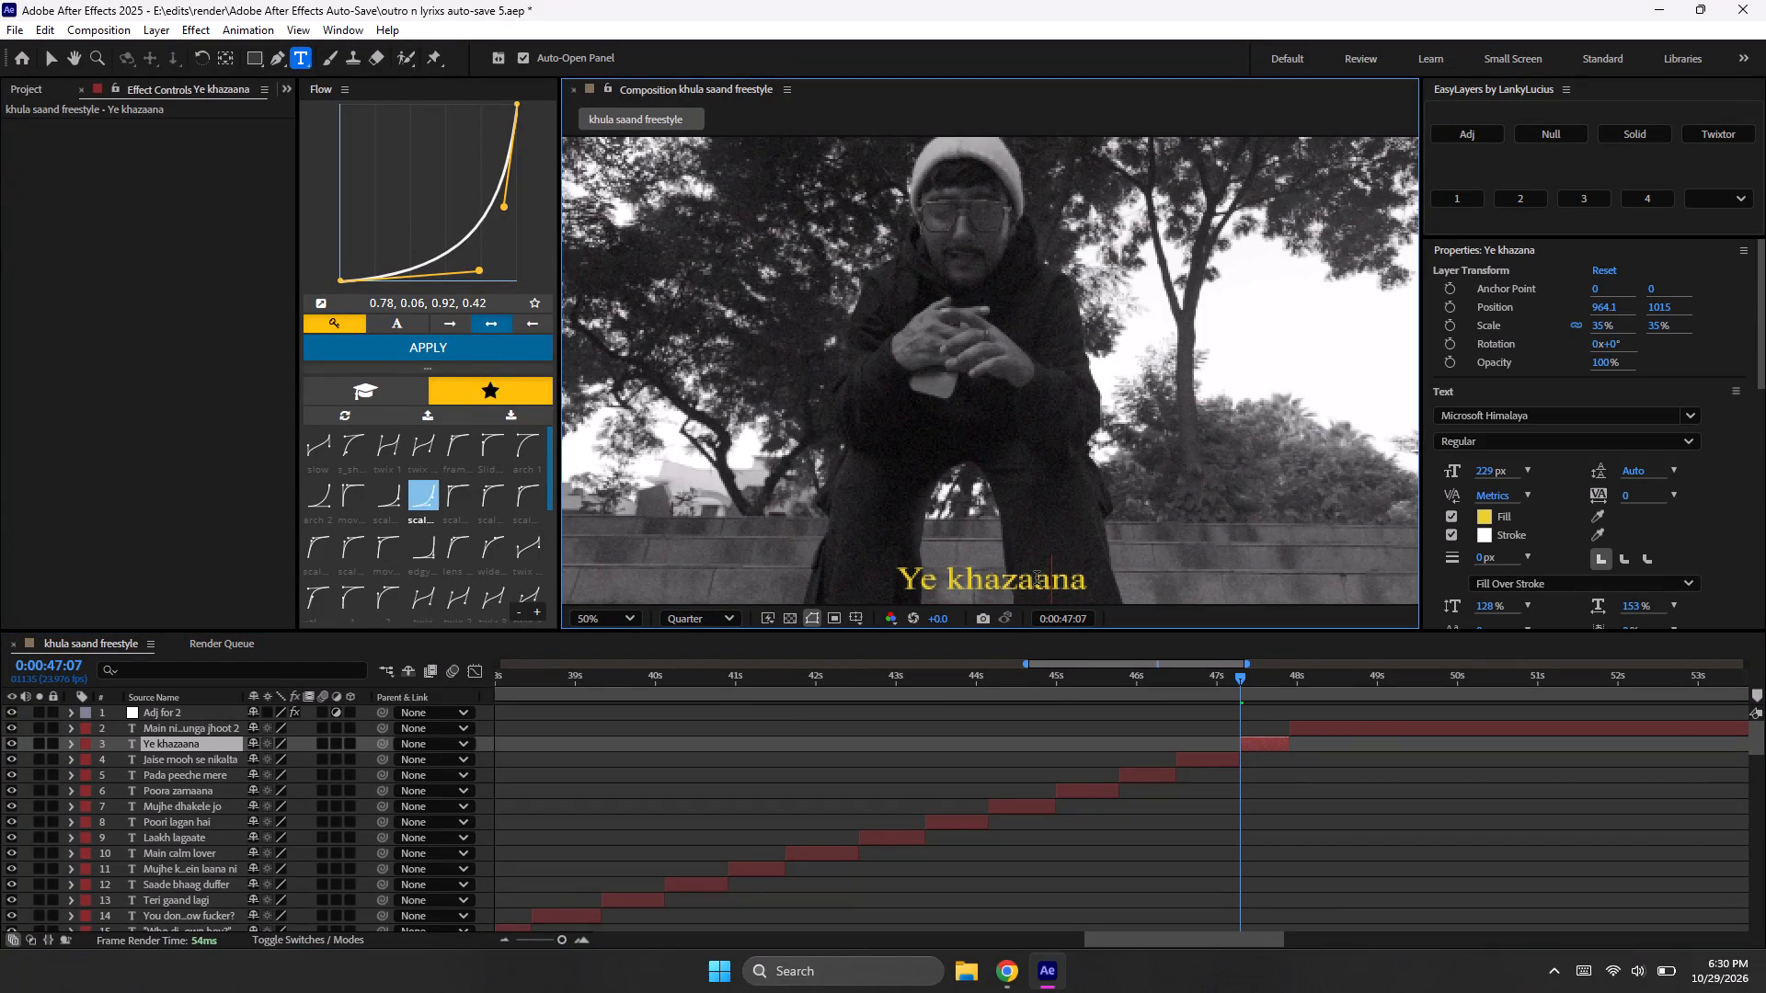
Play the song from 0:00:42:21 to check the lyric timing and stop about 0:00:48:22, where the "Main ni bhoolunga jhoot" line ends.
drag(958, 679, 885, 668)
key(space)
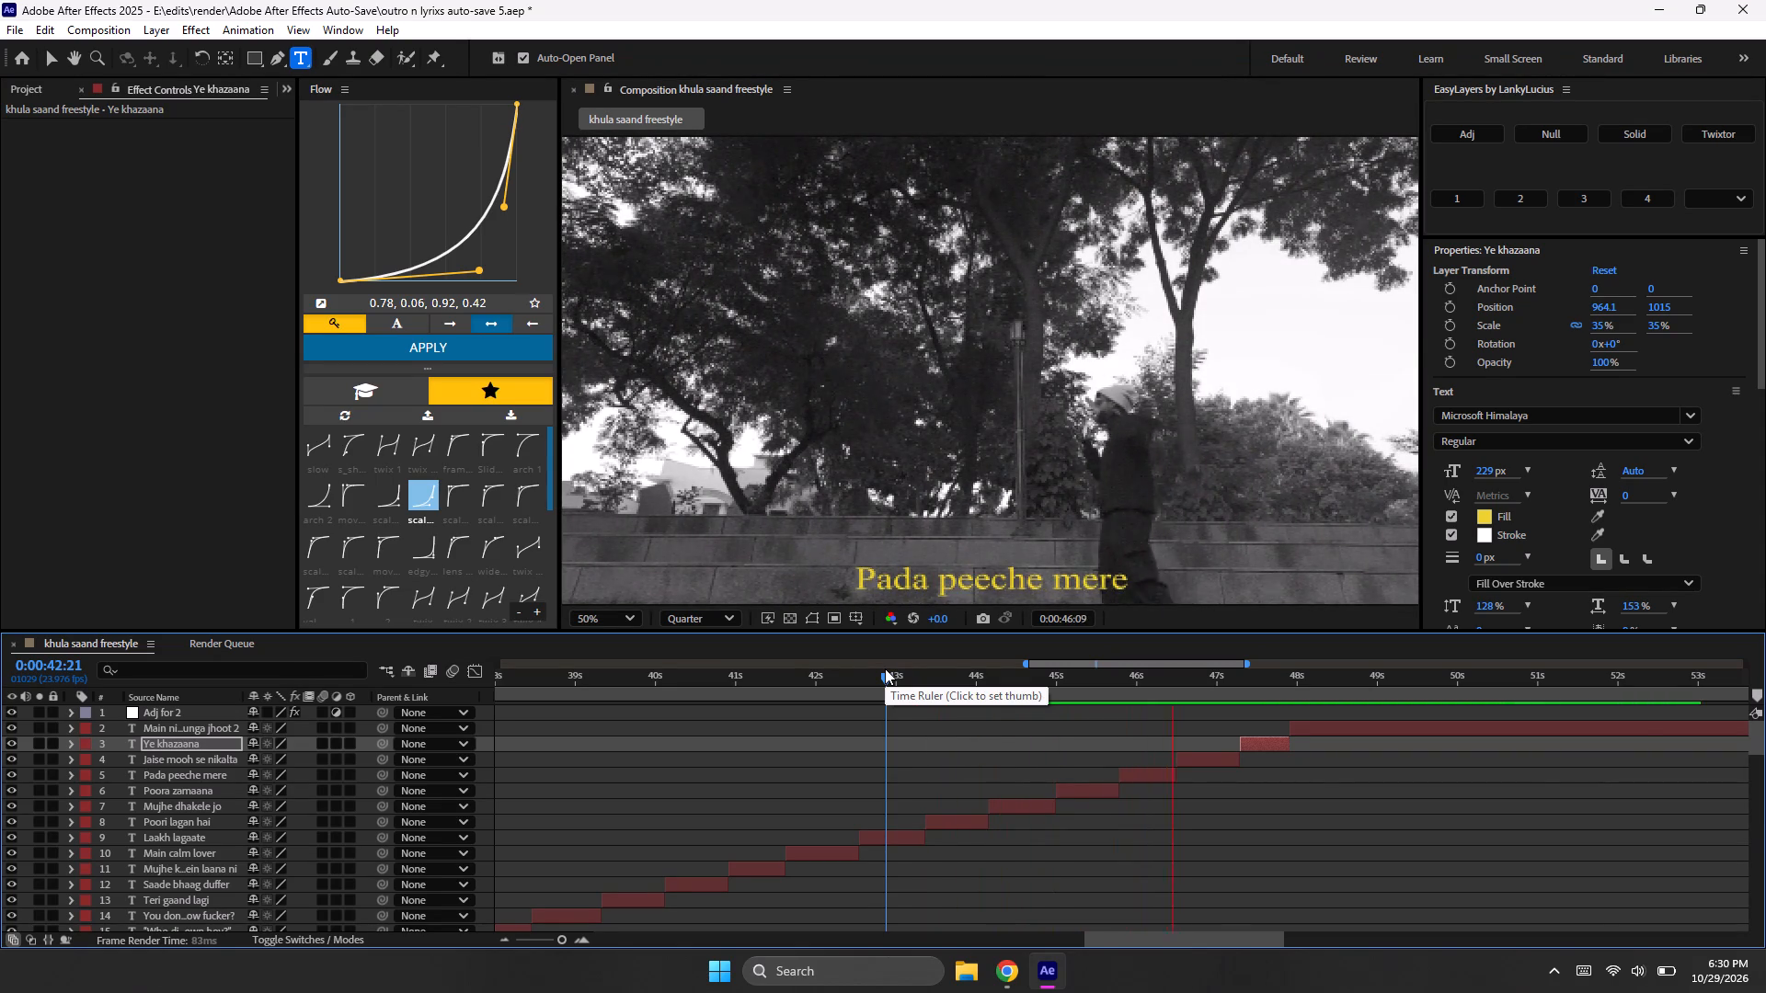
key(space)
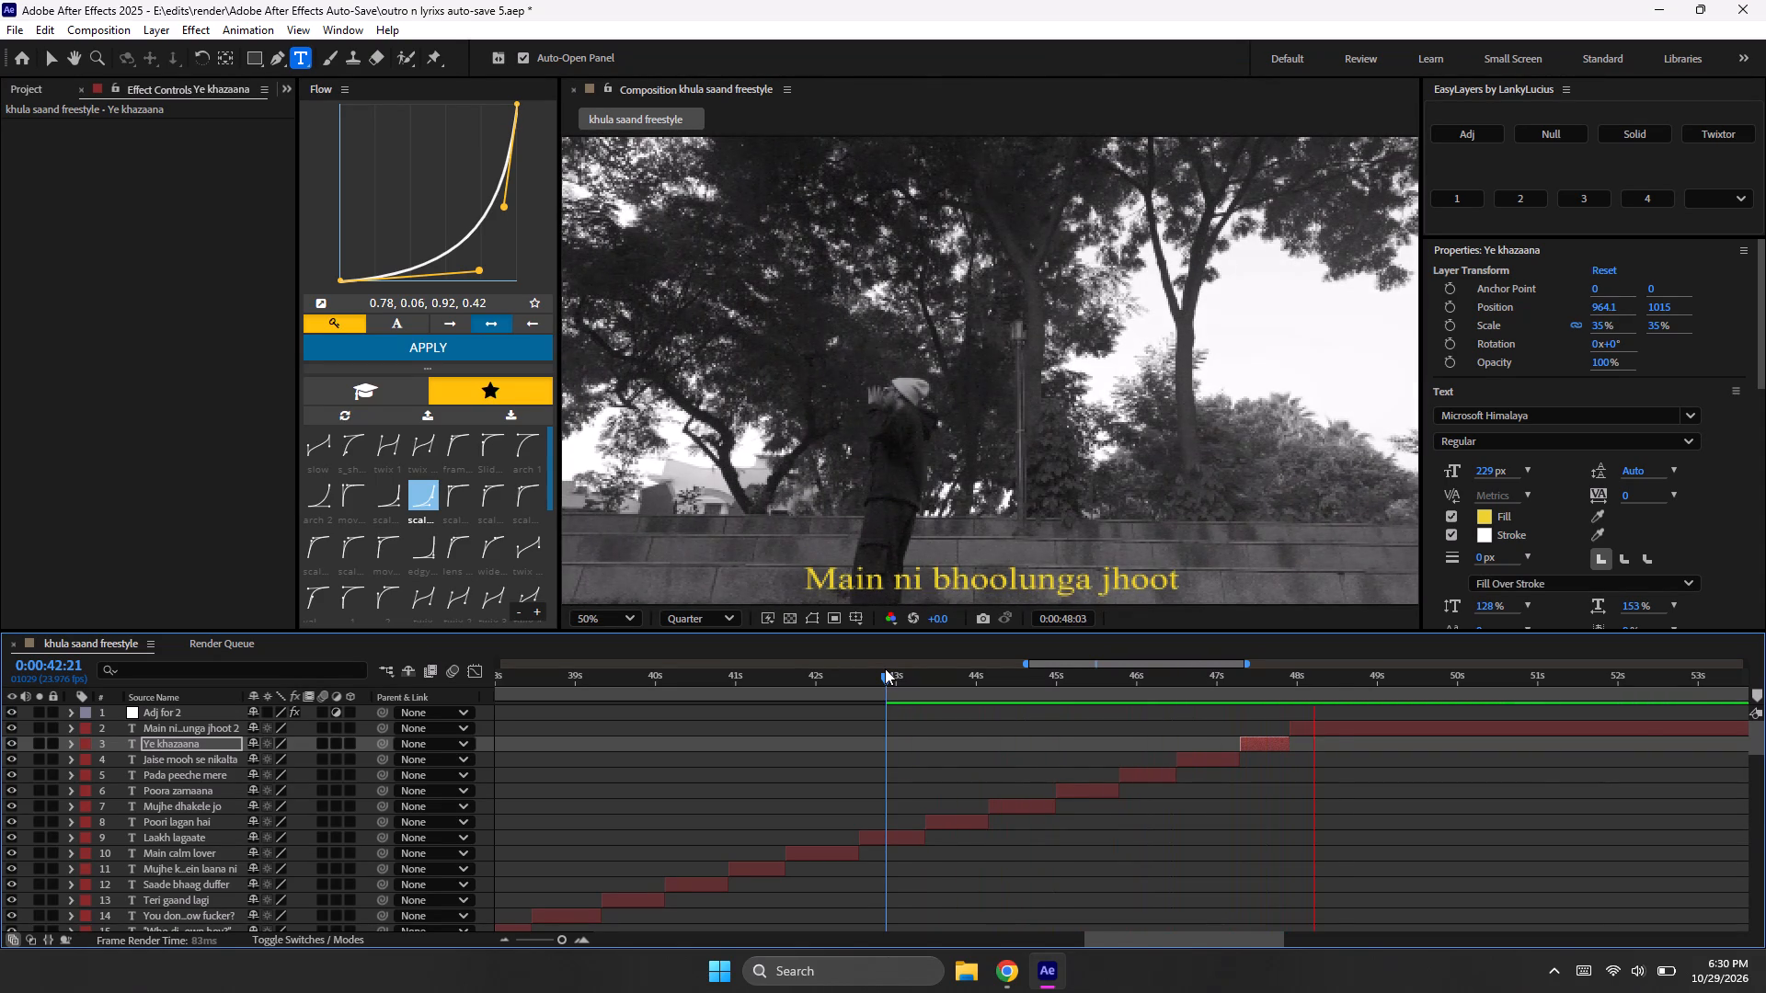
key(space)
key(space)
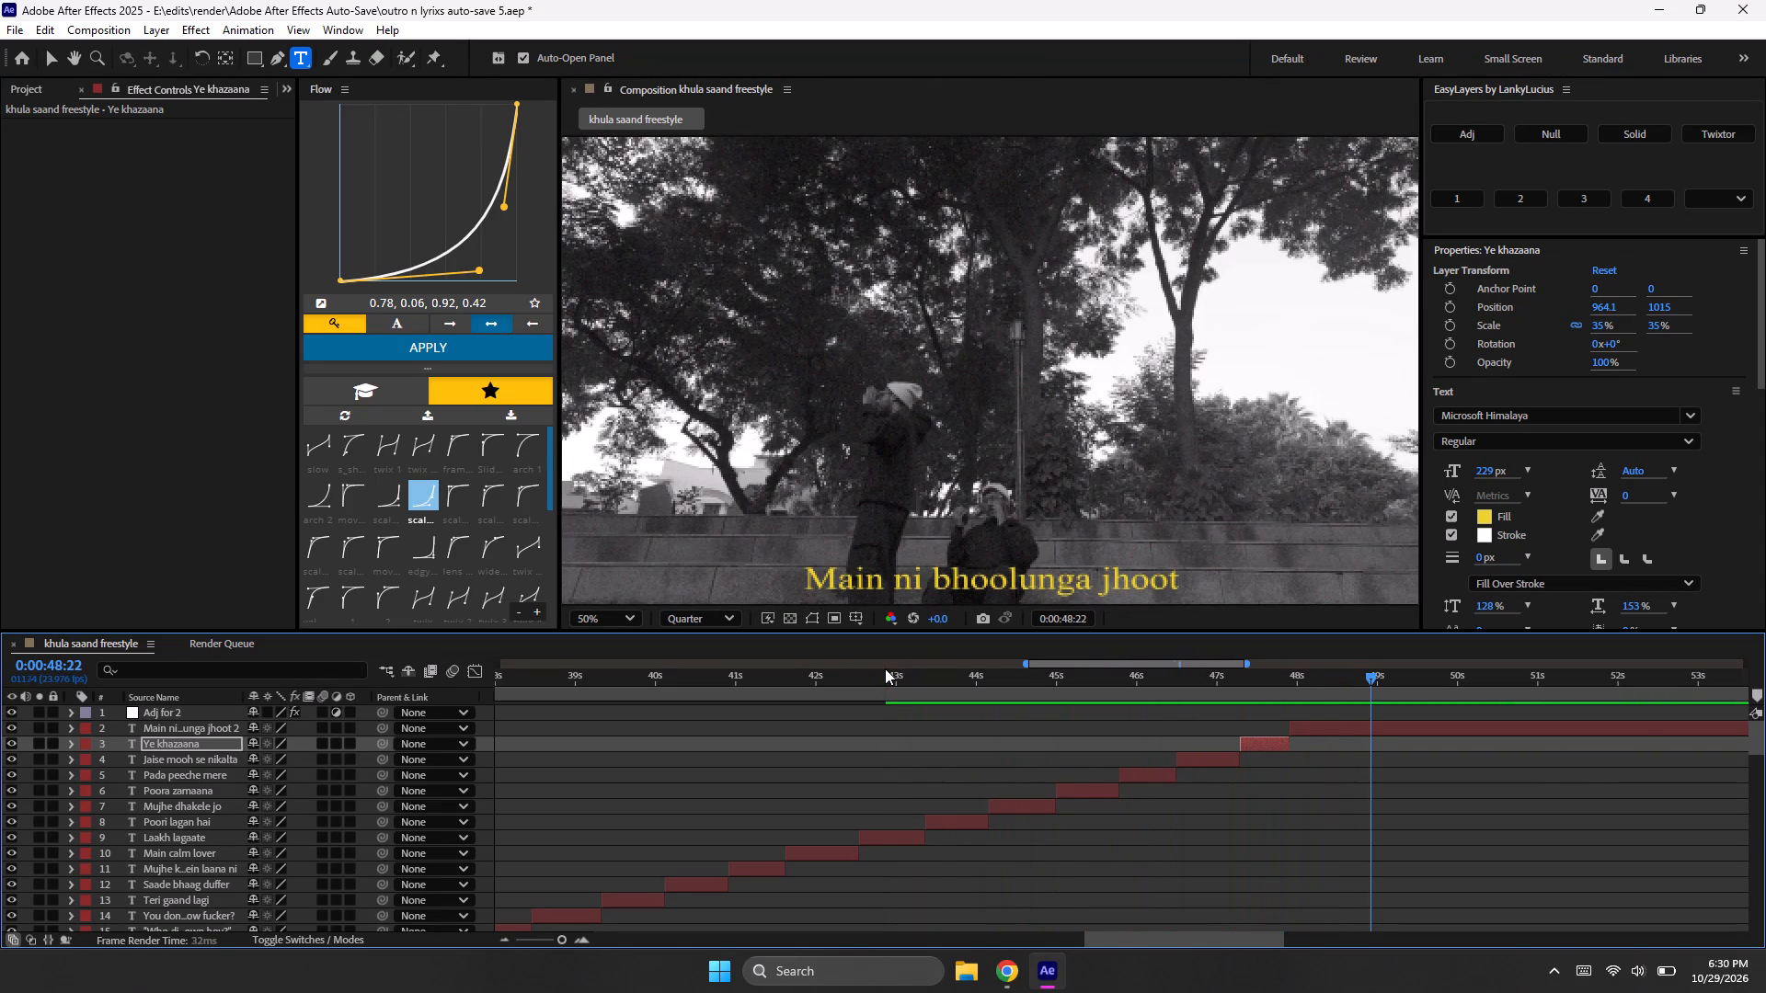
text(99)
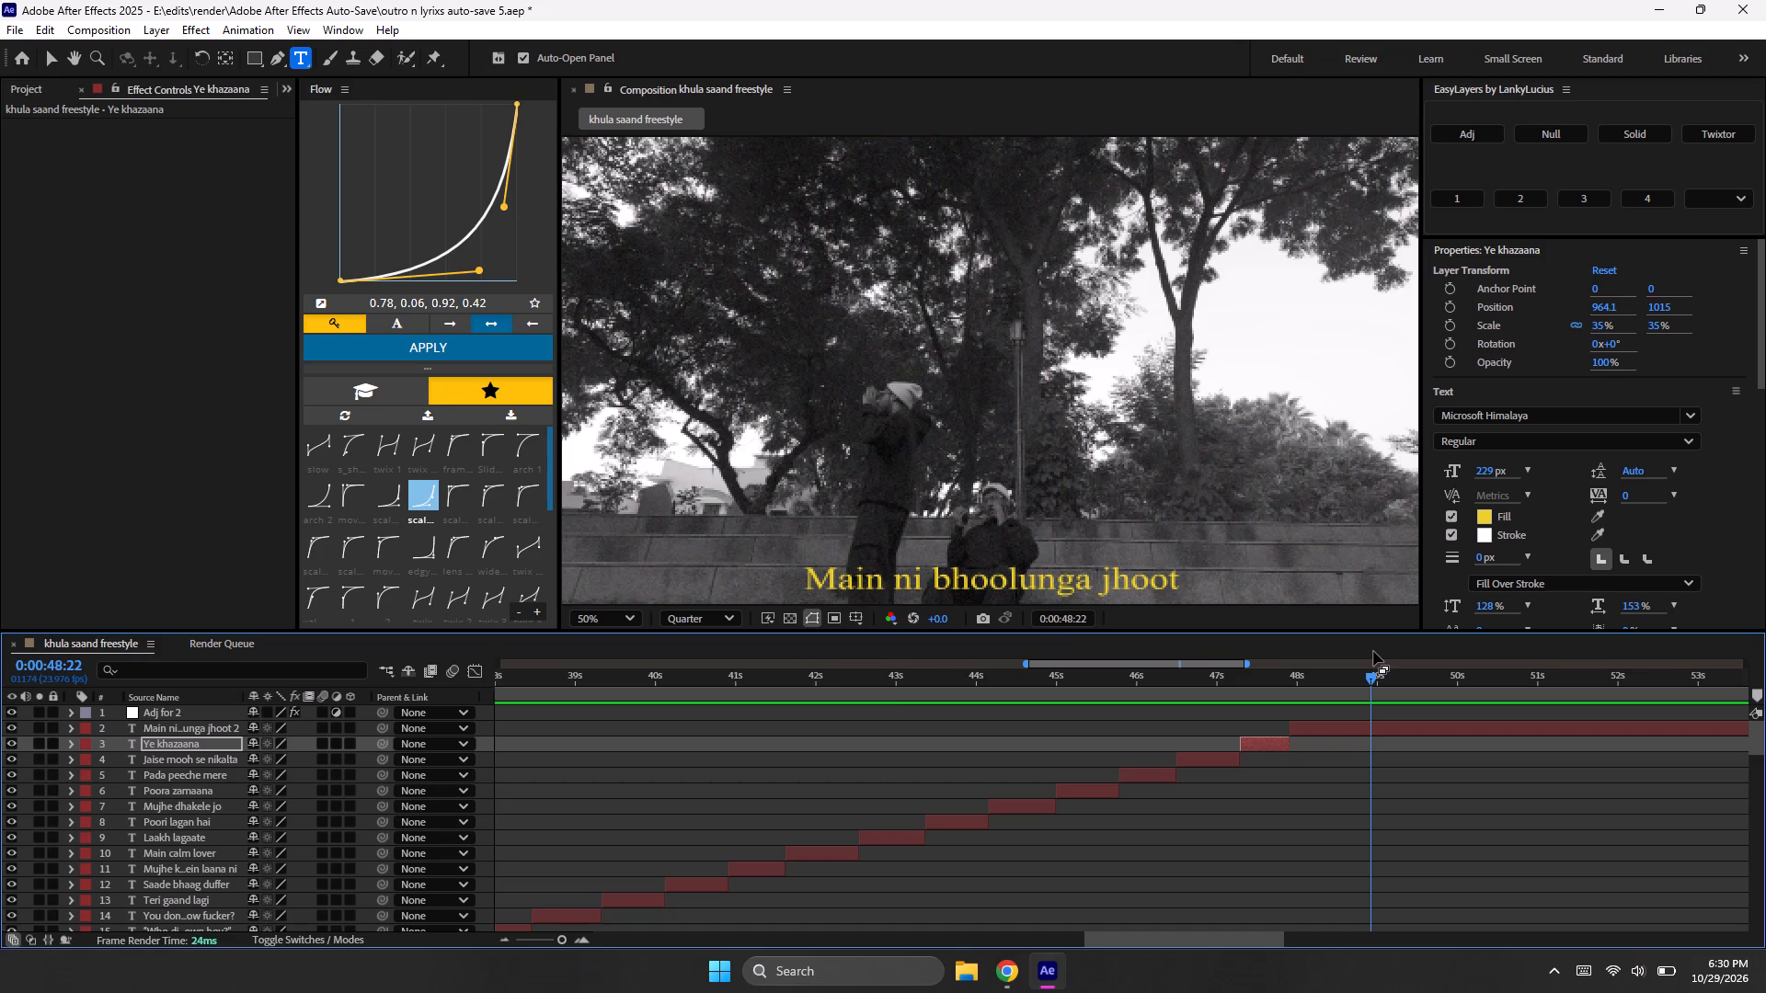
key(Page_Up)
key(Page_Up)
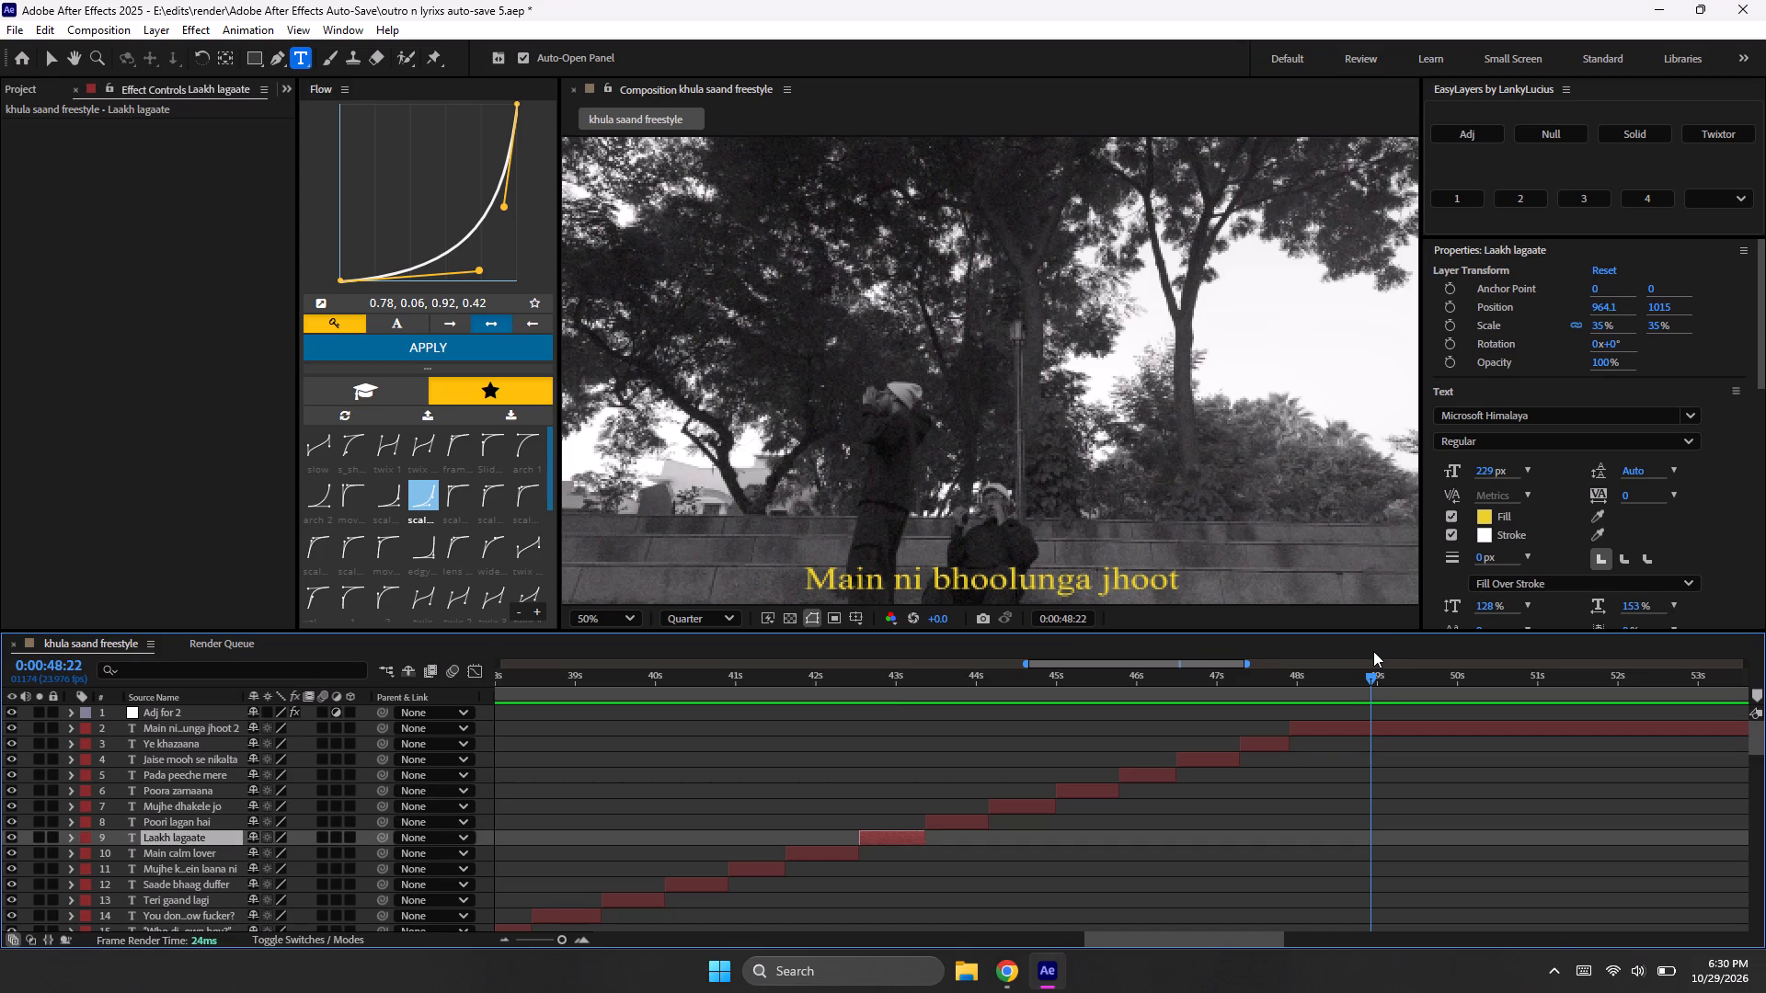
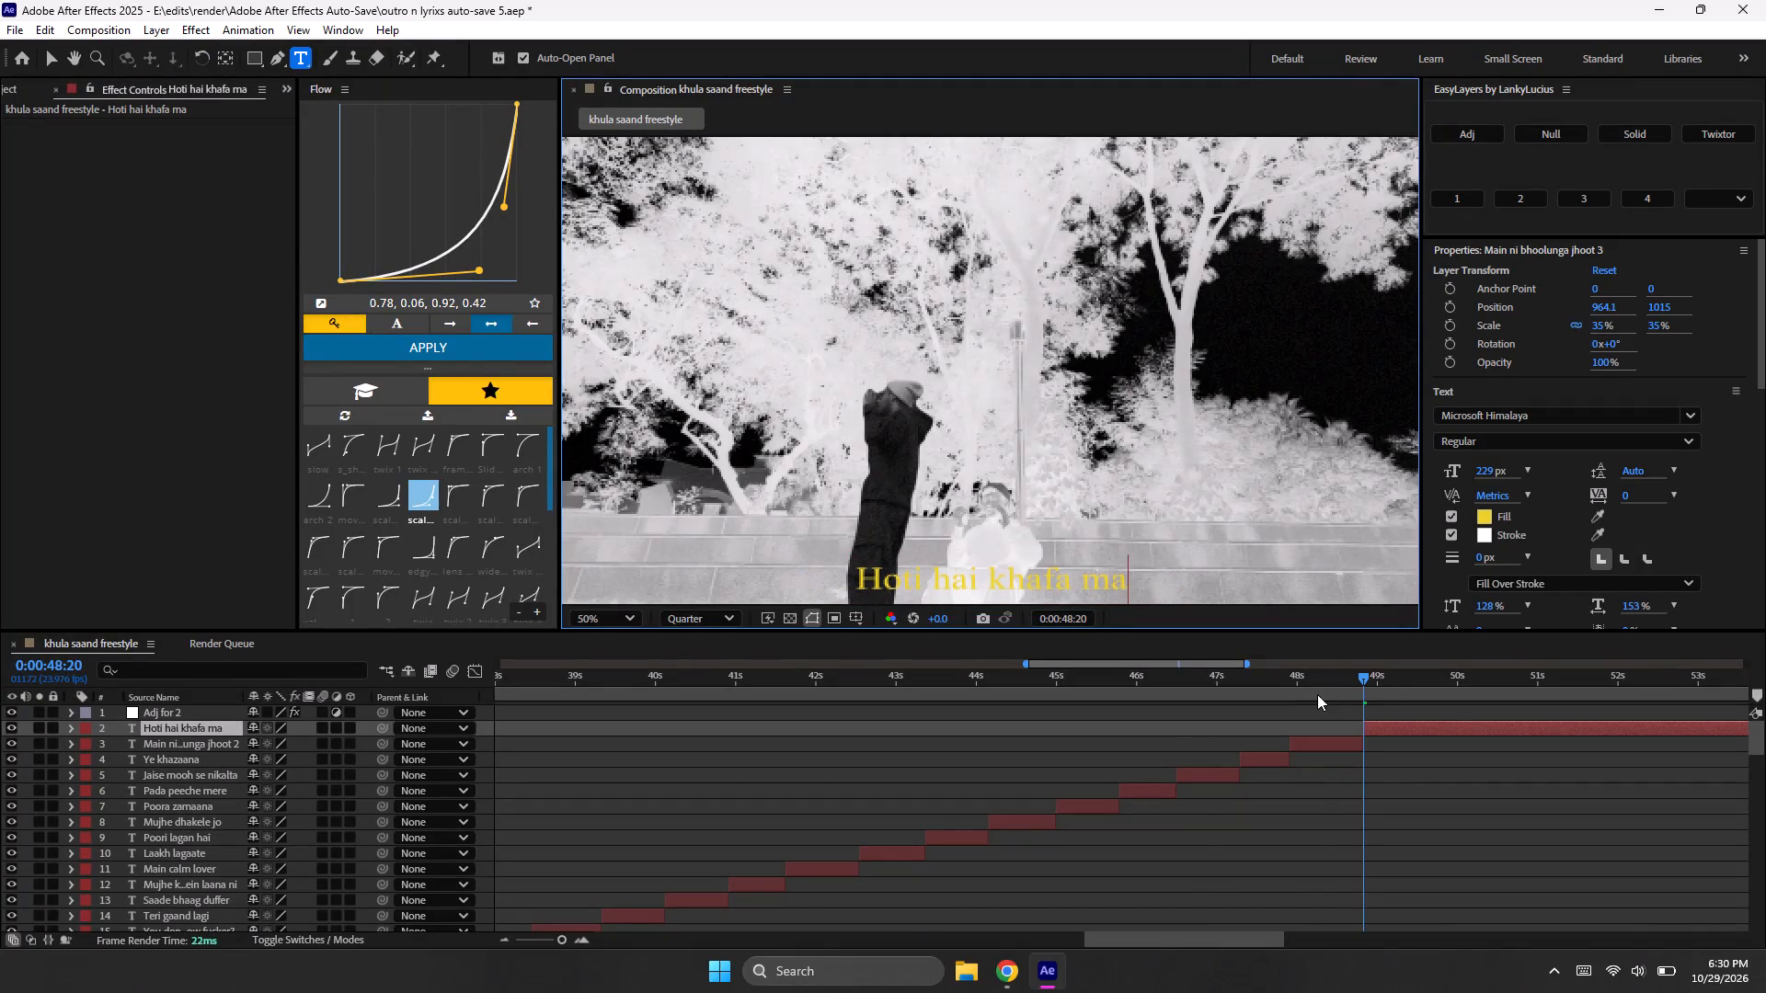
Play the song from 0:00:46:17 to check the "Hoti hai khafa ma" lyric timing, and park the playhead at 0:00:49:17.
drag(1317, 694, 1189, 717)
key(space)
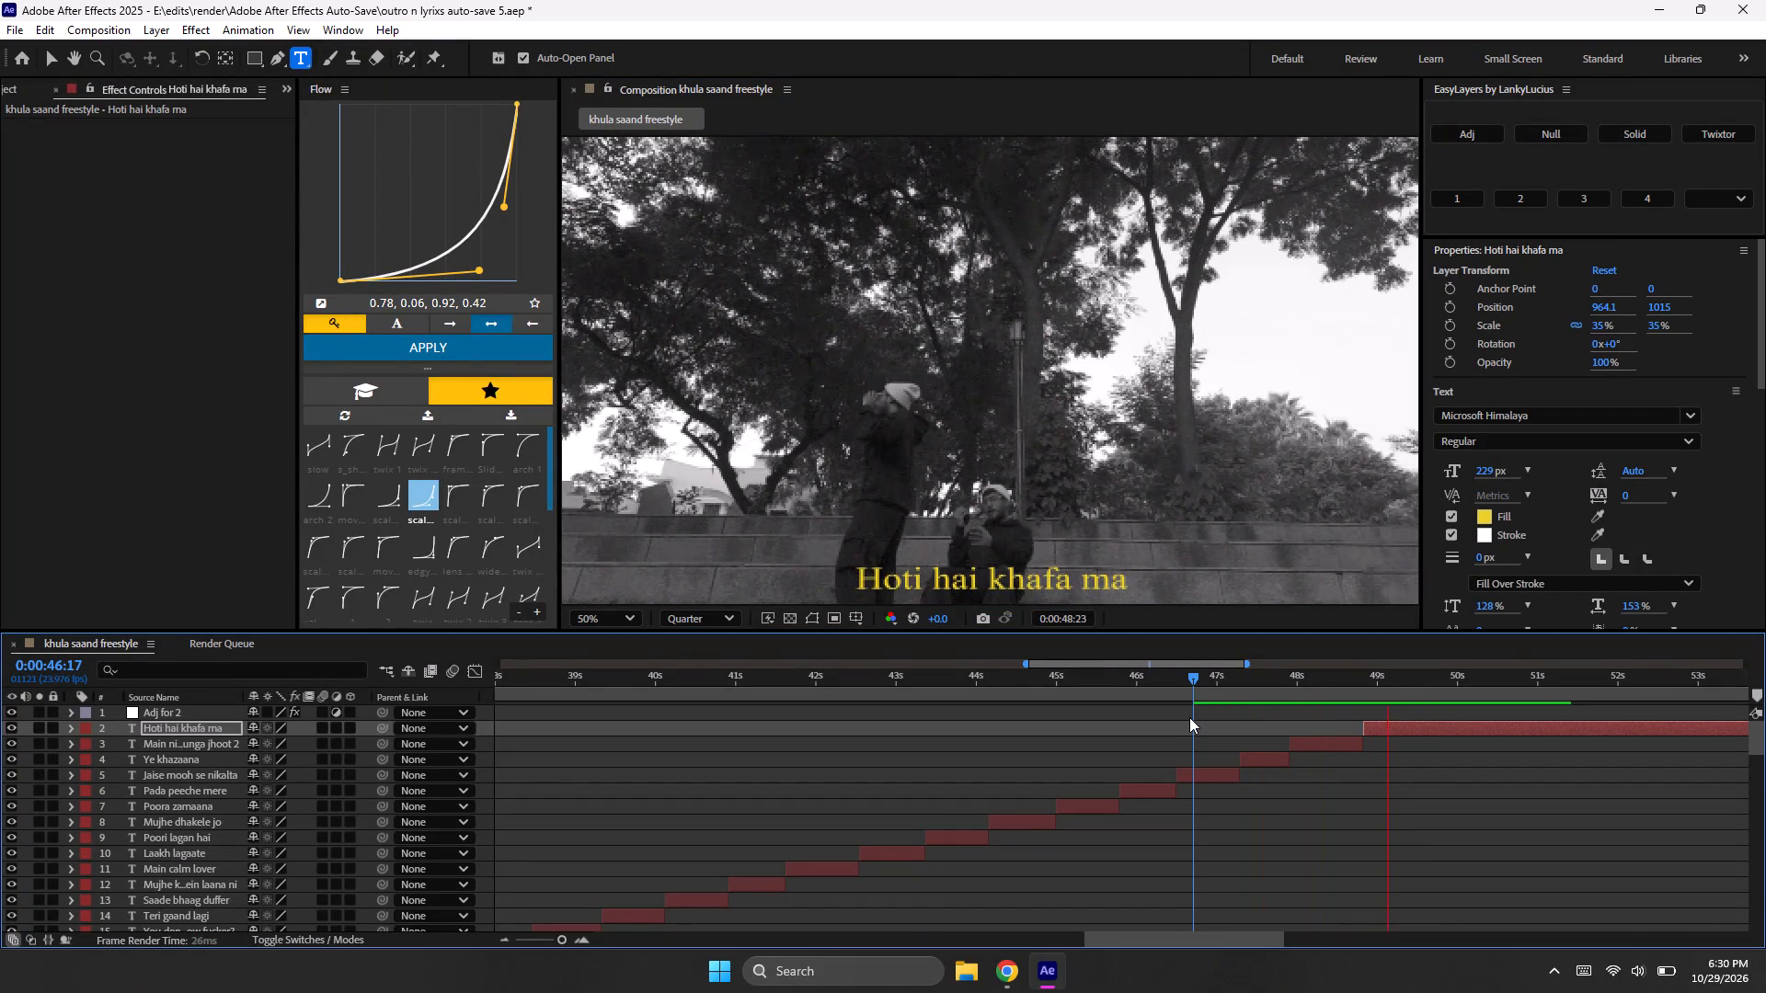
key(space)
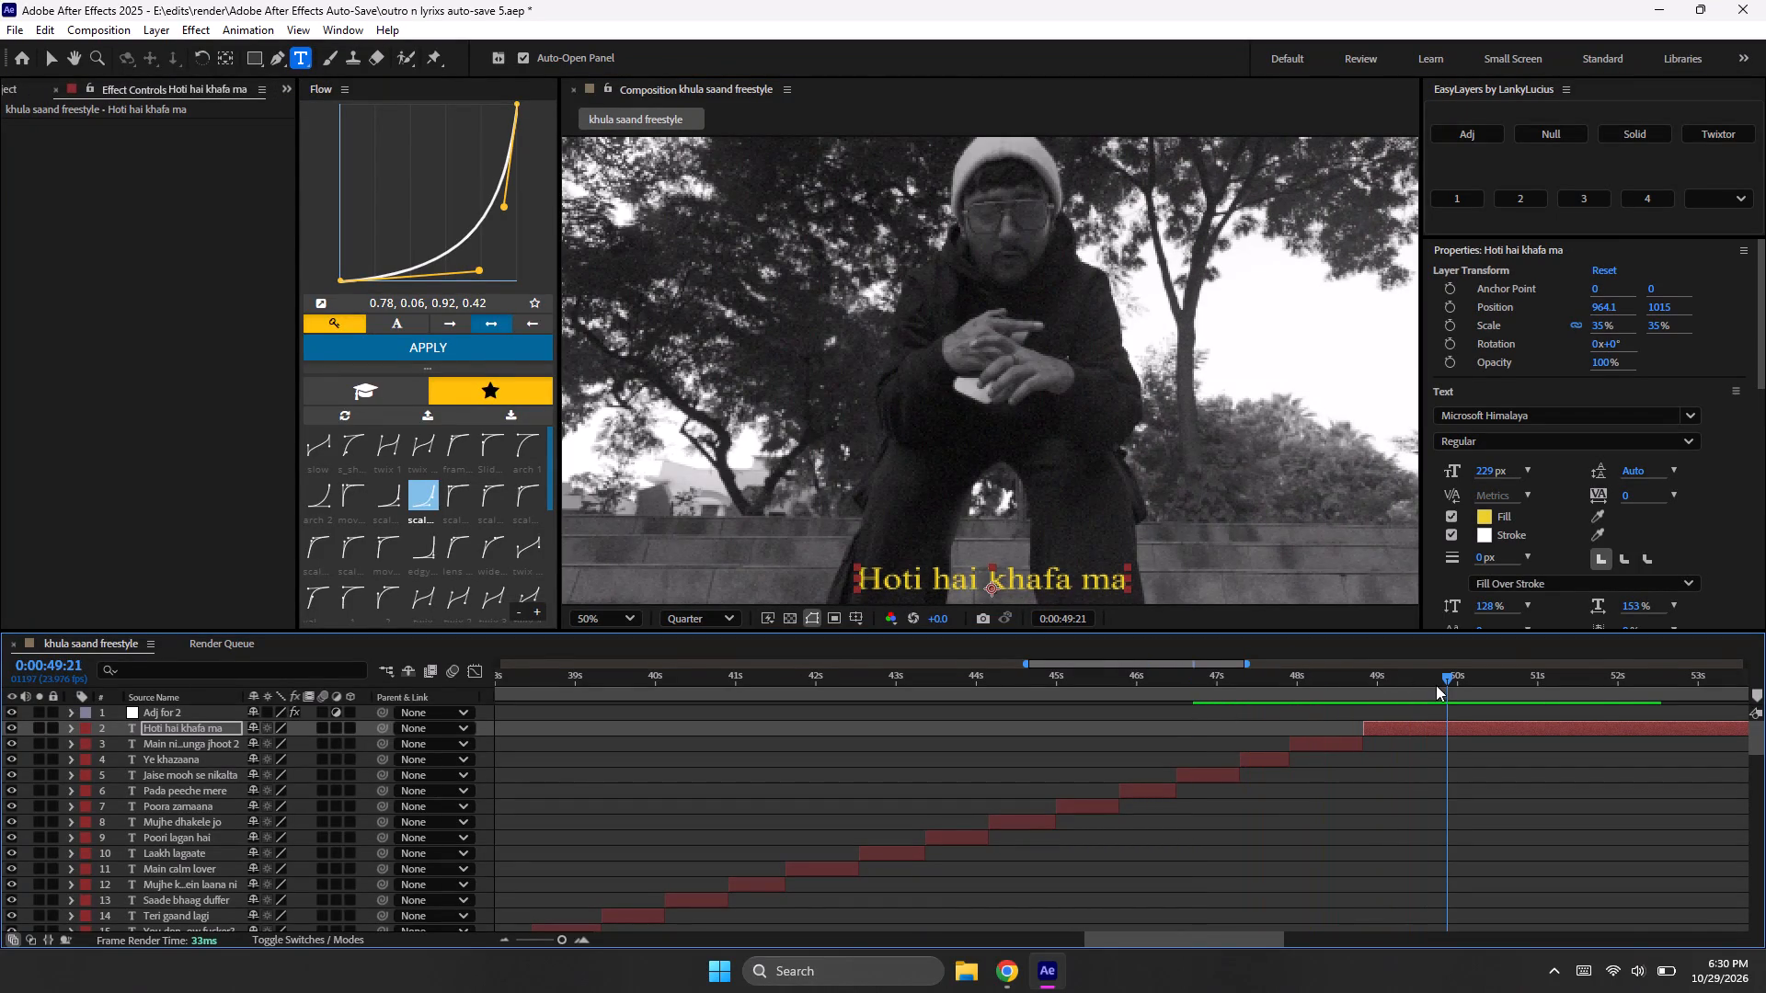
click(1436, 685)
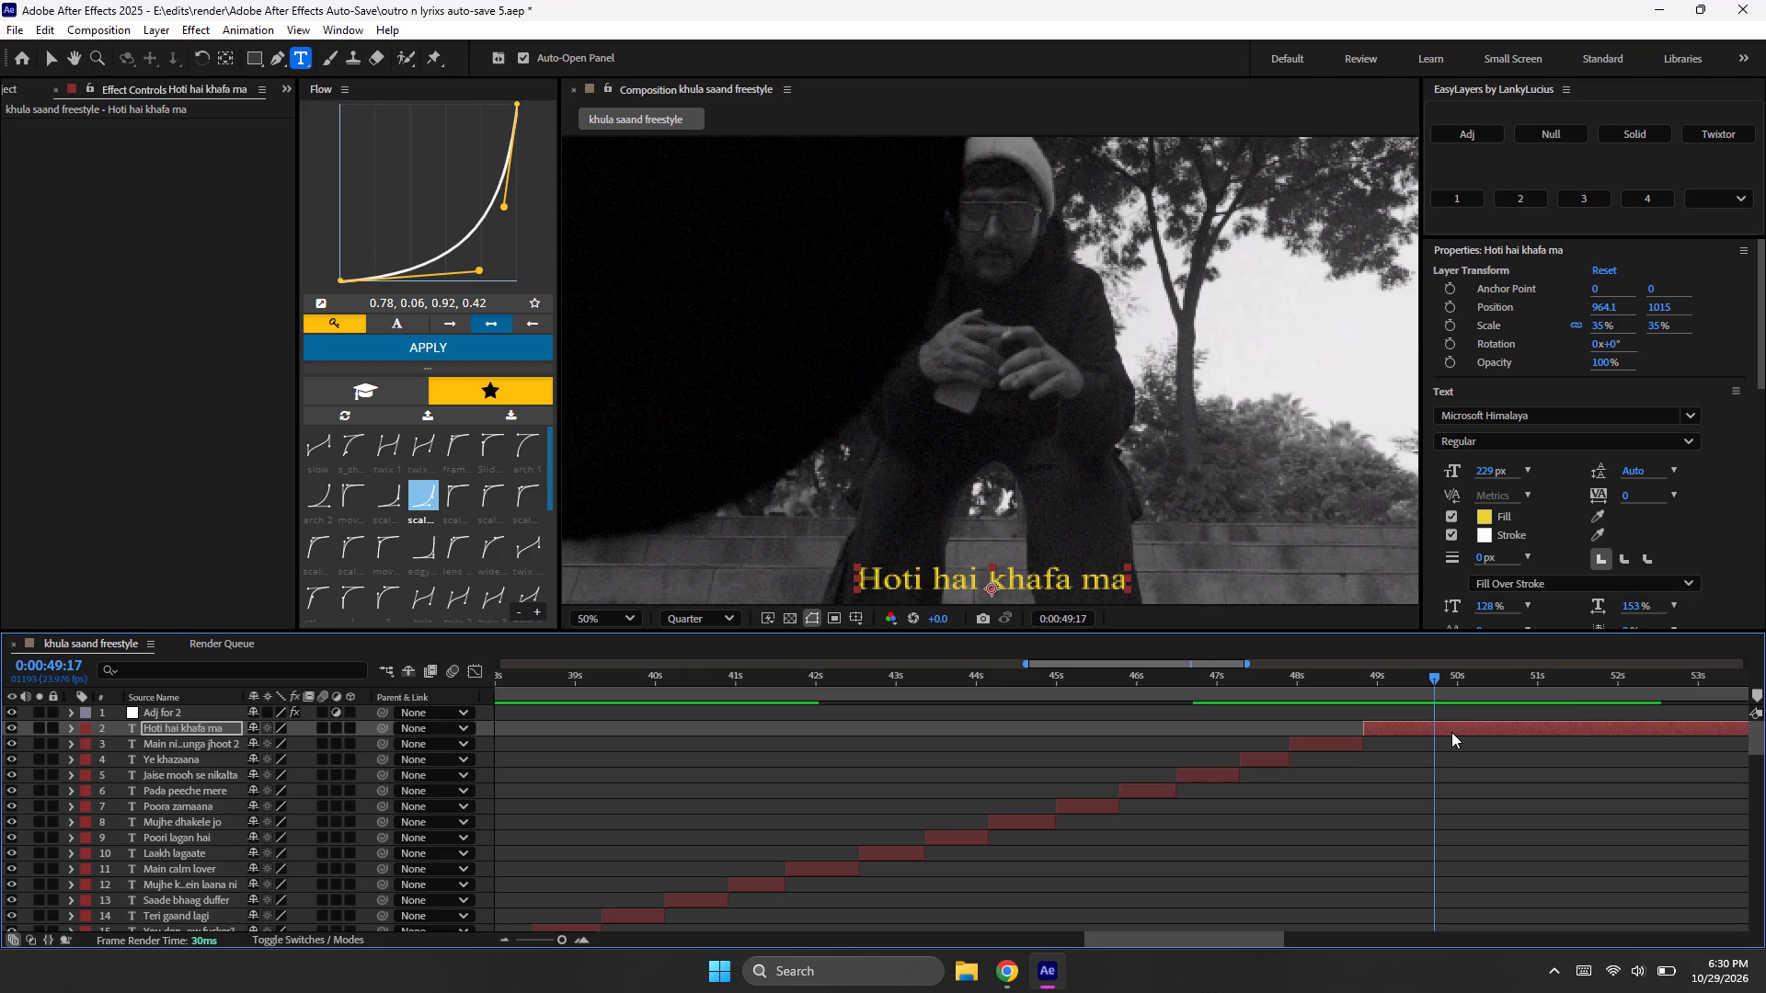
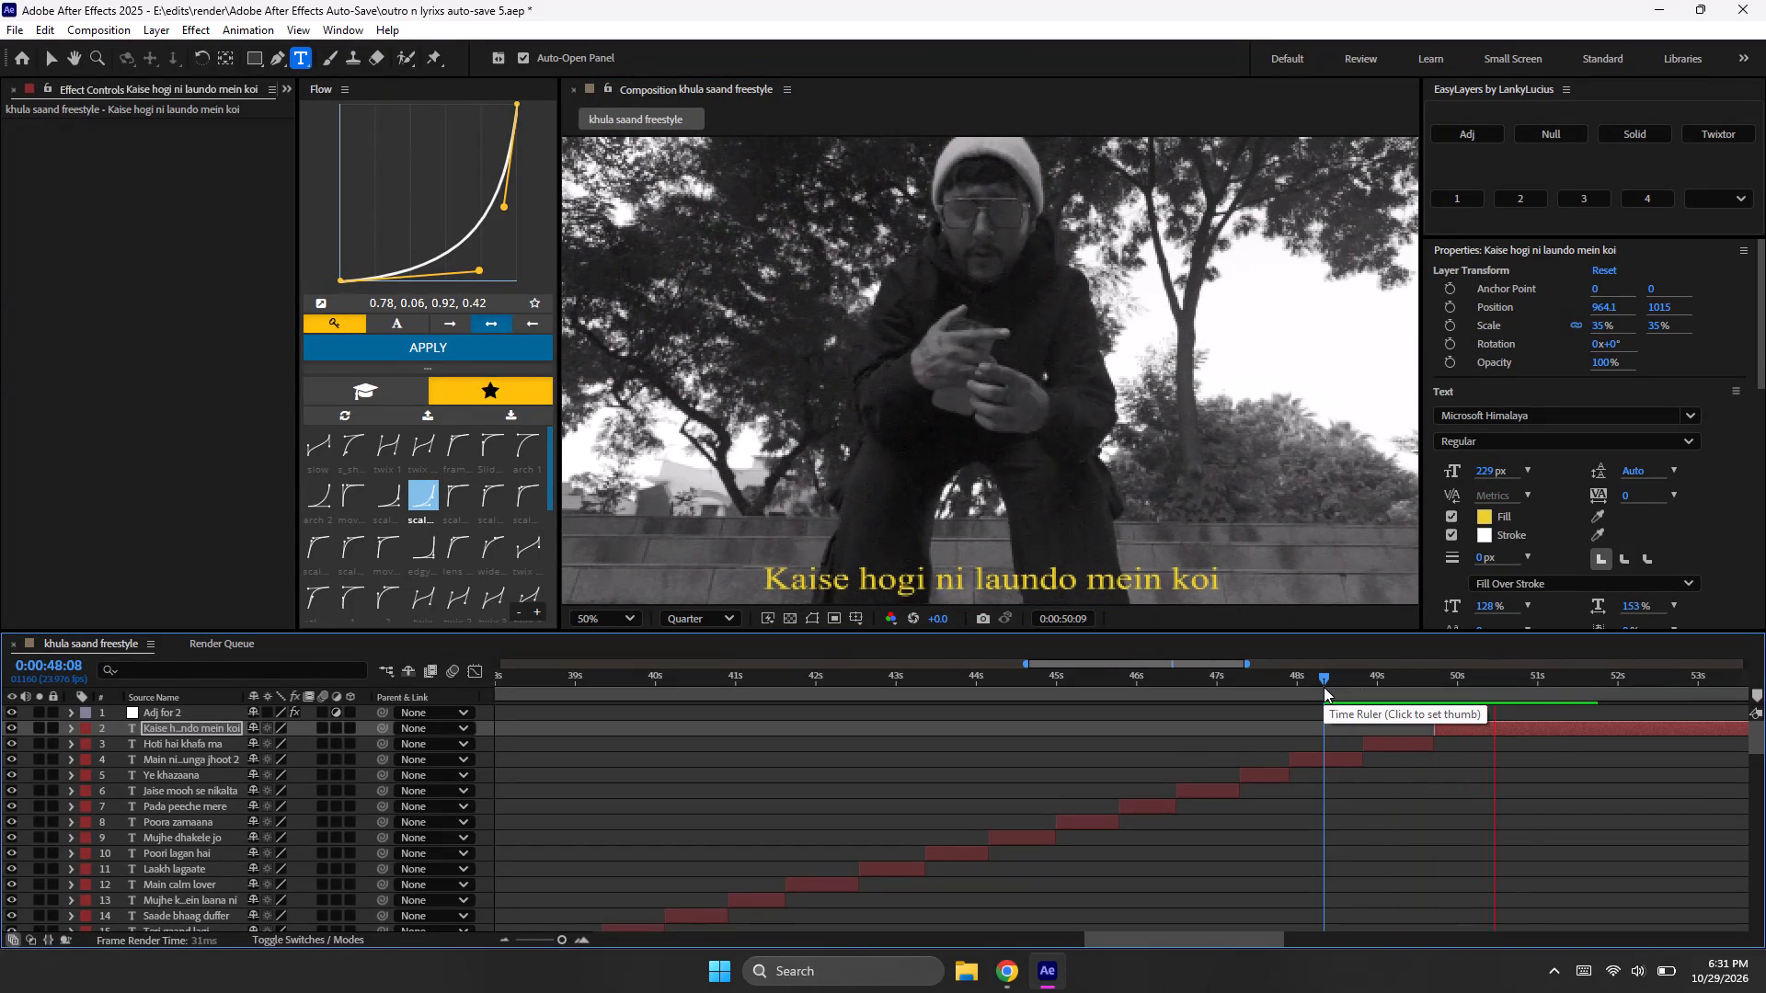
Play the song from 0:00:48:08 to check the change from "Hoti hai khafa ma" to "Kaise hogi ni laundo mein koi".
click(1324, 687)
key(space)
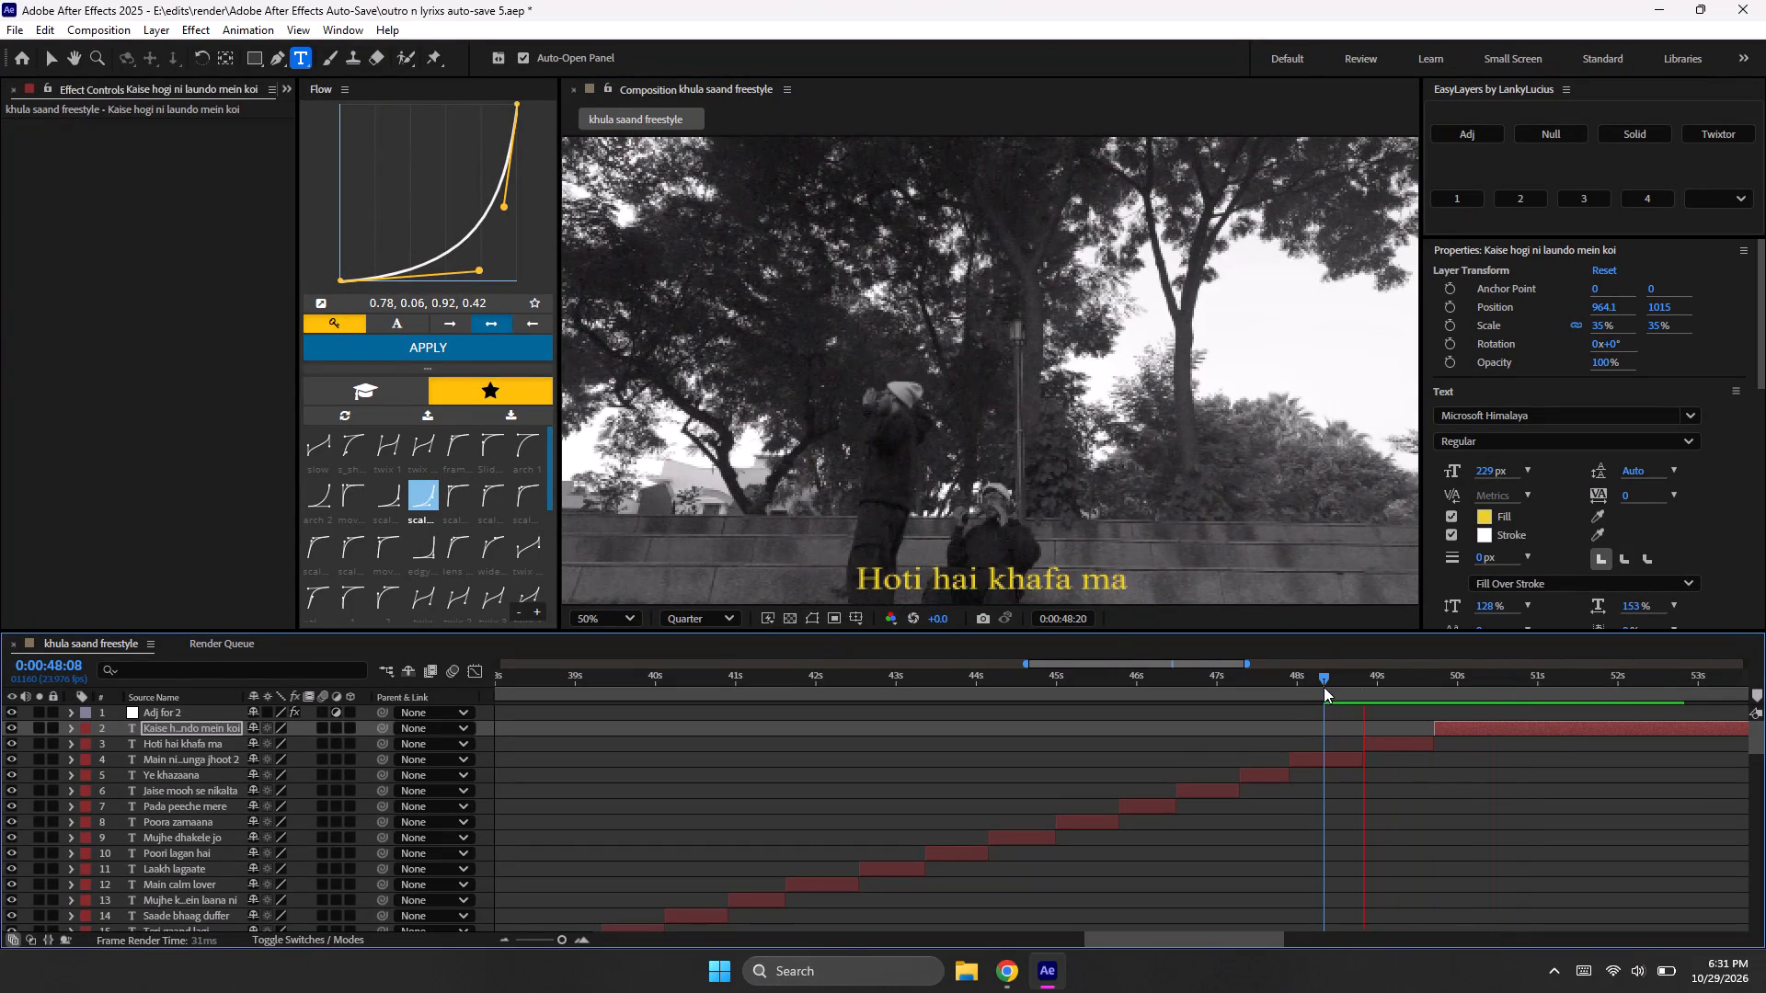
key(space)
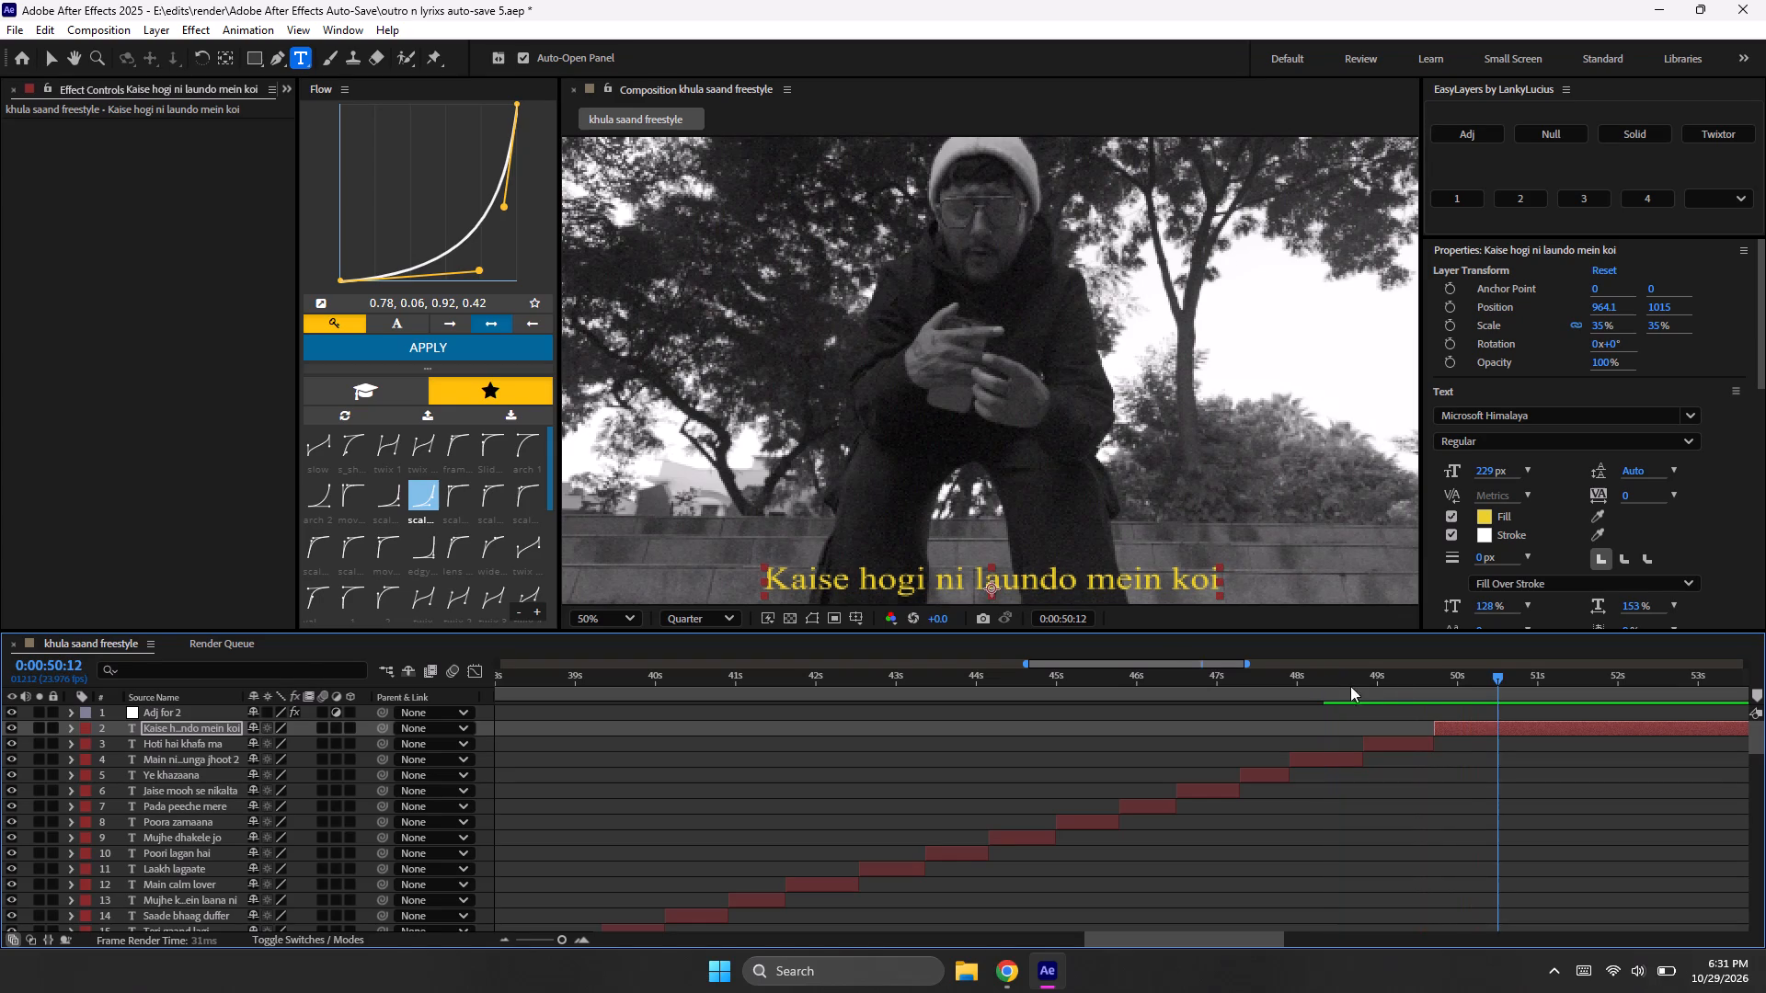
Start the "Kaise hogi ni laundo mein koi" layer at 0:00:49:13 and cut off the rest of "Hoti hai khafa ma" from that frame.
drag(1437, 681, 1421, 689)
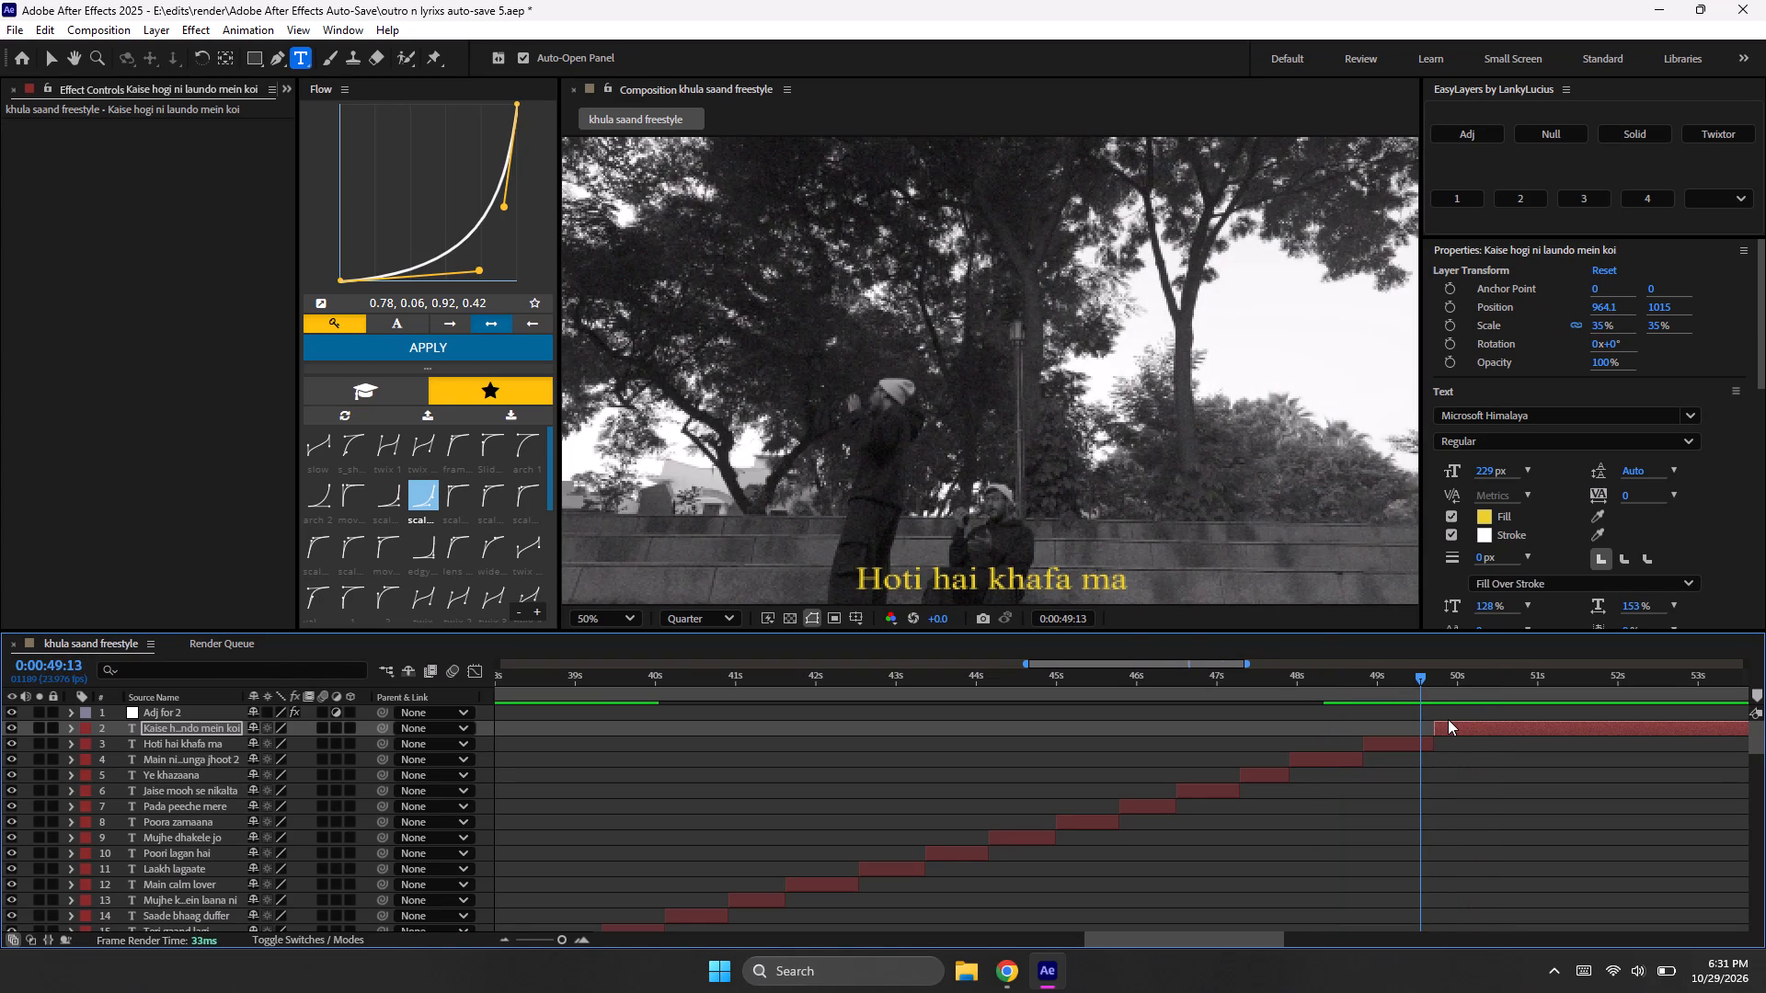
key(alt+bracketleft)
click(1423, 743)
key(ctrl+shift+d)
key(Delete)
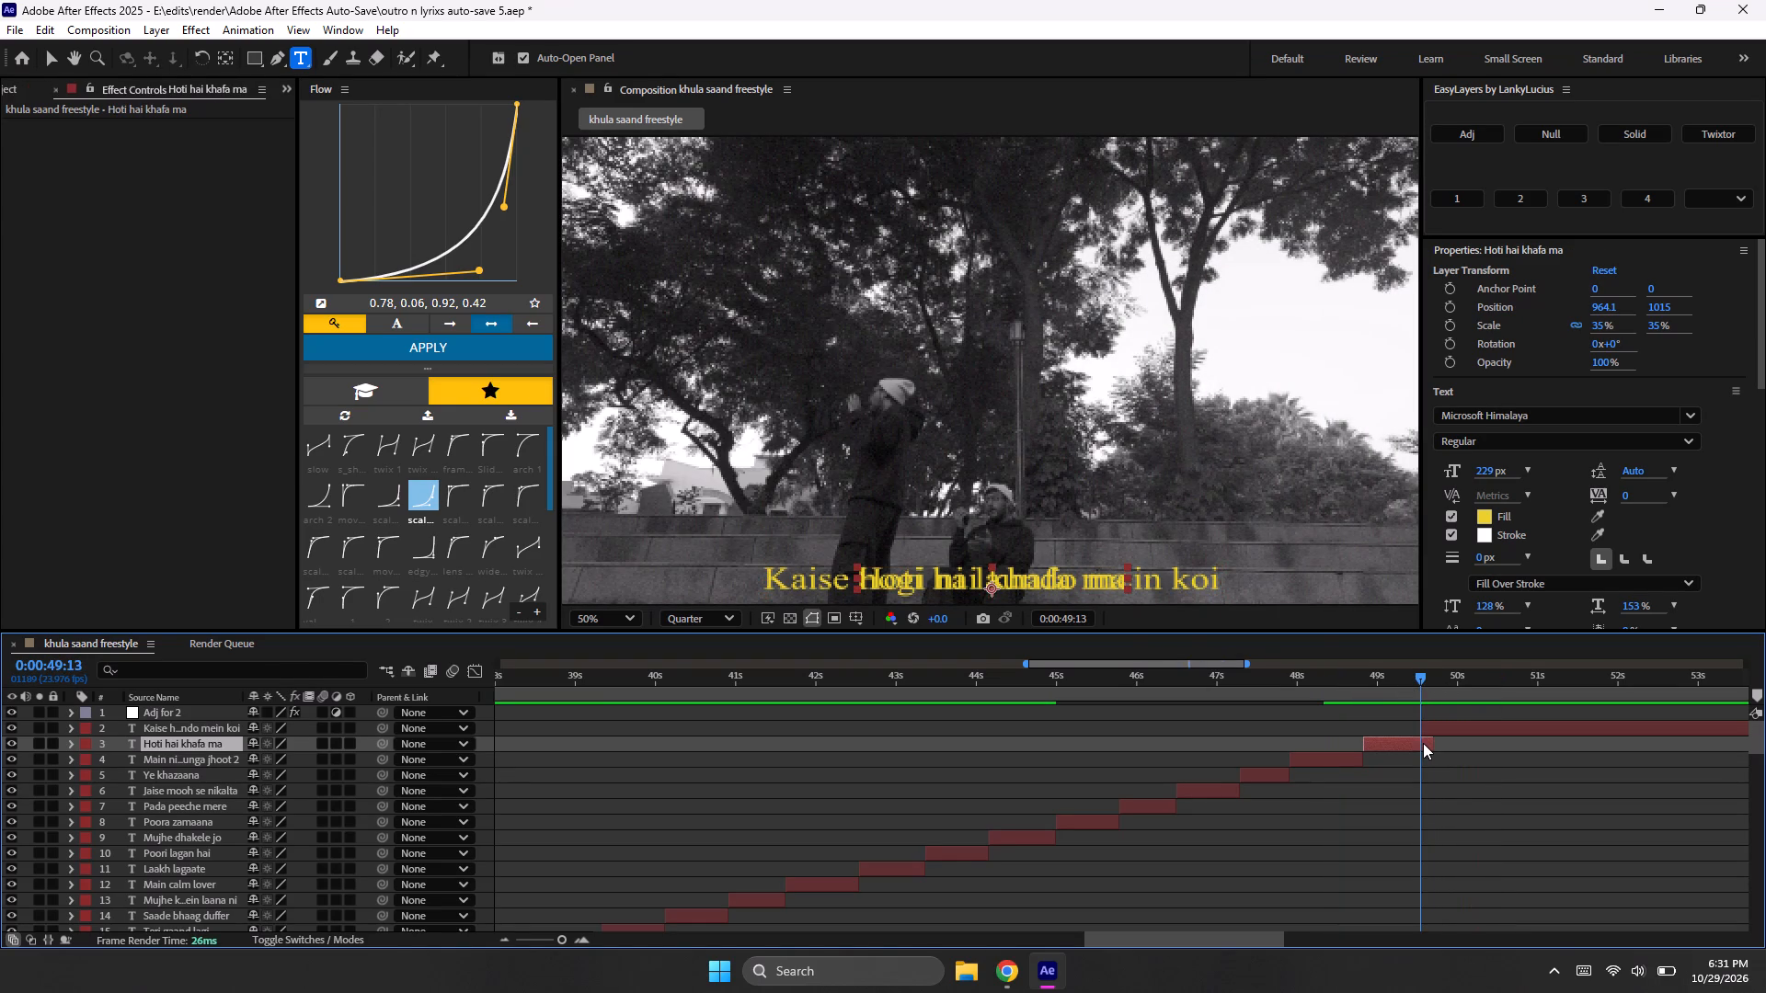
click(1245, 702)
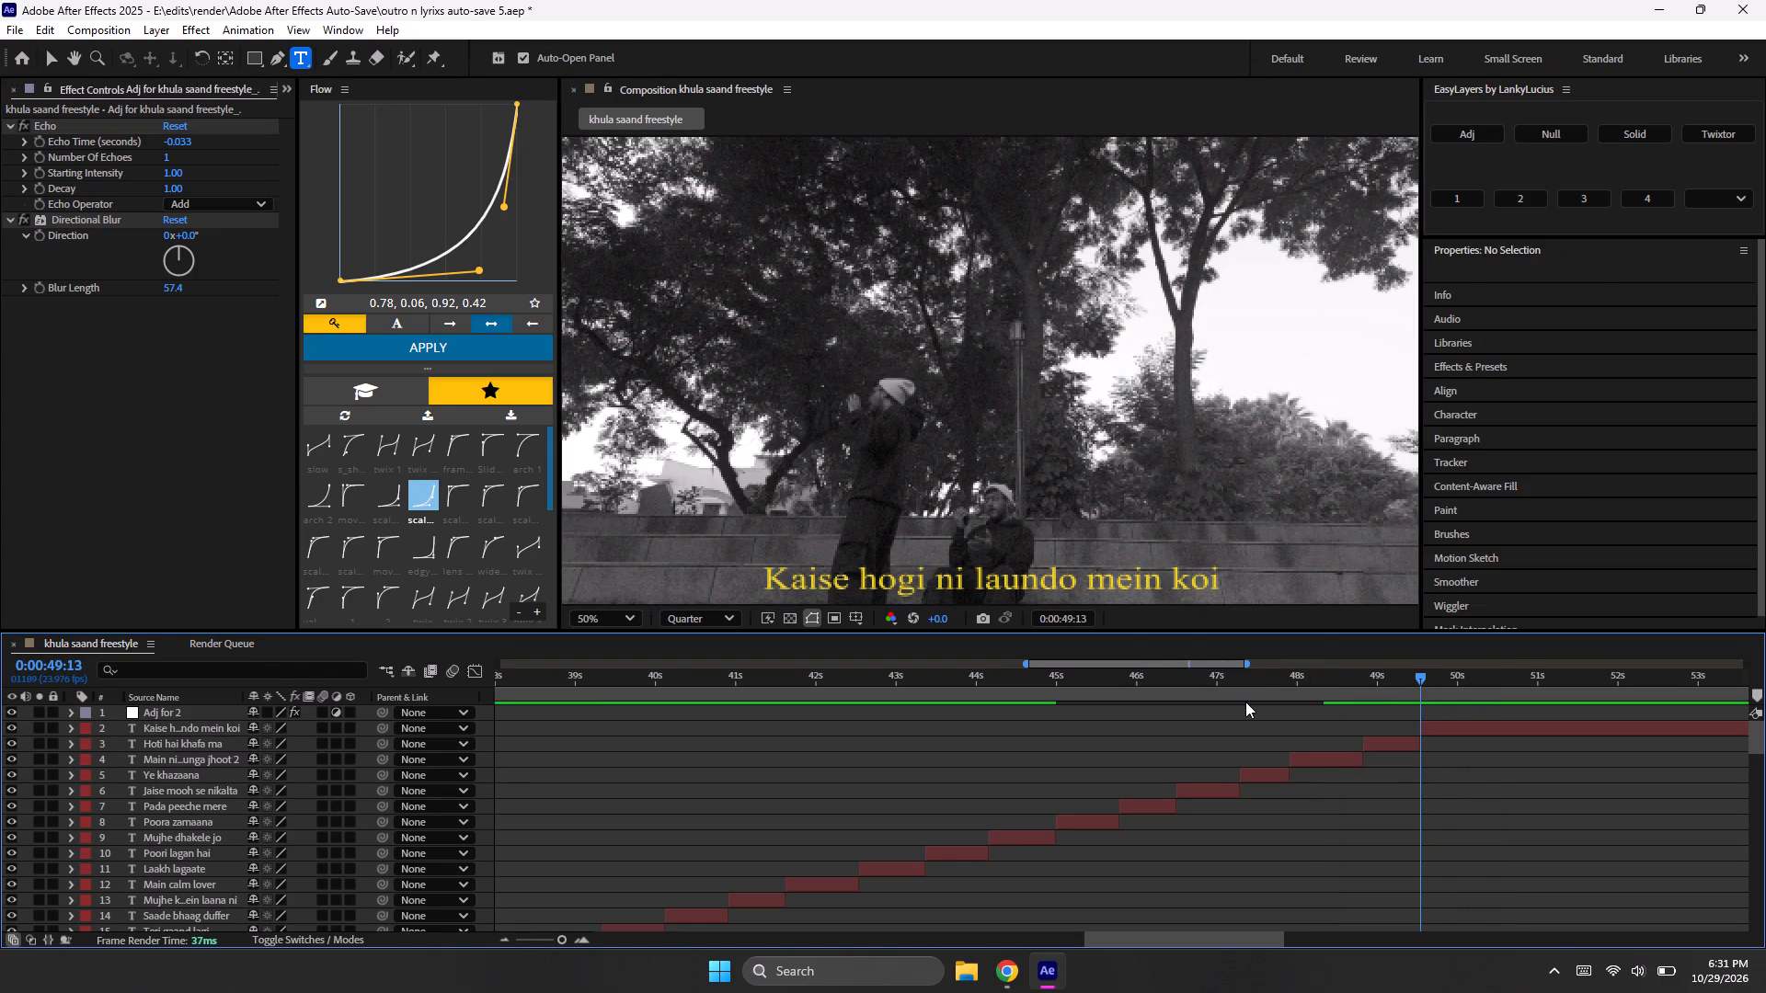
Play the song from 0:00:48:04 to check the new lyric cut, and park the playhead at 0:00:50:12.
click(1310, 693)
key(space)
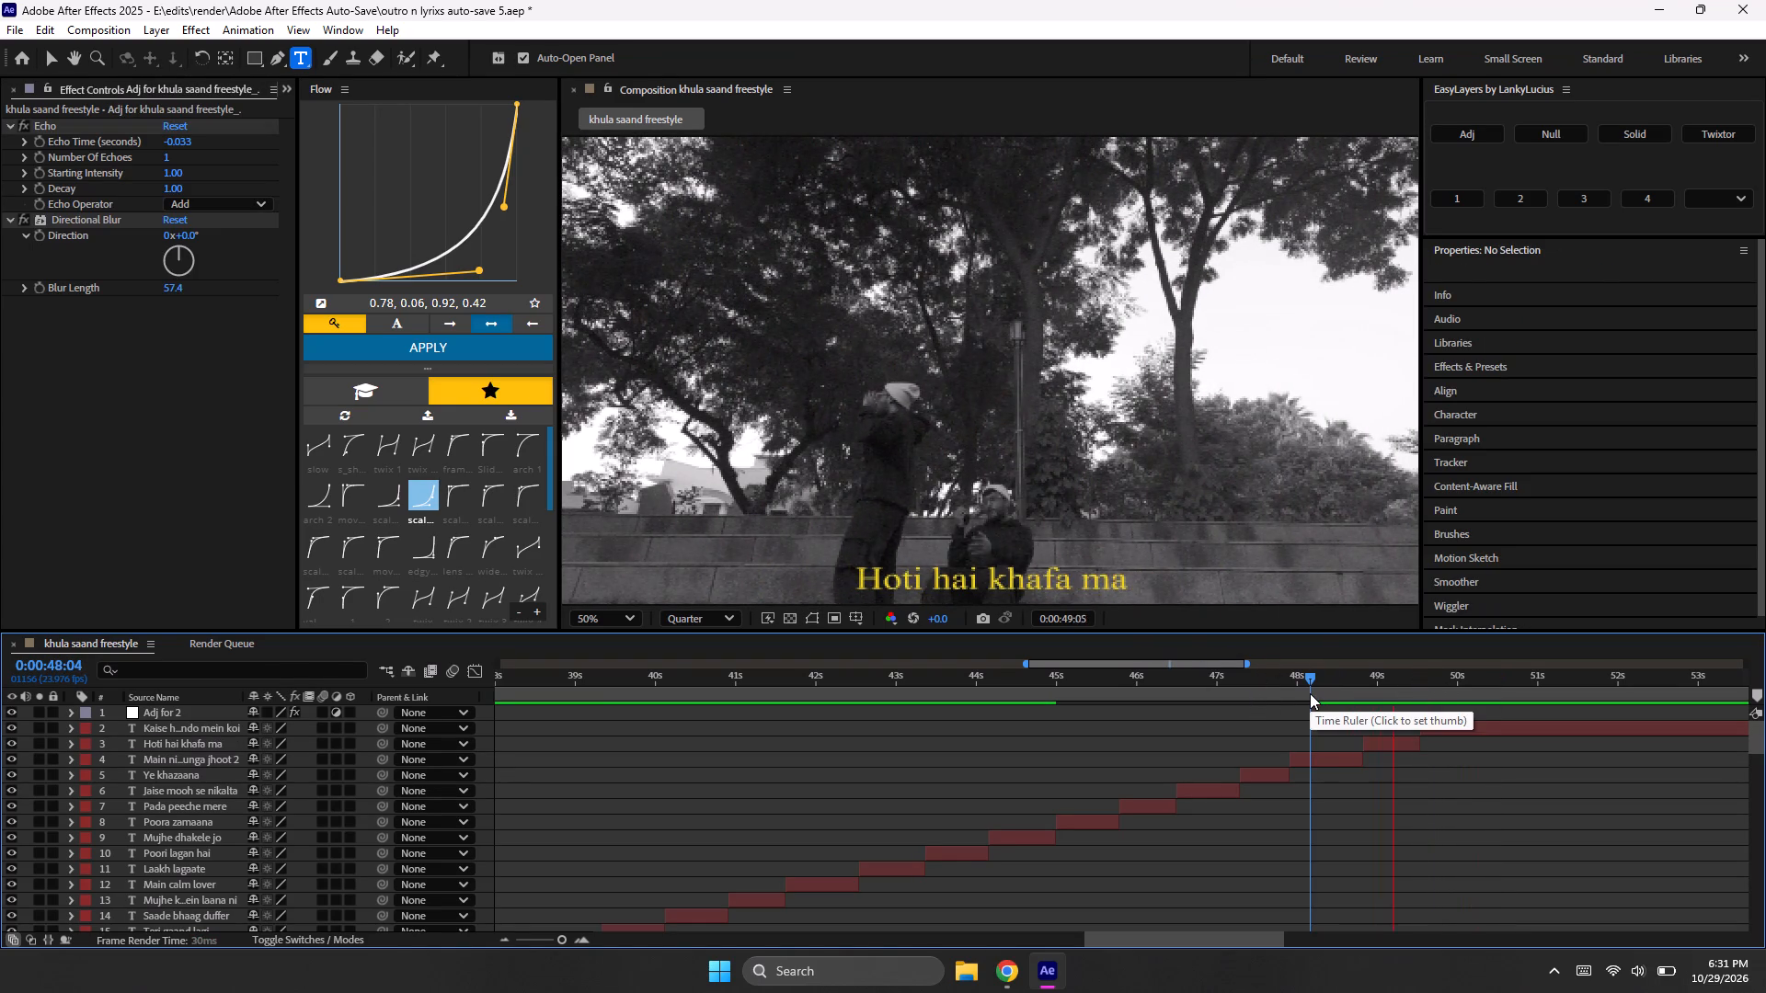
key(space)
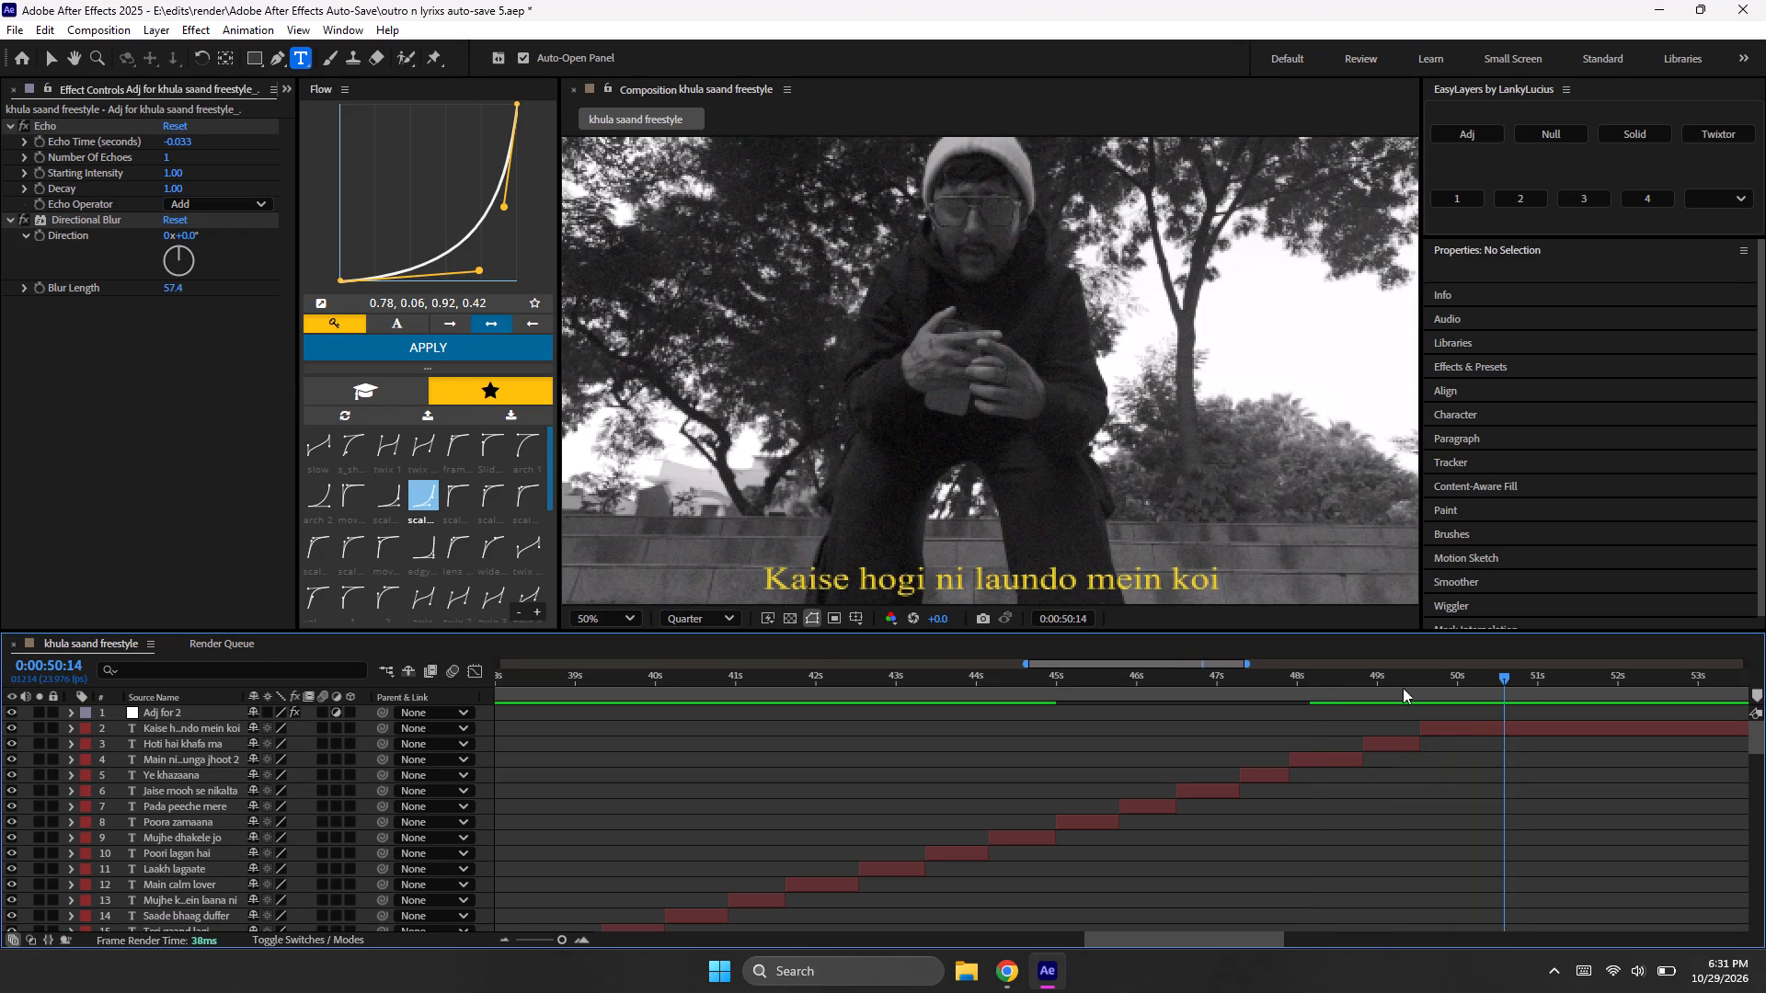
click(1502, 679)
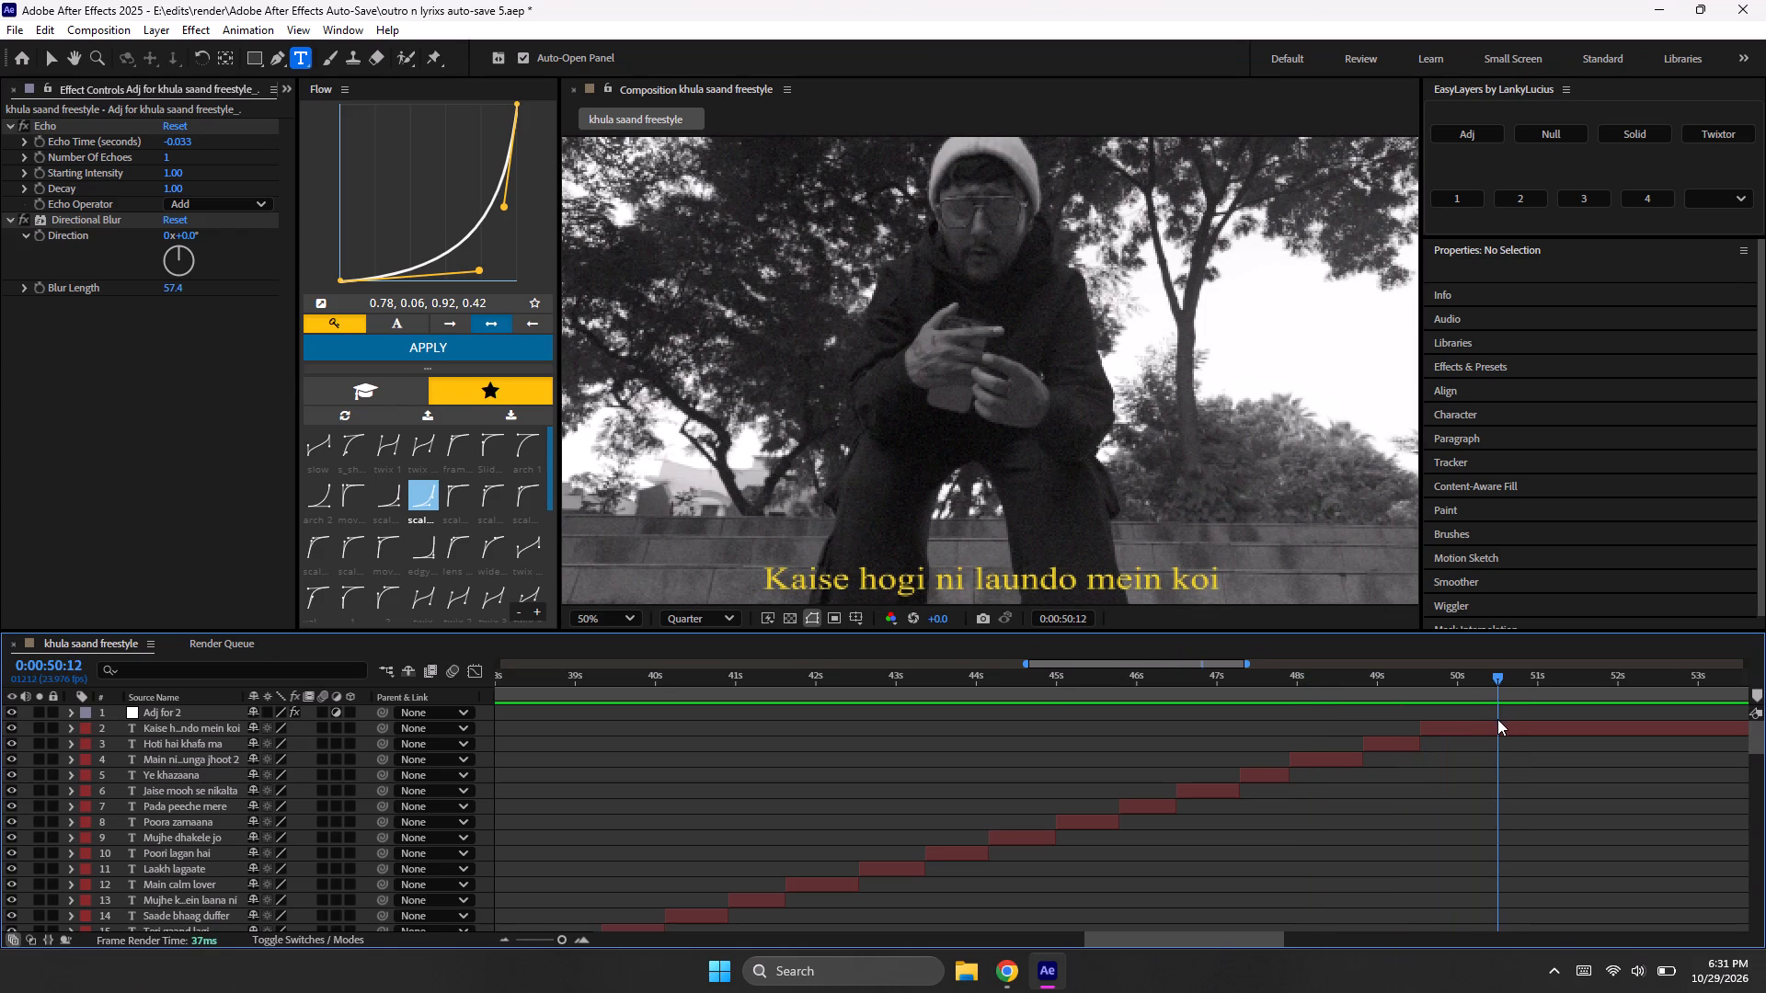
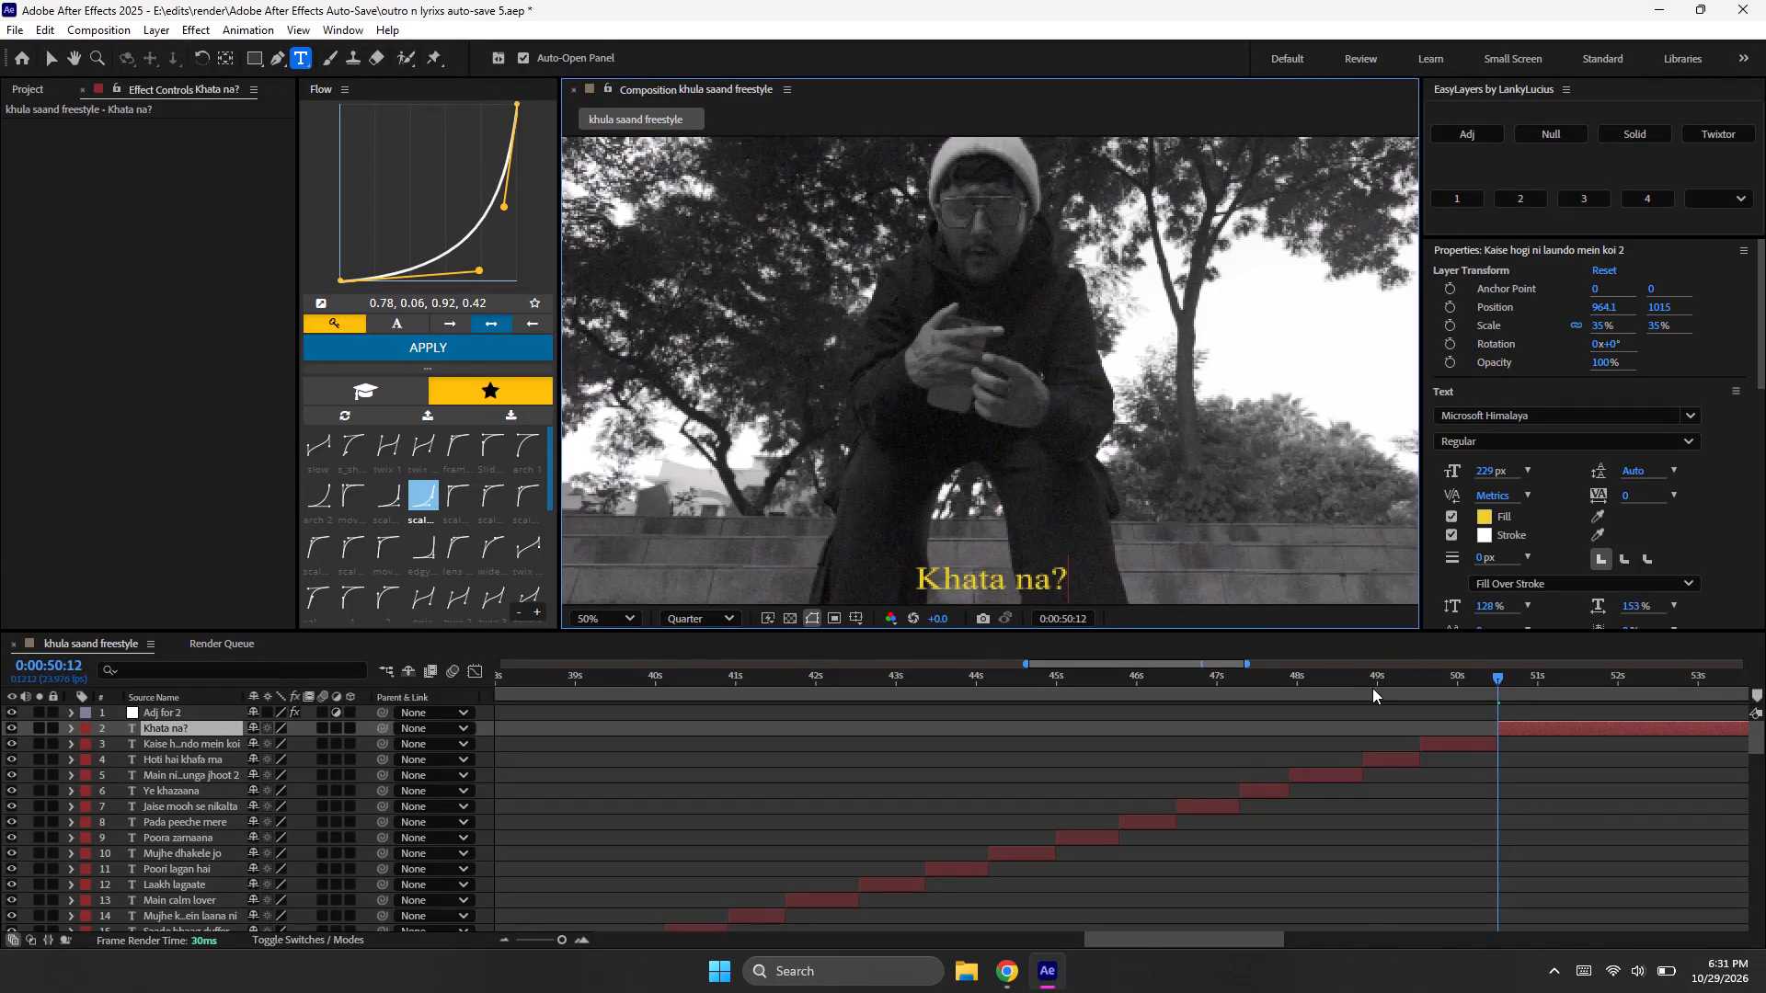
Play the song from 0:00:48:23 to check the change to "Khata na?", and park the playhead at 0:00:51:08.
key(space)
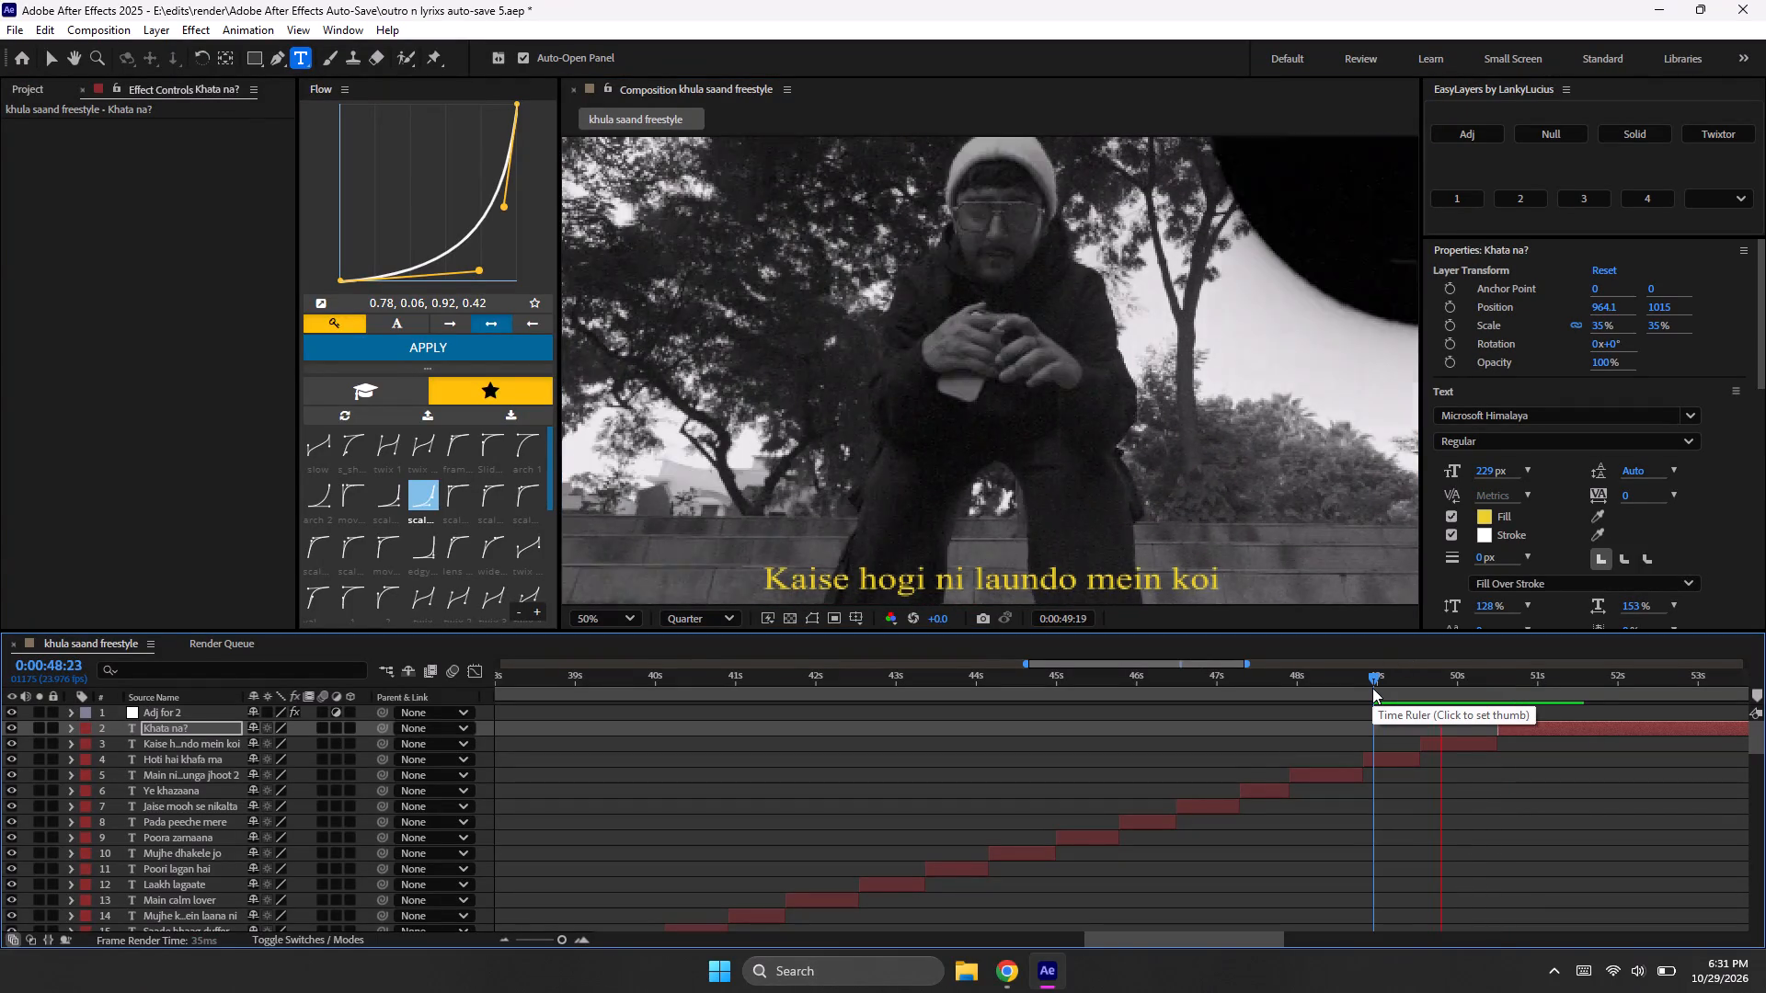
key(space)
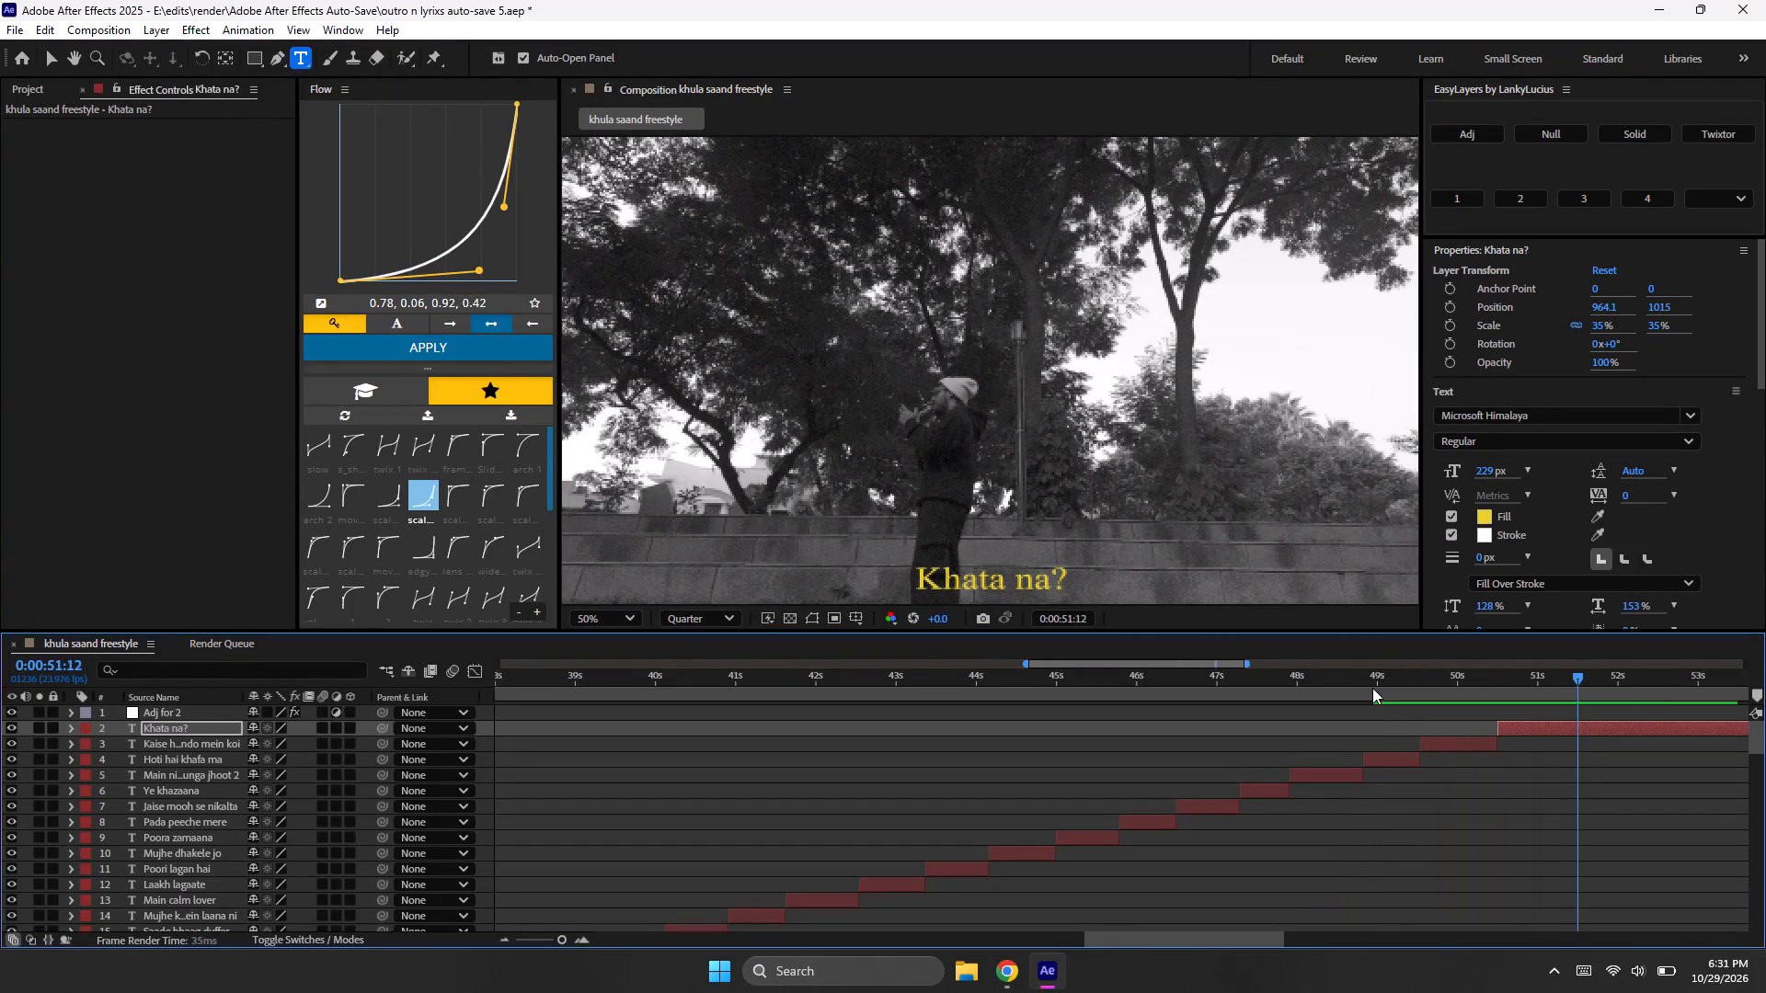
drag(1577, 683, 1563, 686)
click(1563, 686)
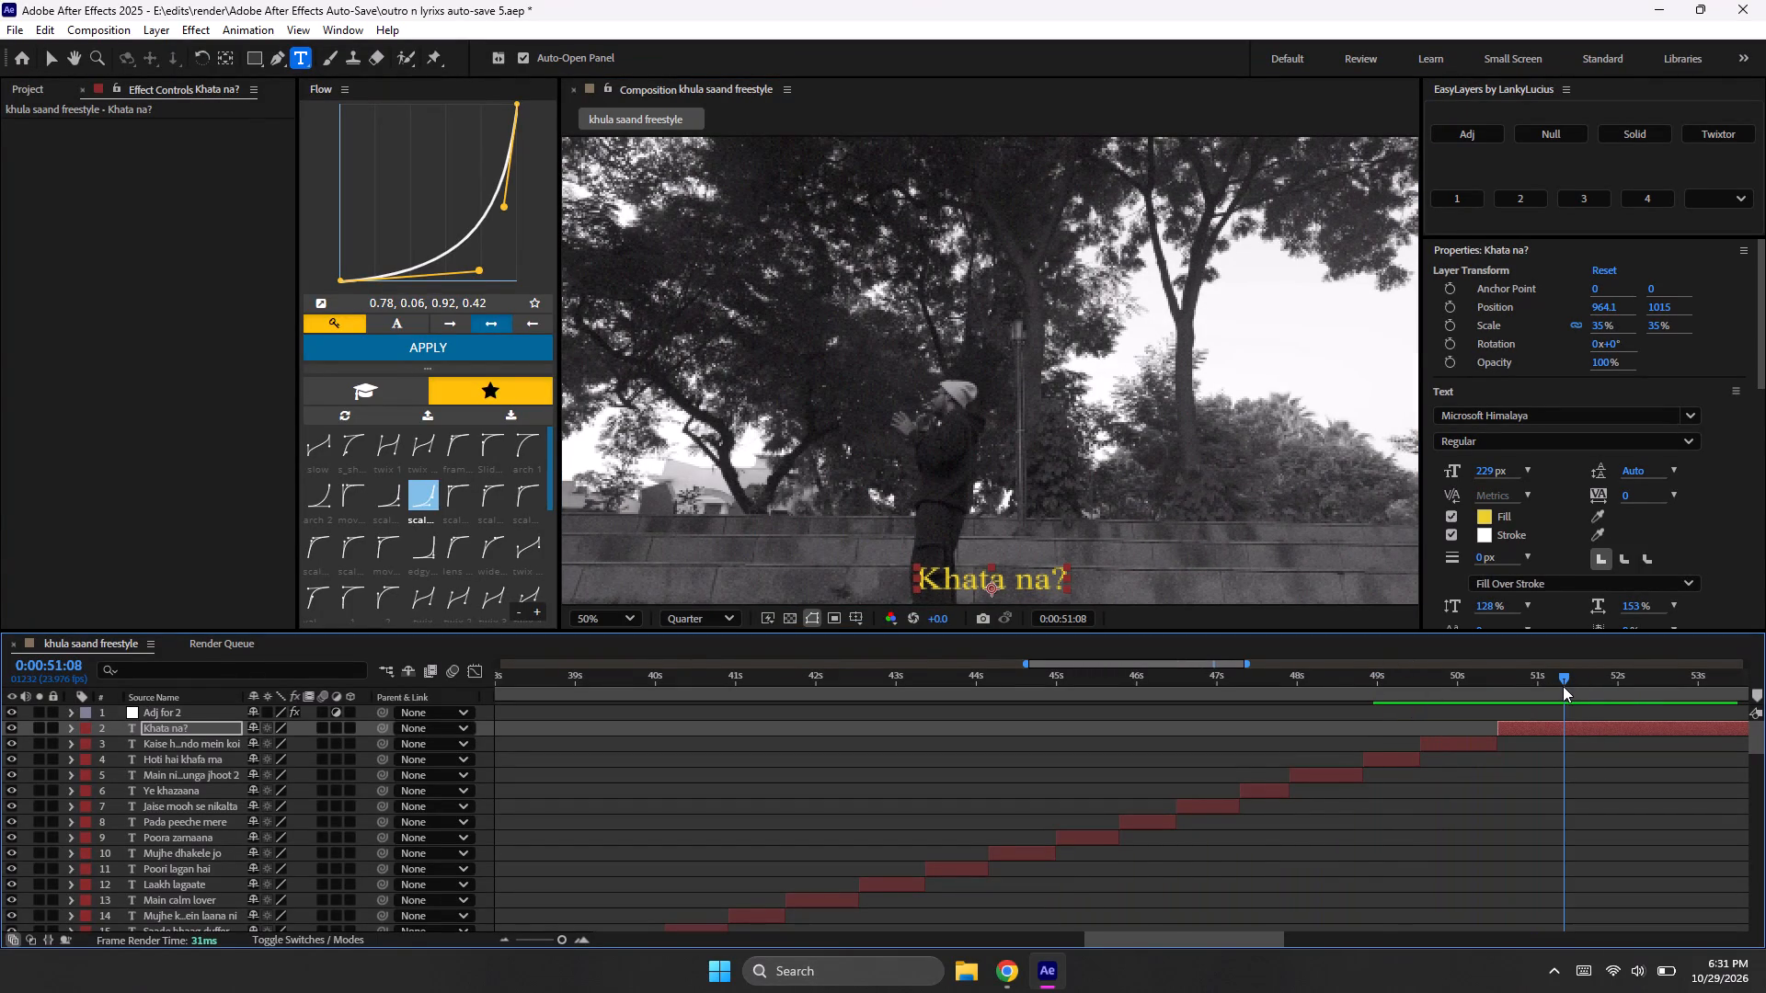
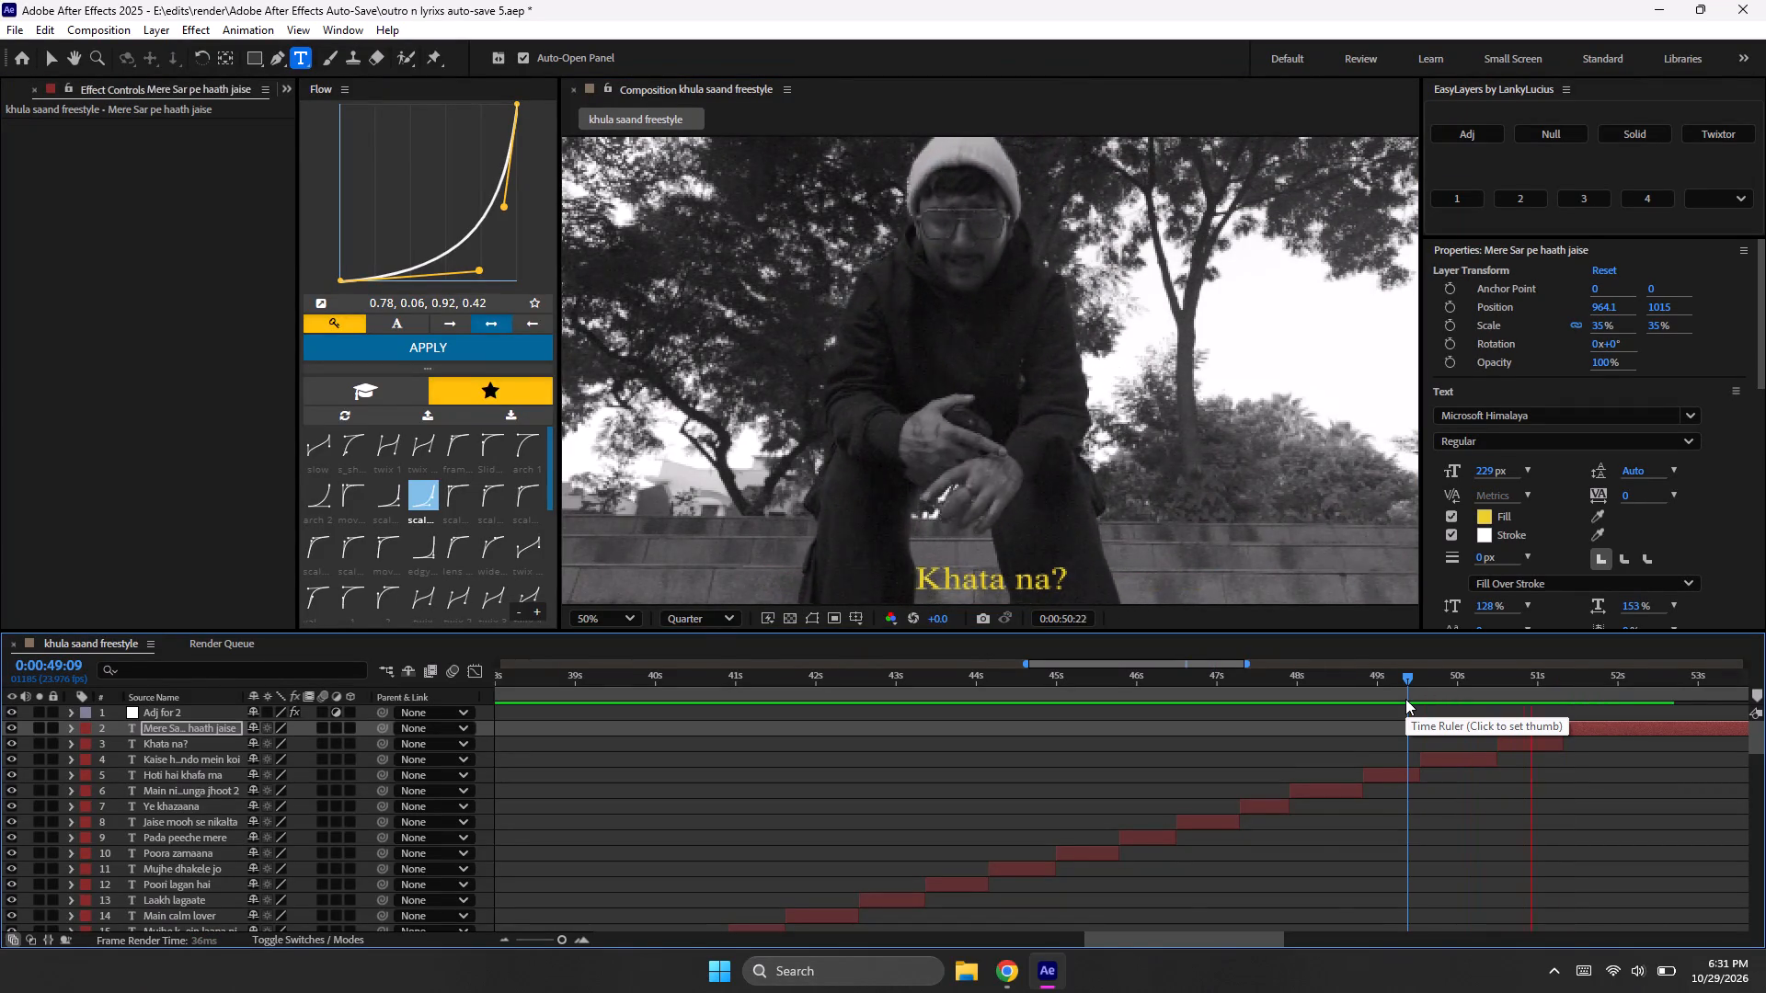
Move the cut between "Khata na?" and "Mere Sar pe haath jaise" to 0:00:51:03, deleting the split-off end of "Khata na?".
key(space)
click(1547, 676)
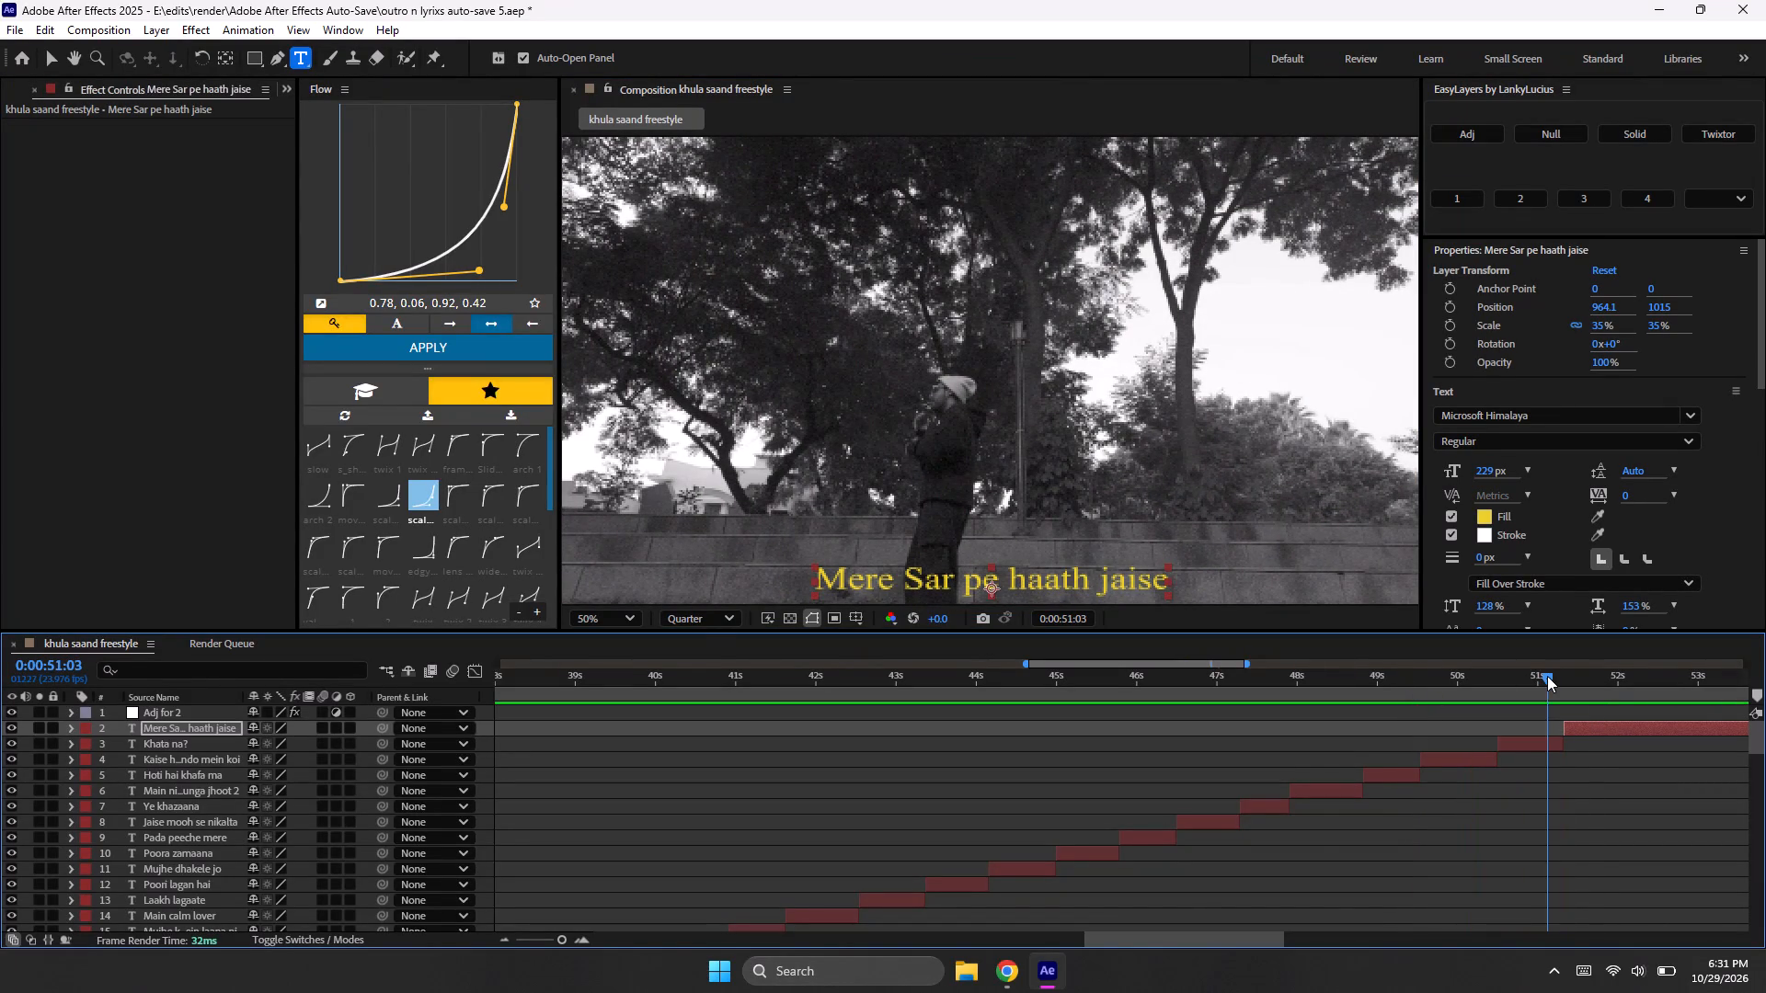
click(1553, 738)
key(ctrl+shift+d)
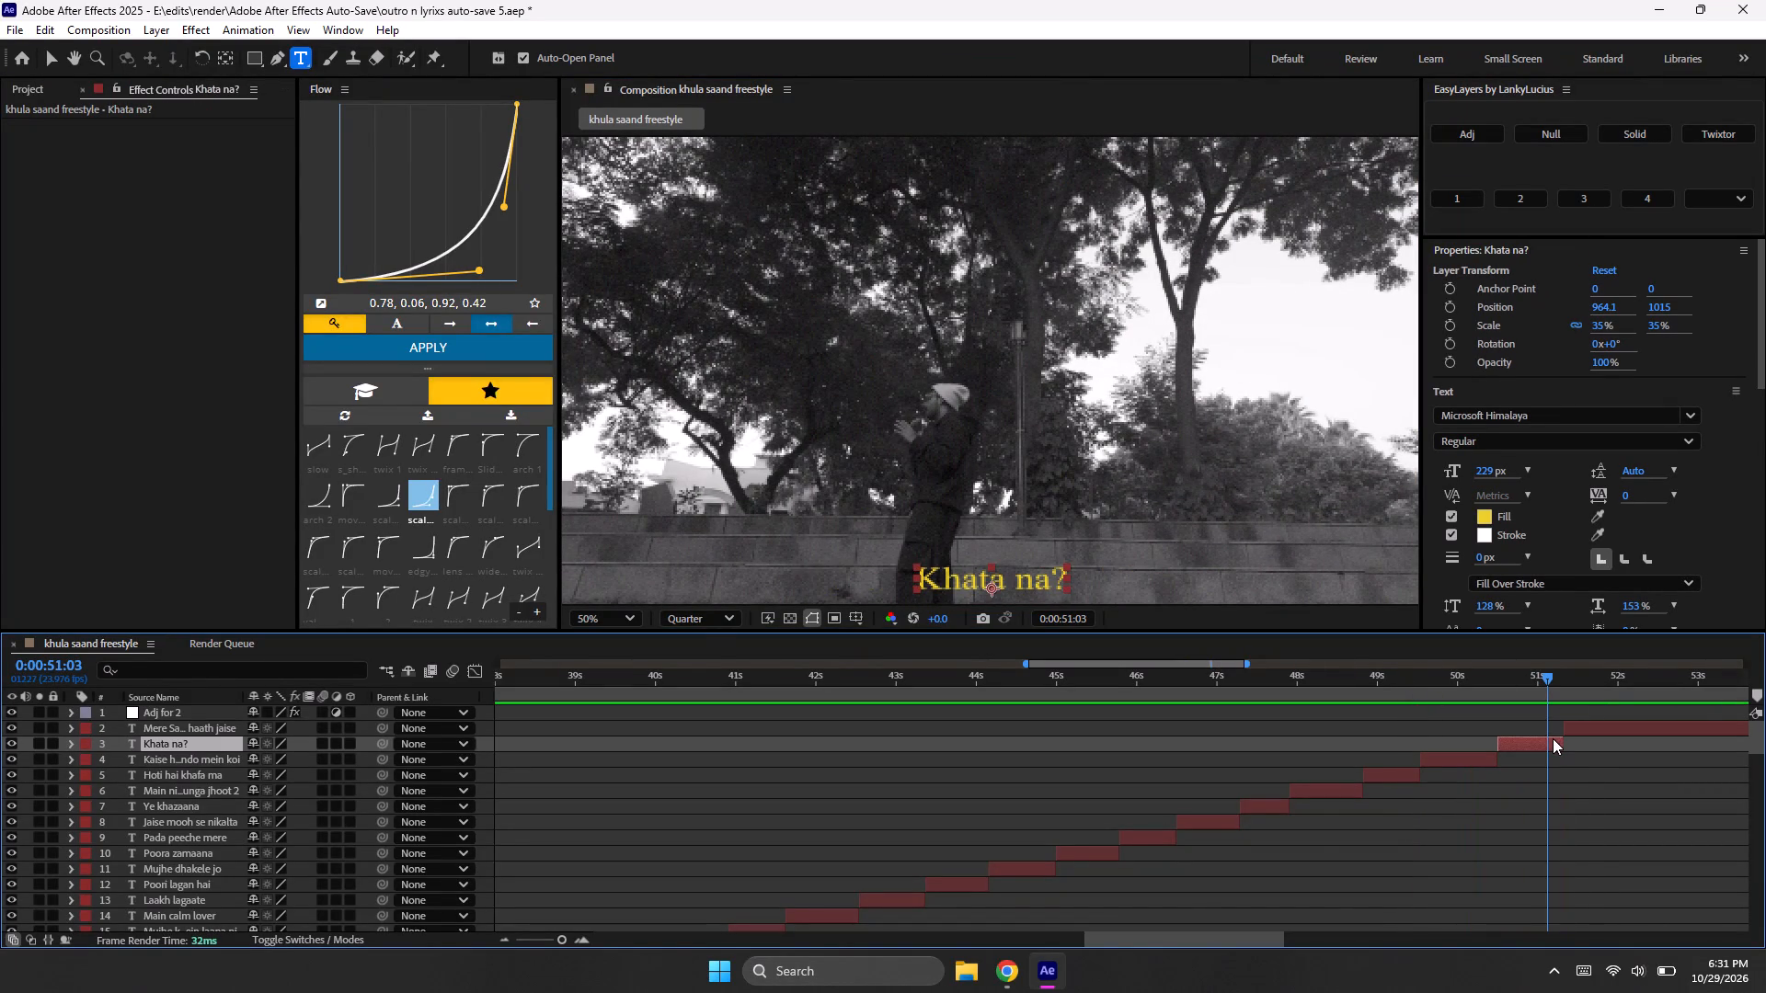
key(Delete)
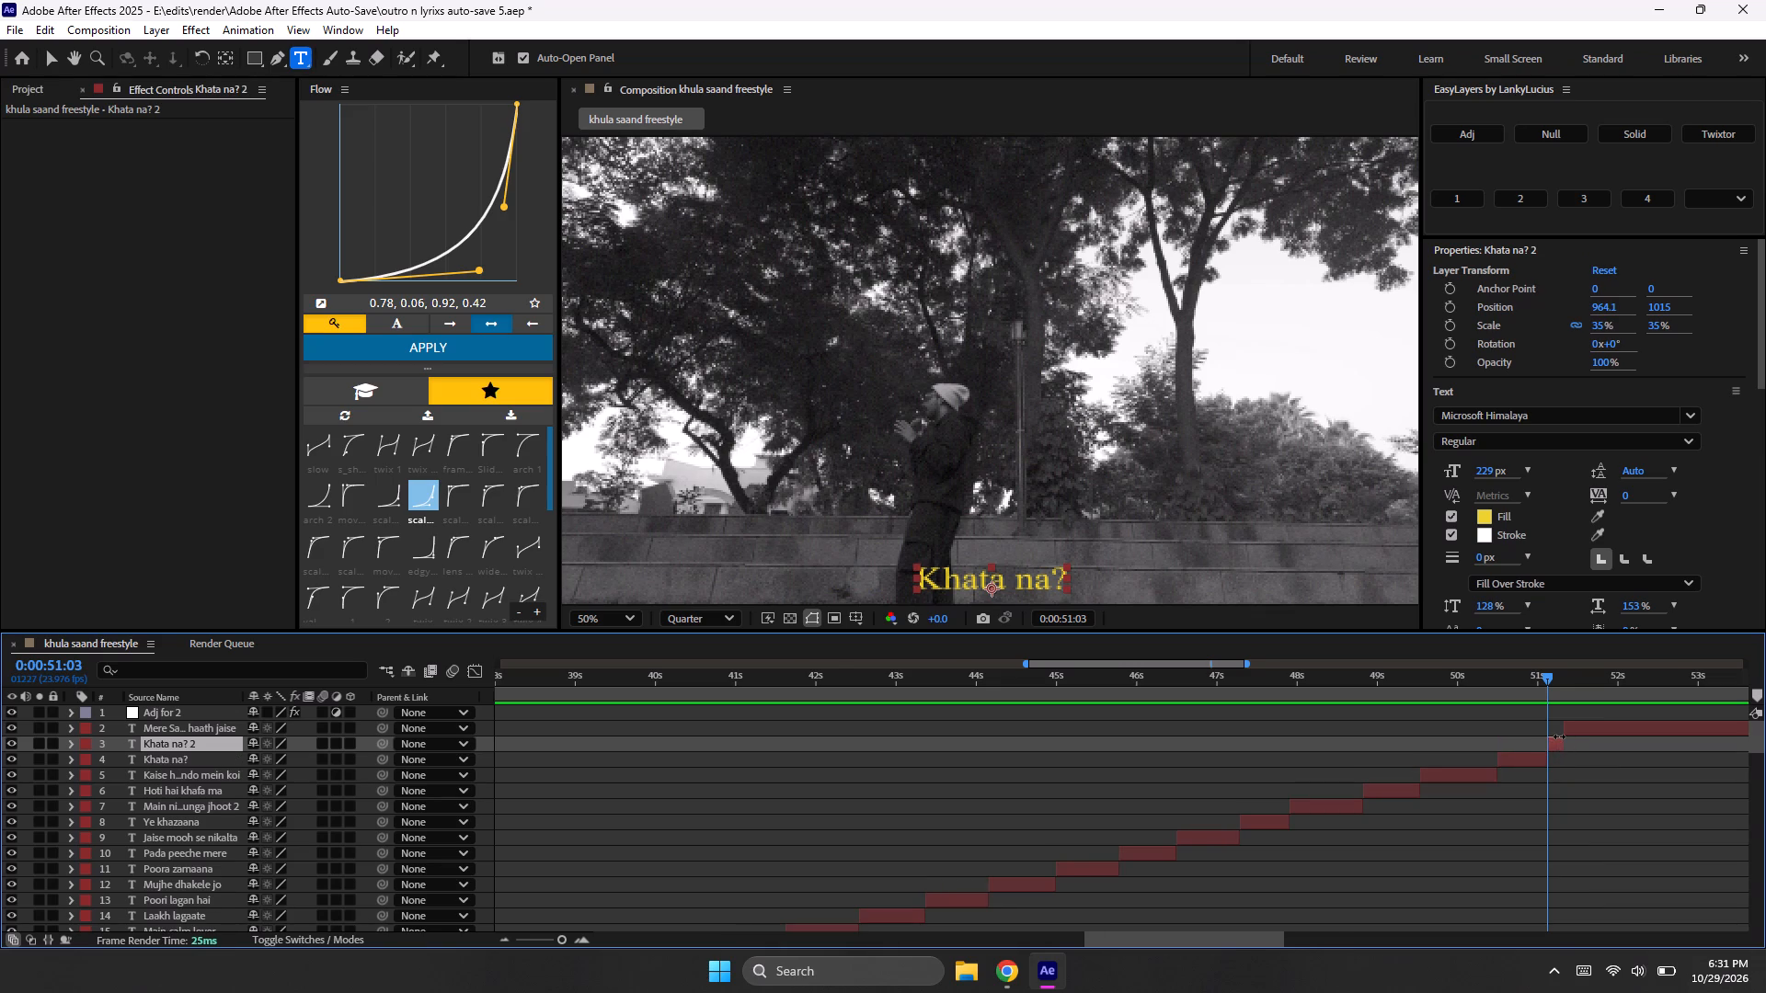
click(1573, 732)
key(alt+bracketleft)
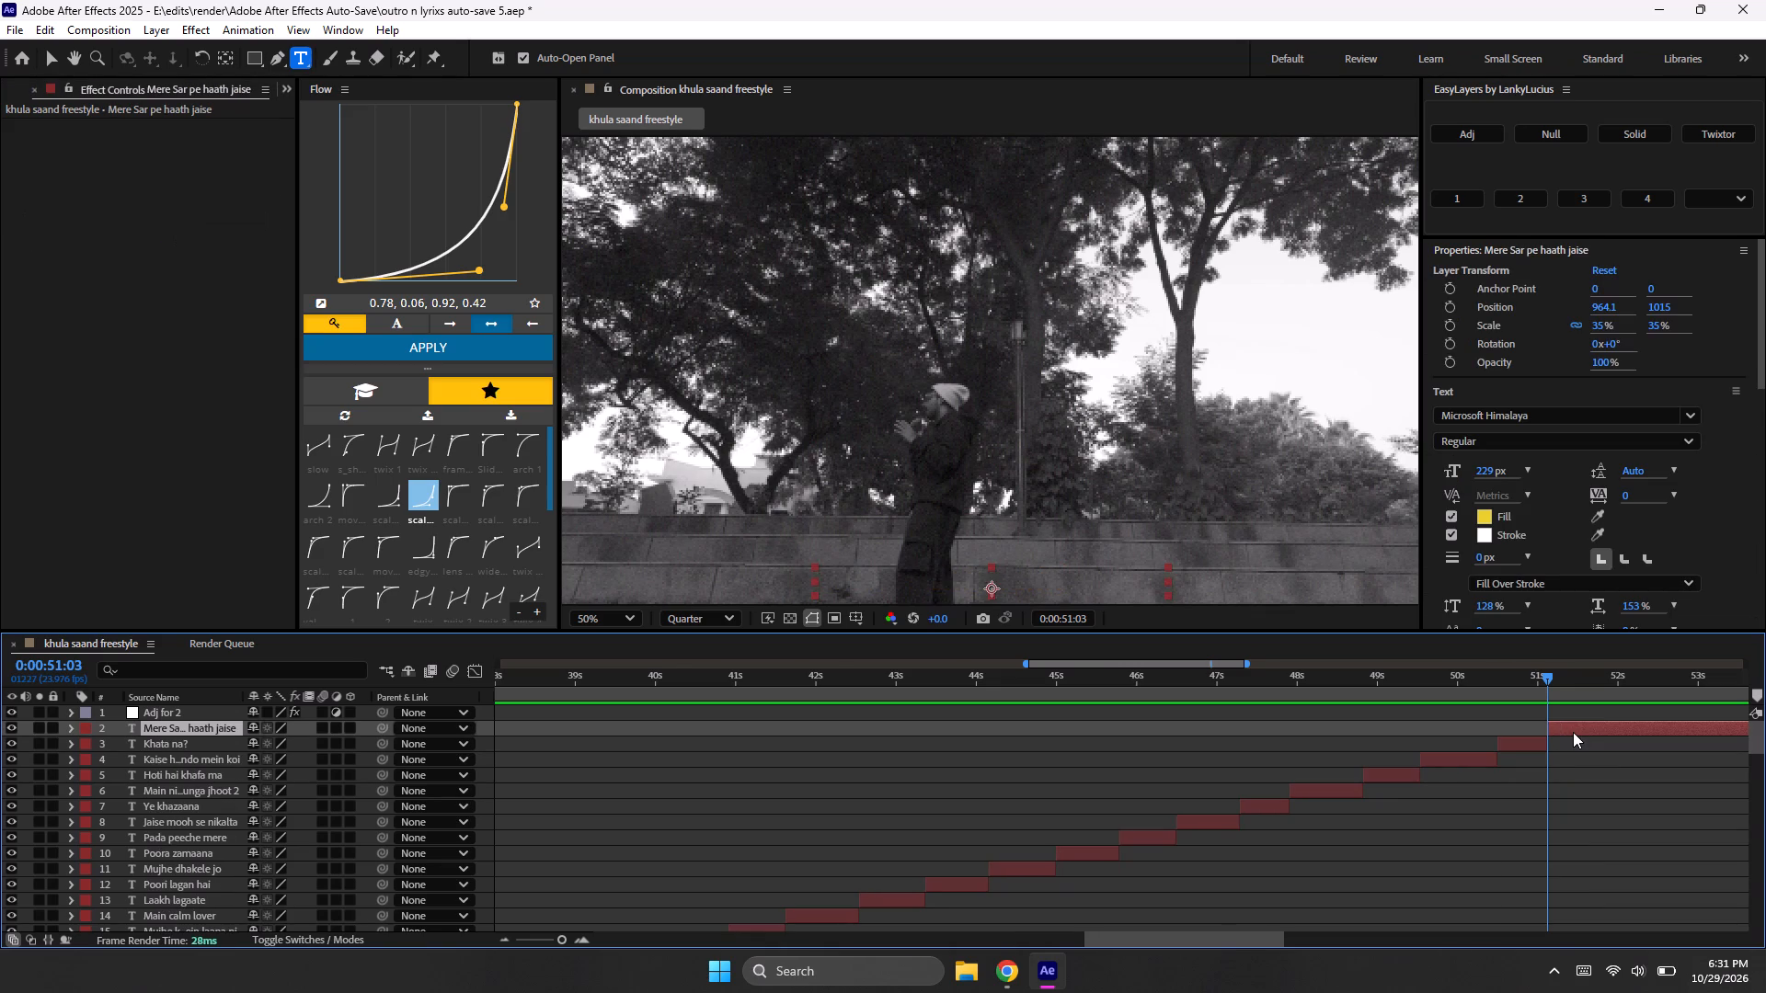
Play the song from 0:00:48:08 and again around the new cut to check its timing, and park the playhead at 0:00:51:23.
click(1324, 698)
key(space)
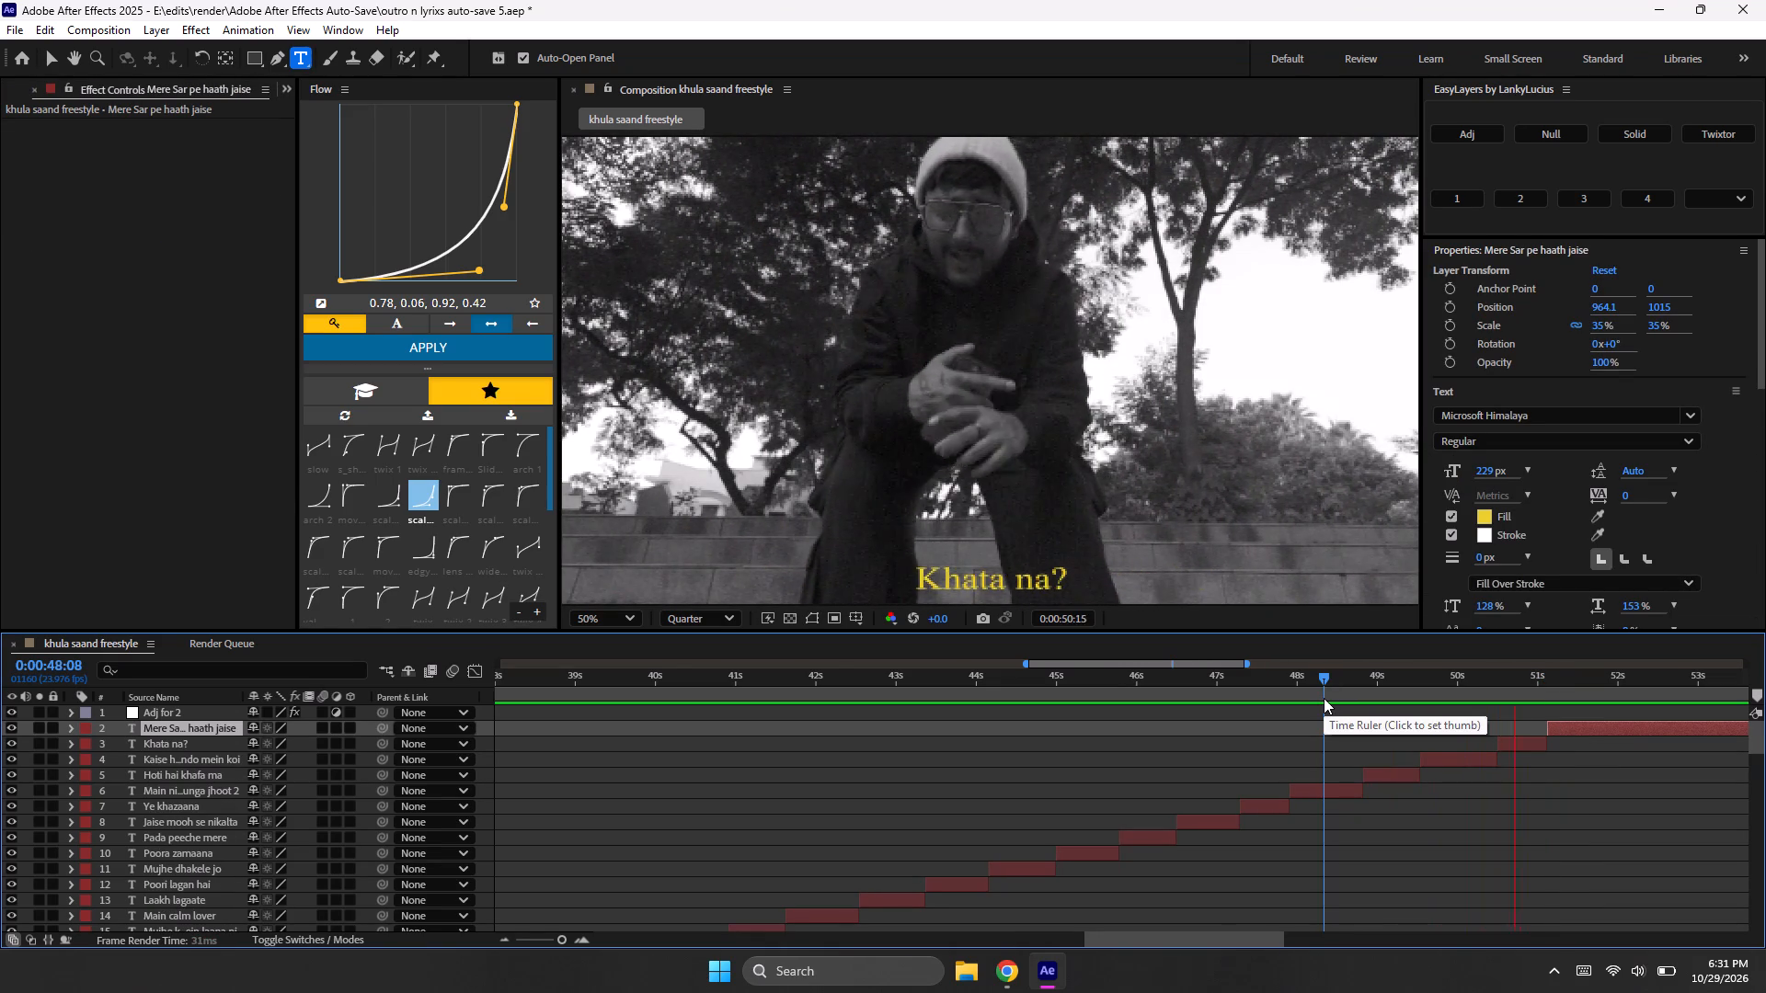
key(space)
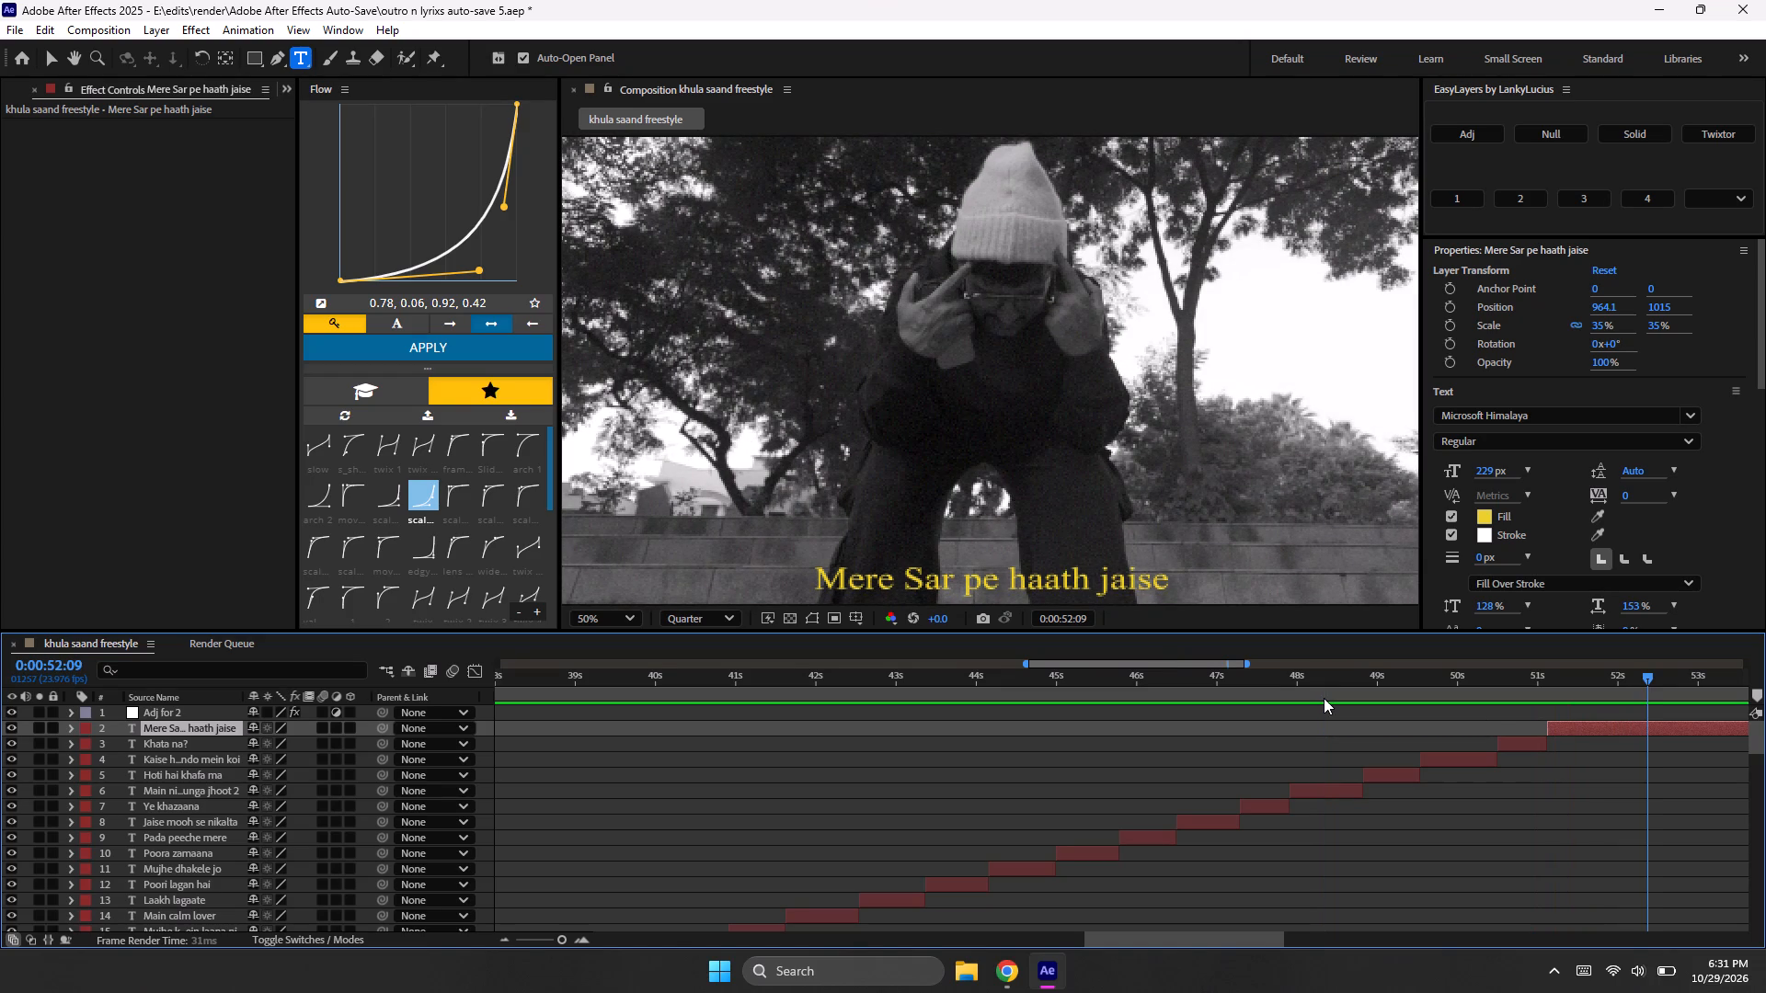
drag(1544, 668, 1545, 679)
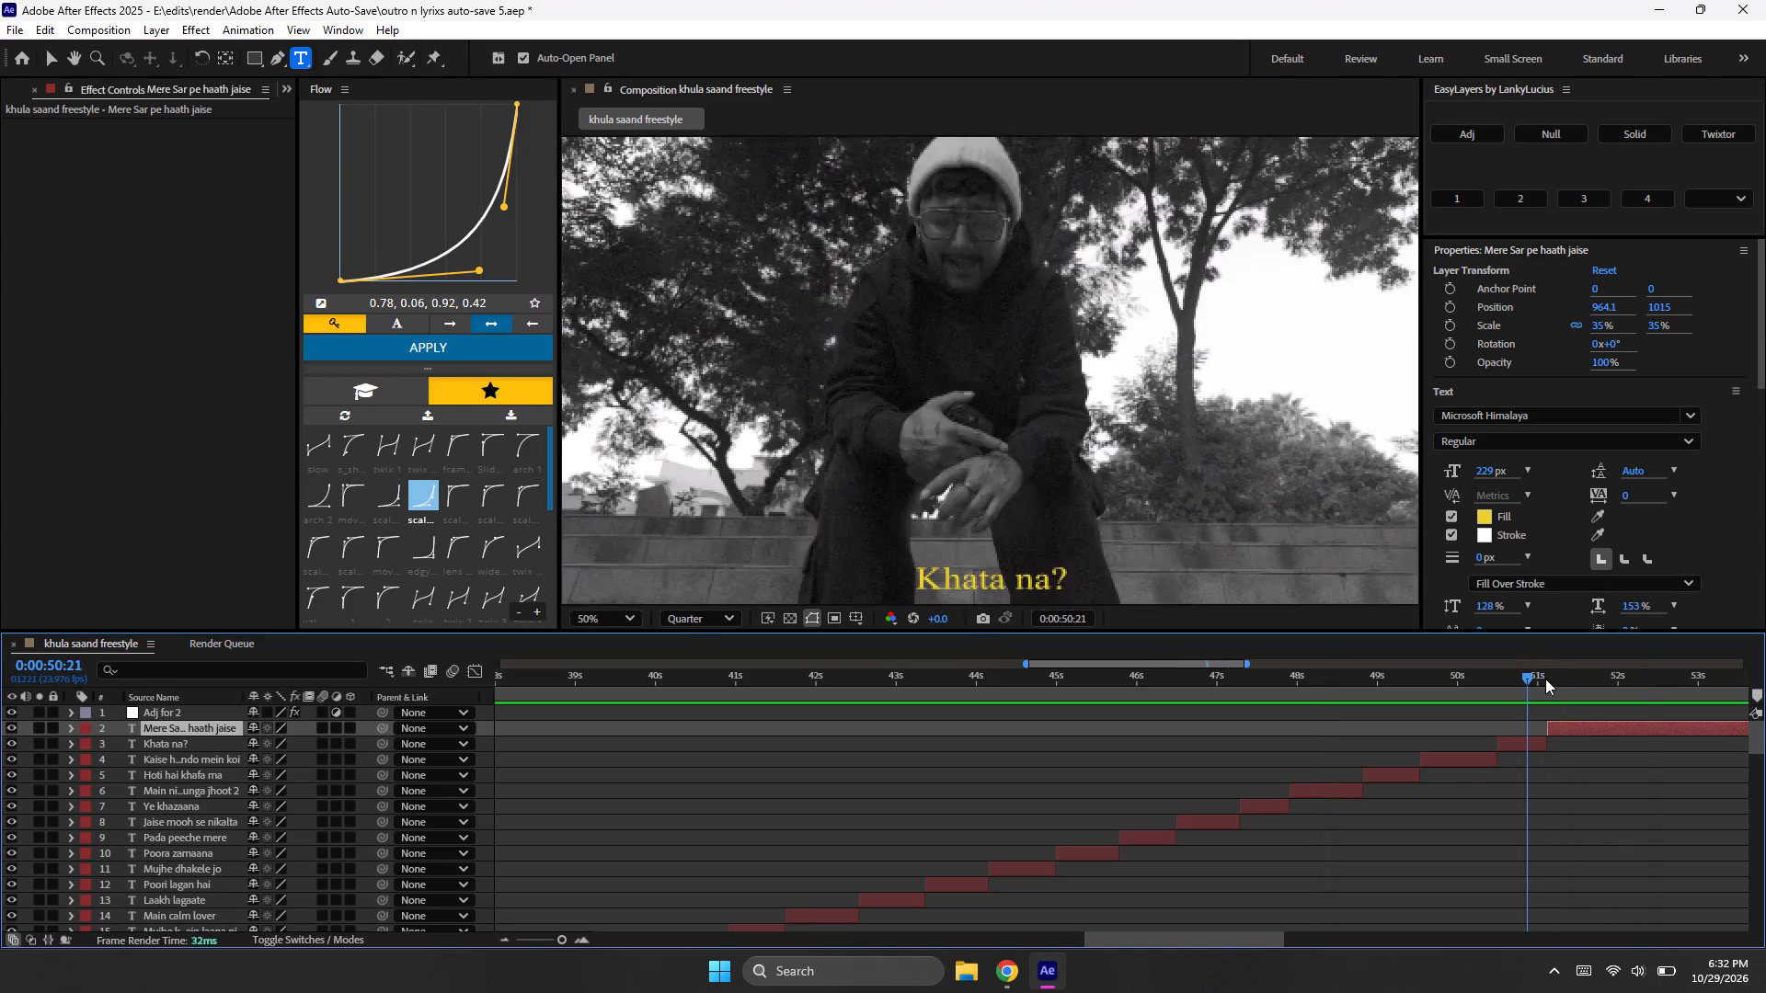
drag(1545, 679, 1547, 679)
key(space)
key(space)
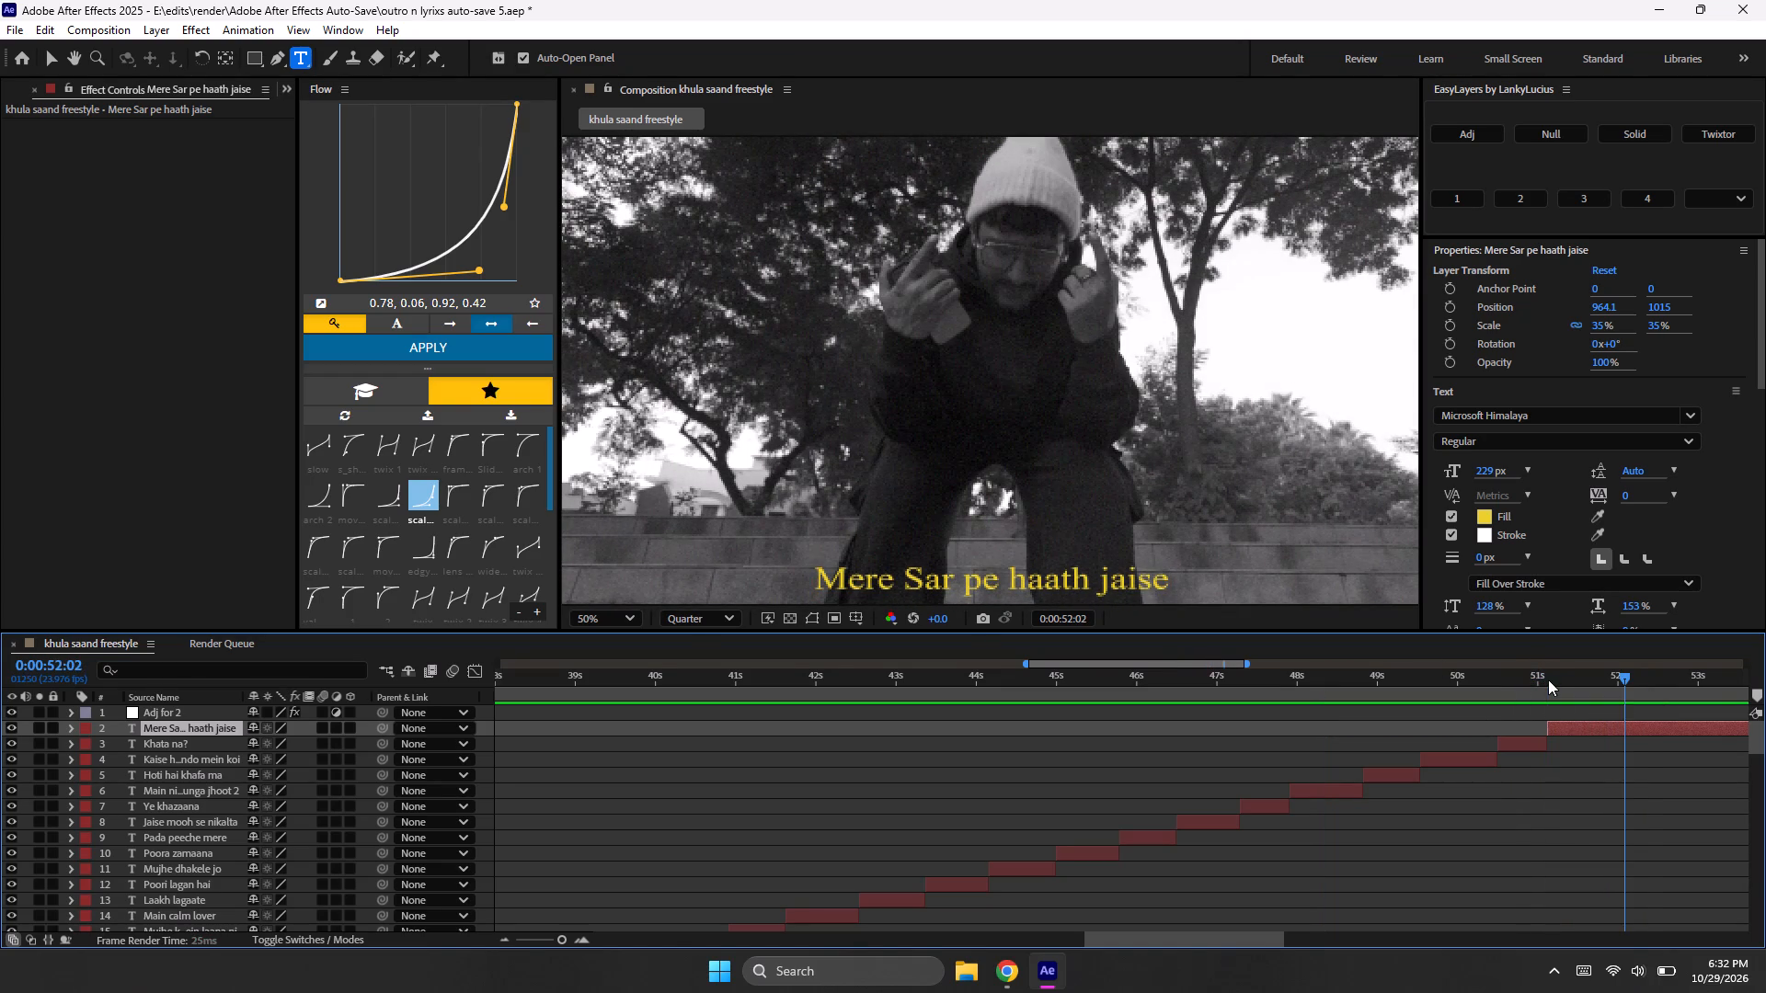
drag(1628, 683, 1619, 691)
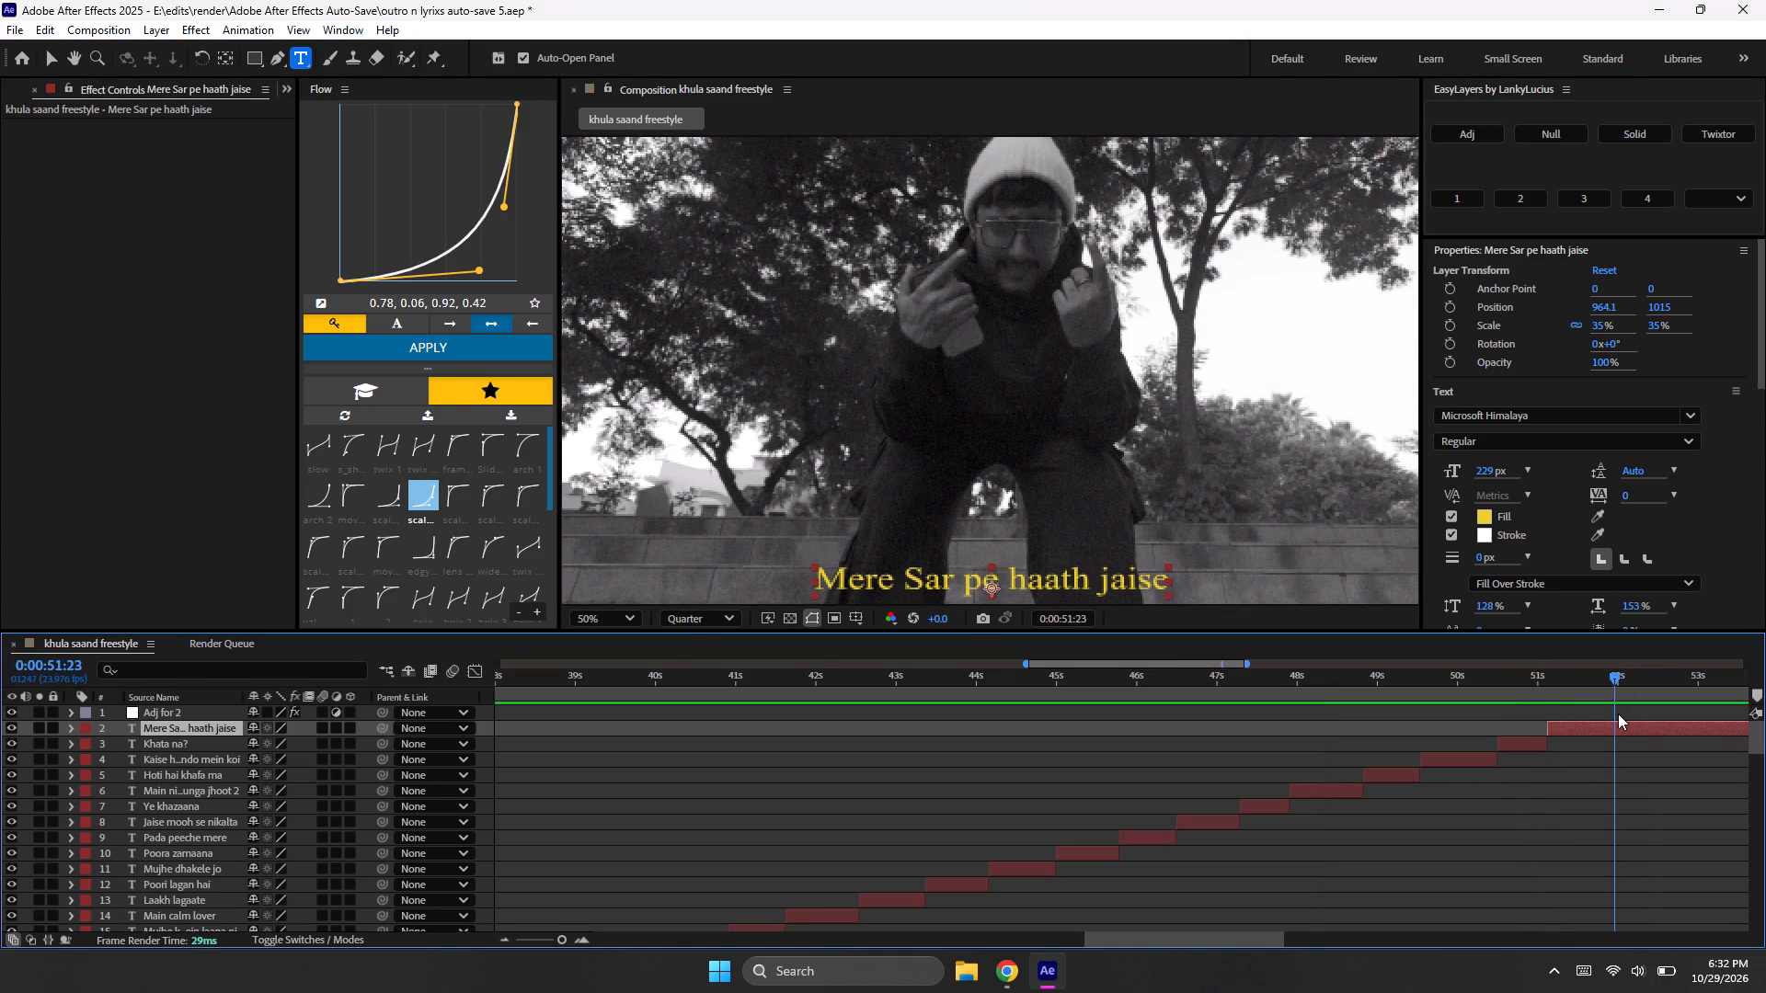
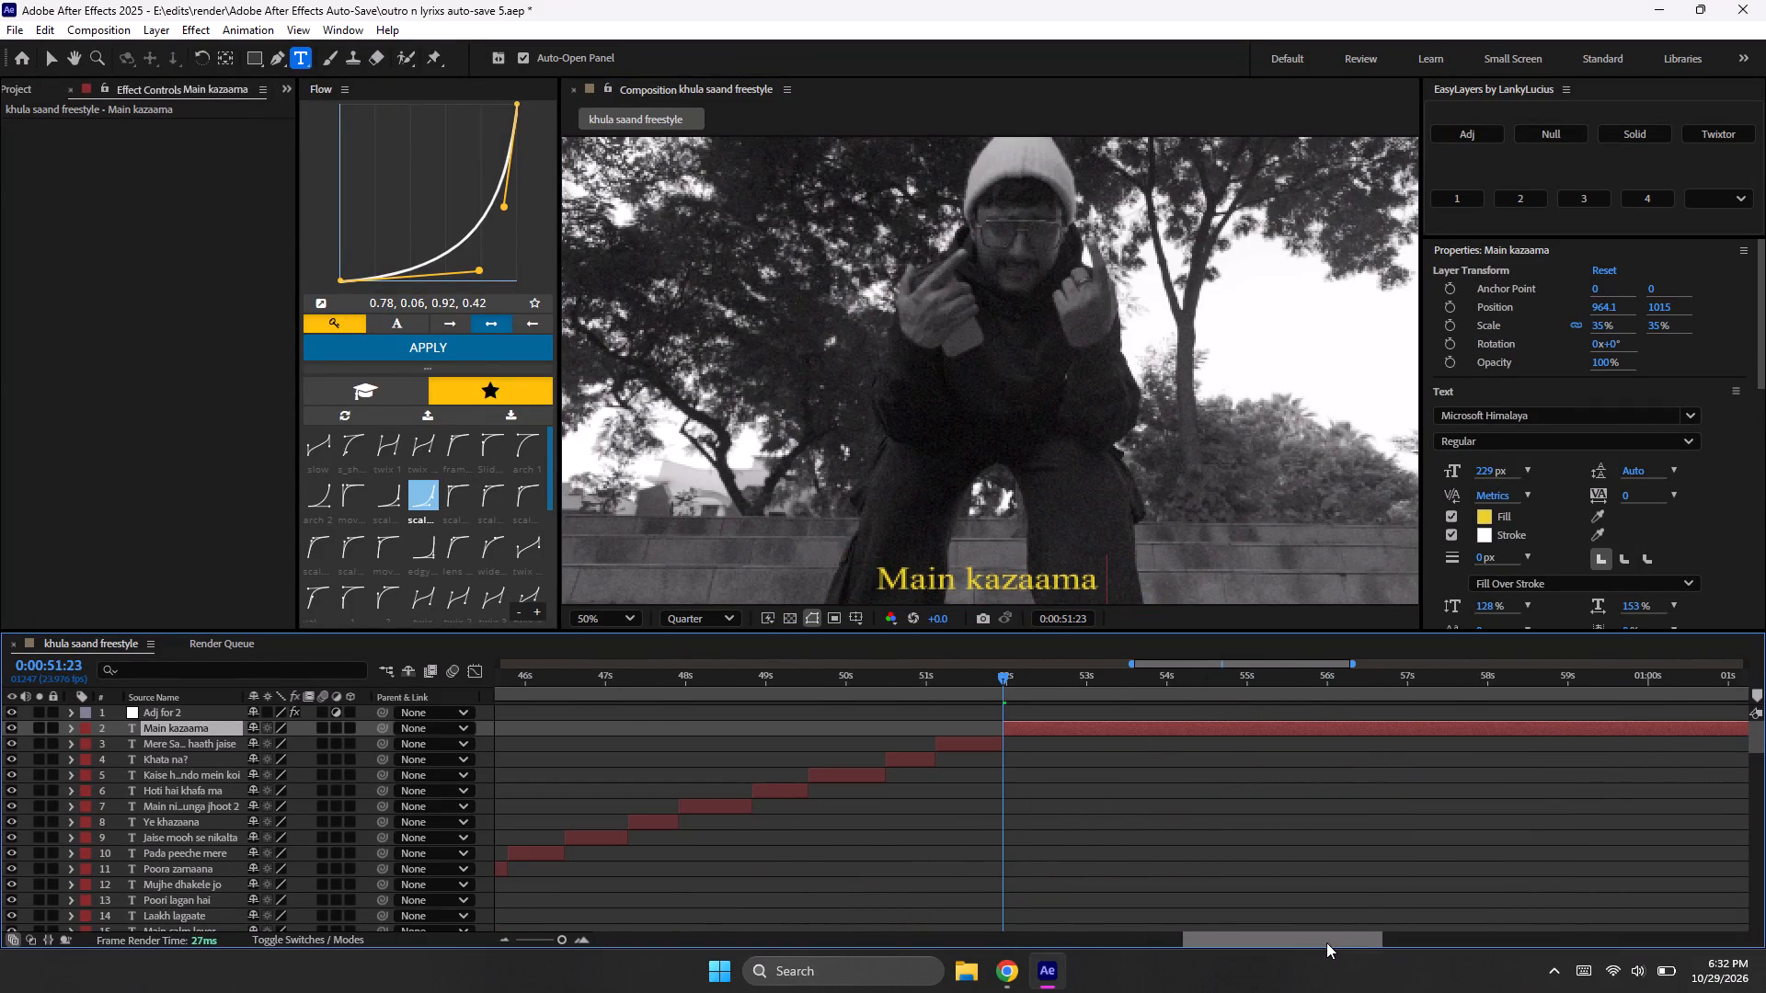
Play the song from 0:00:46:14 and again from 0:00:51:11 to check the lyric timing through "Main kazaama".
click(572, 678)
key(space)
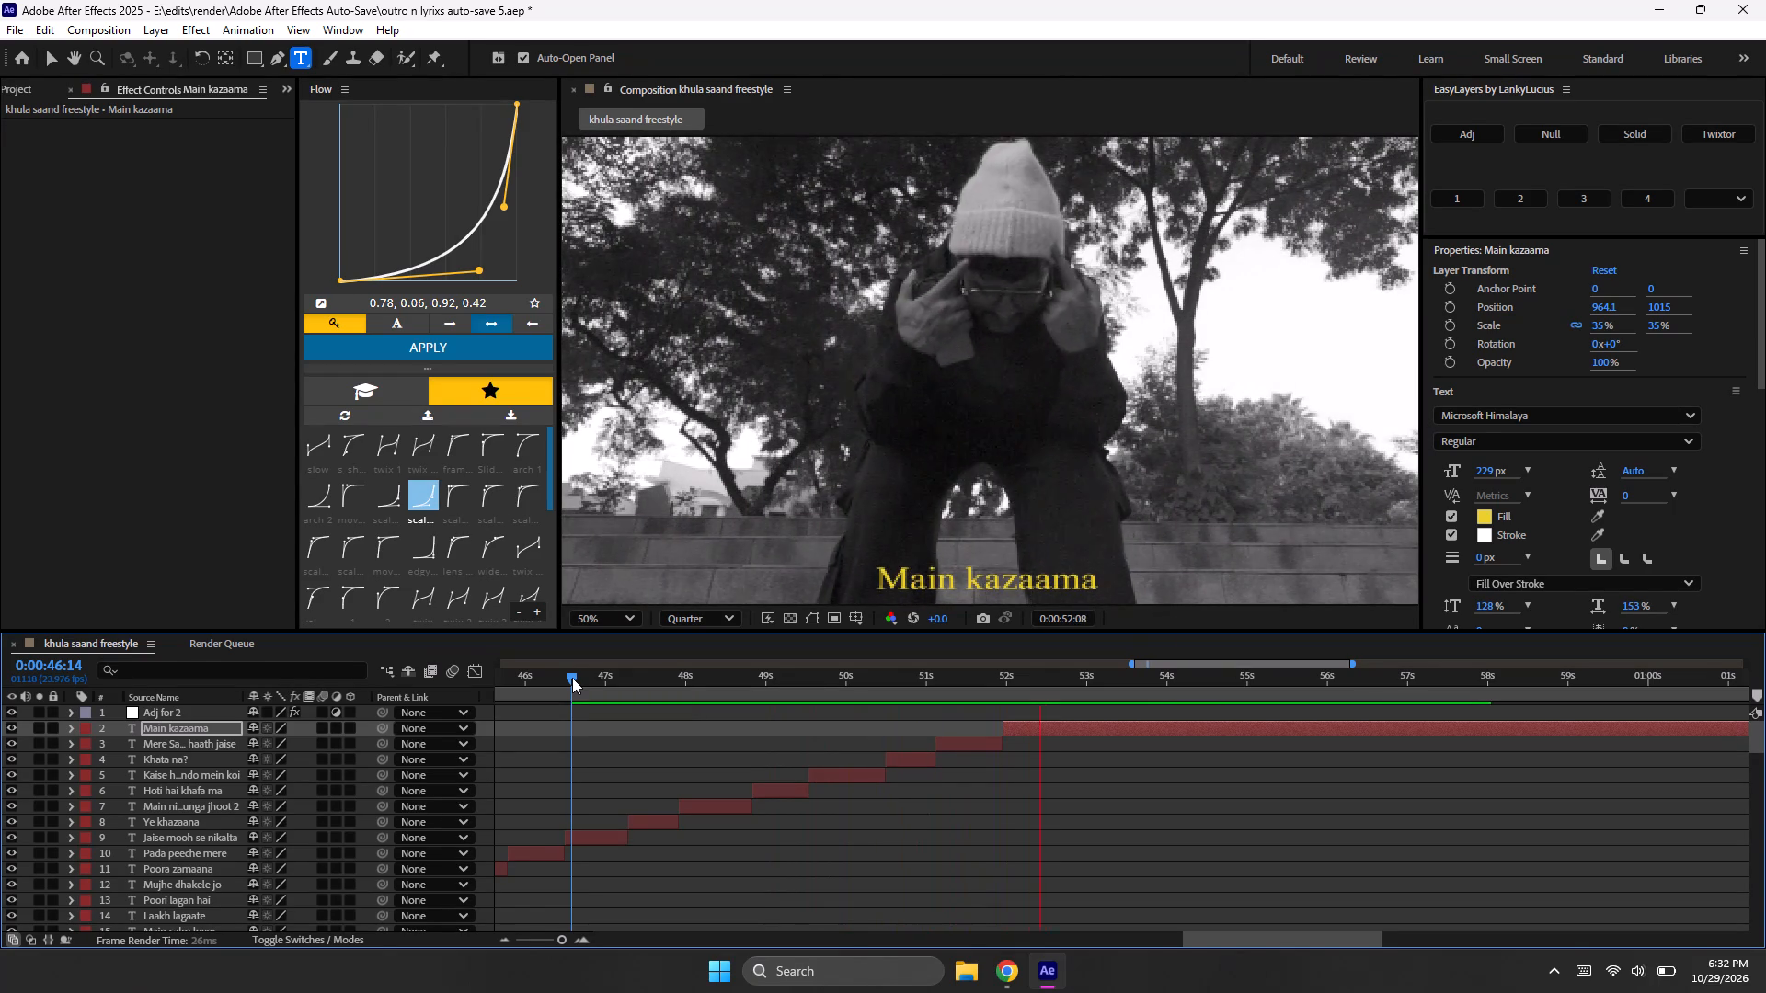
key(v)
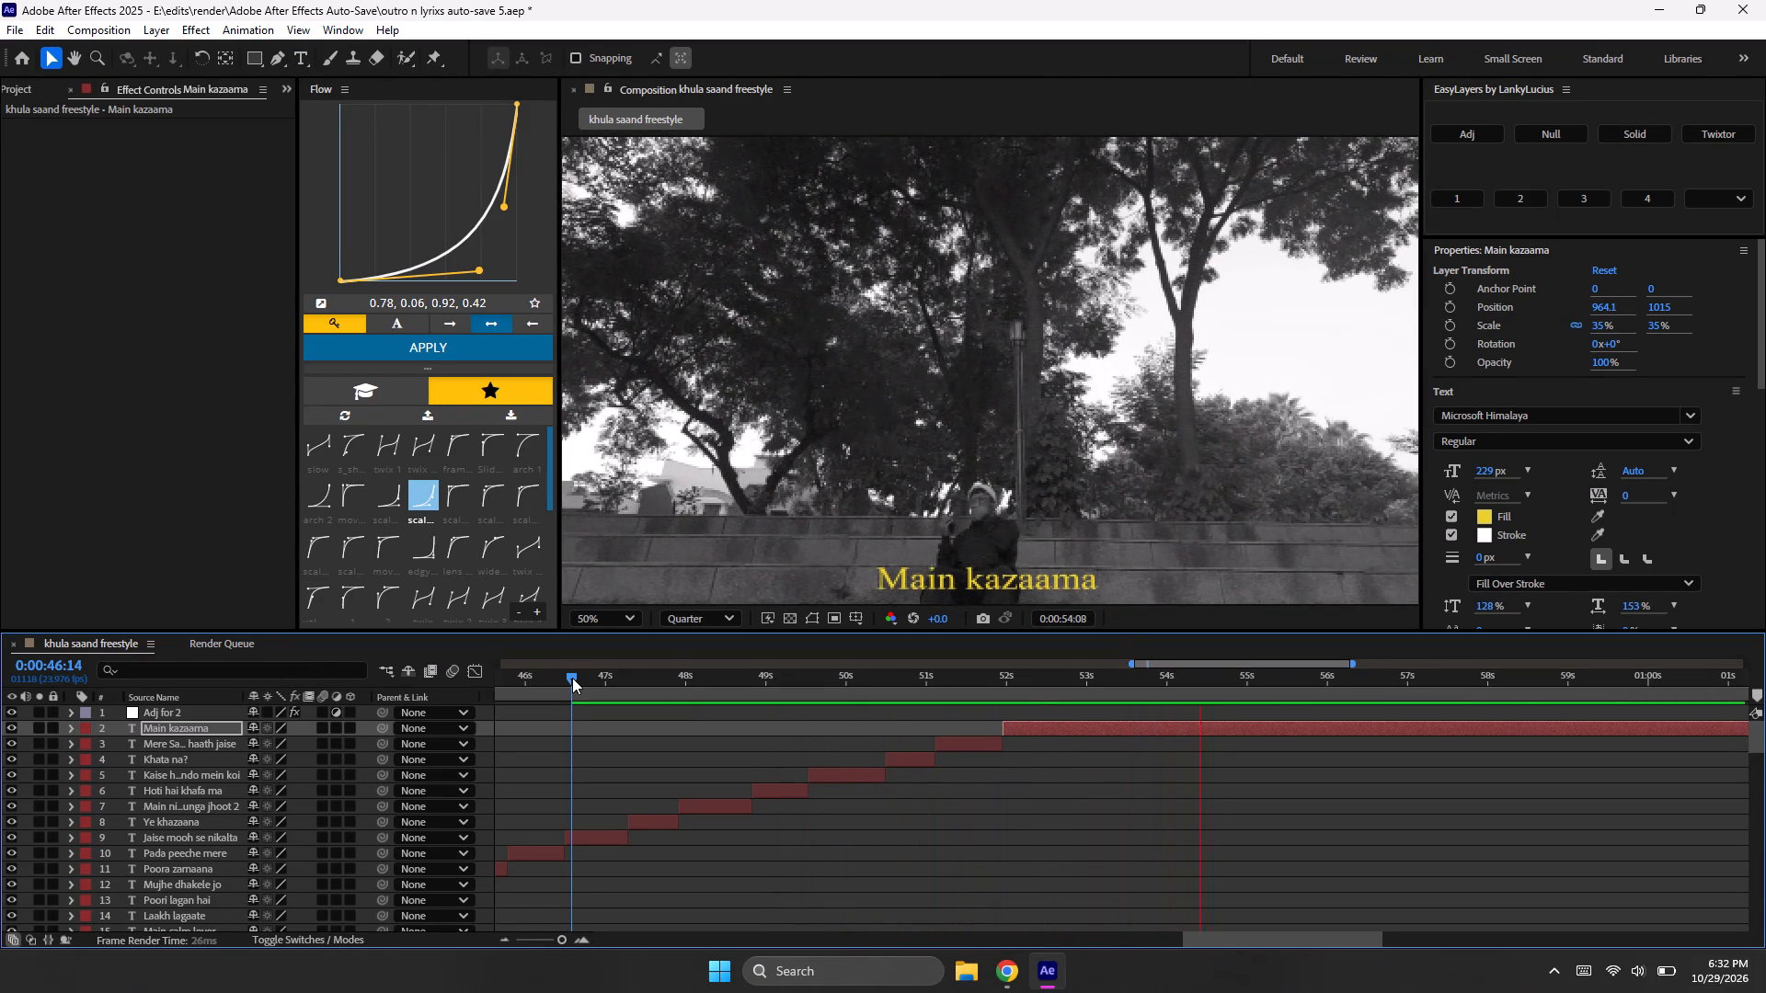
click(1094, 673)
drag(1083, 673, 1066, 673)
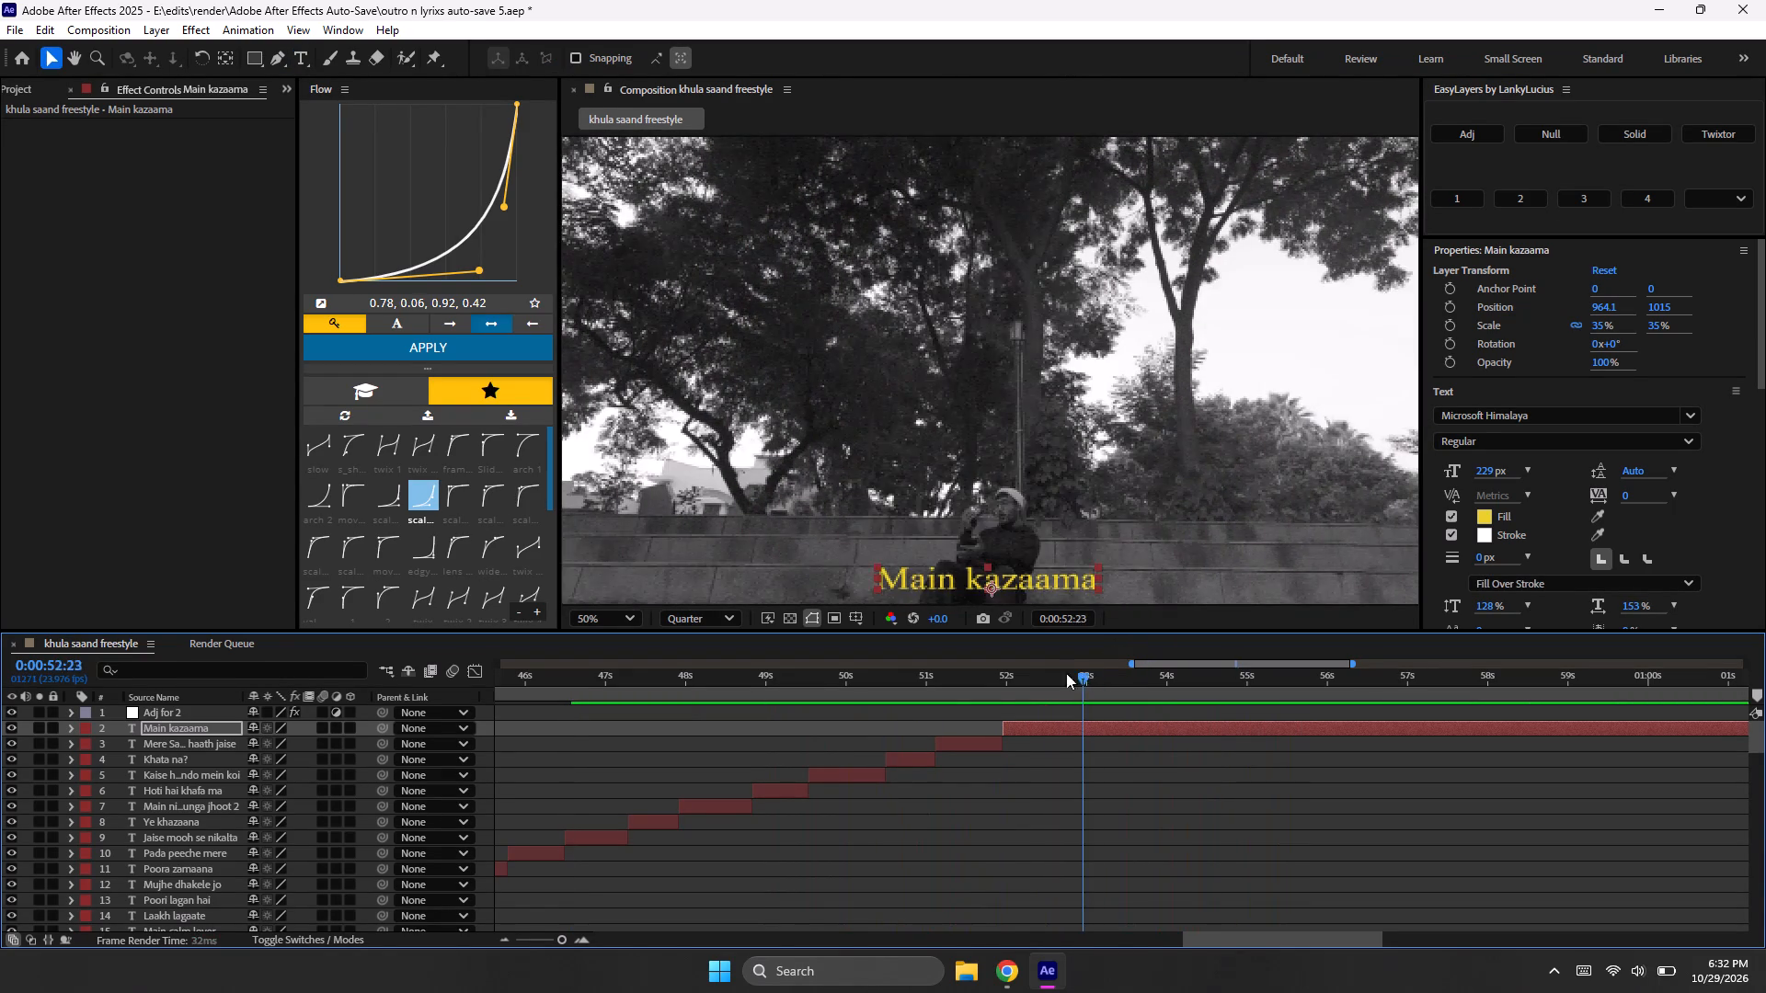
drag(1066, 673, 958, 671)
key(space)
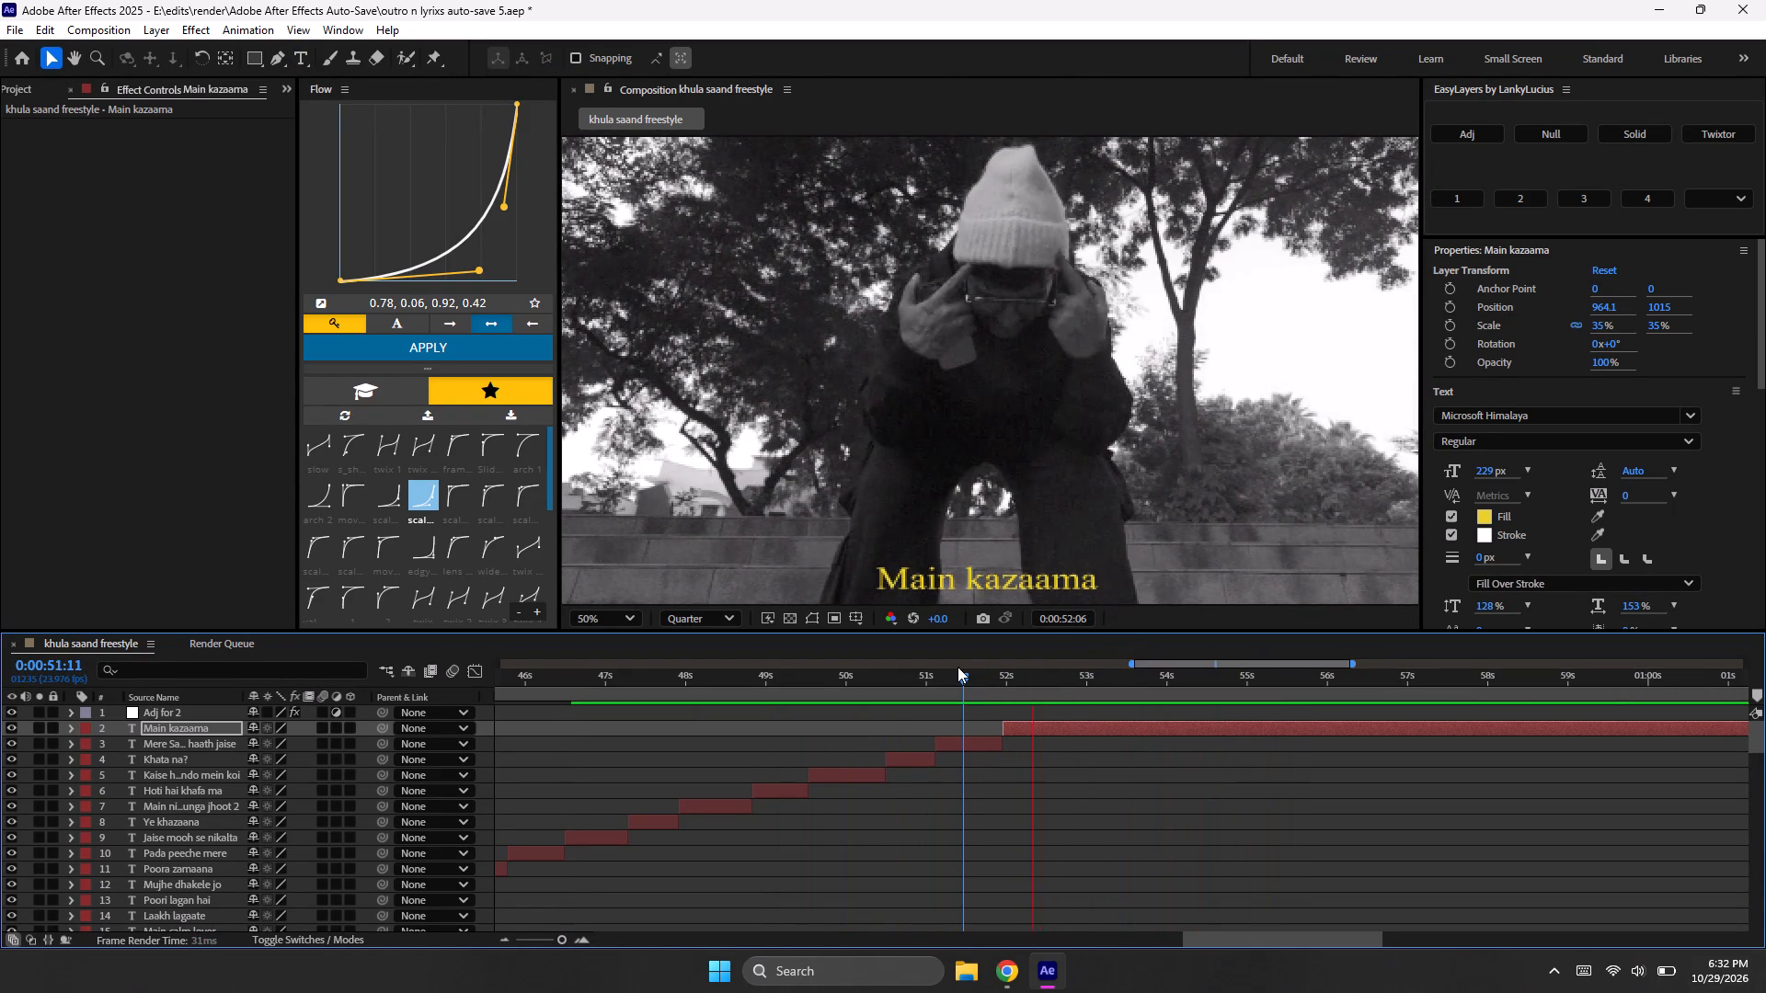
key(space)
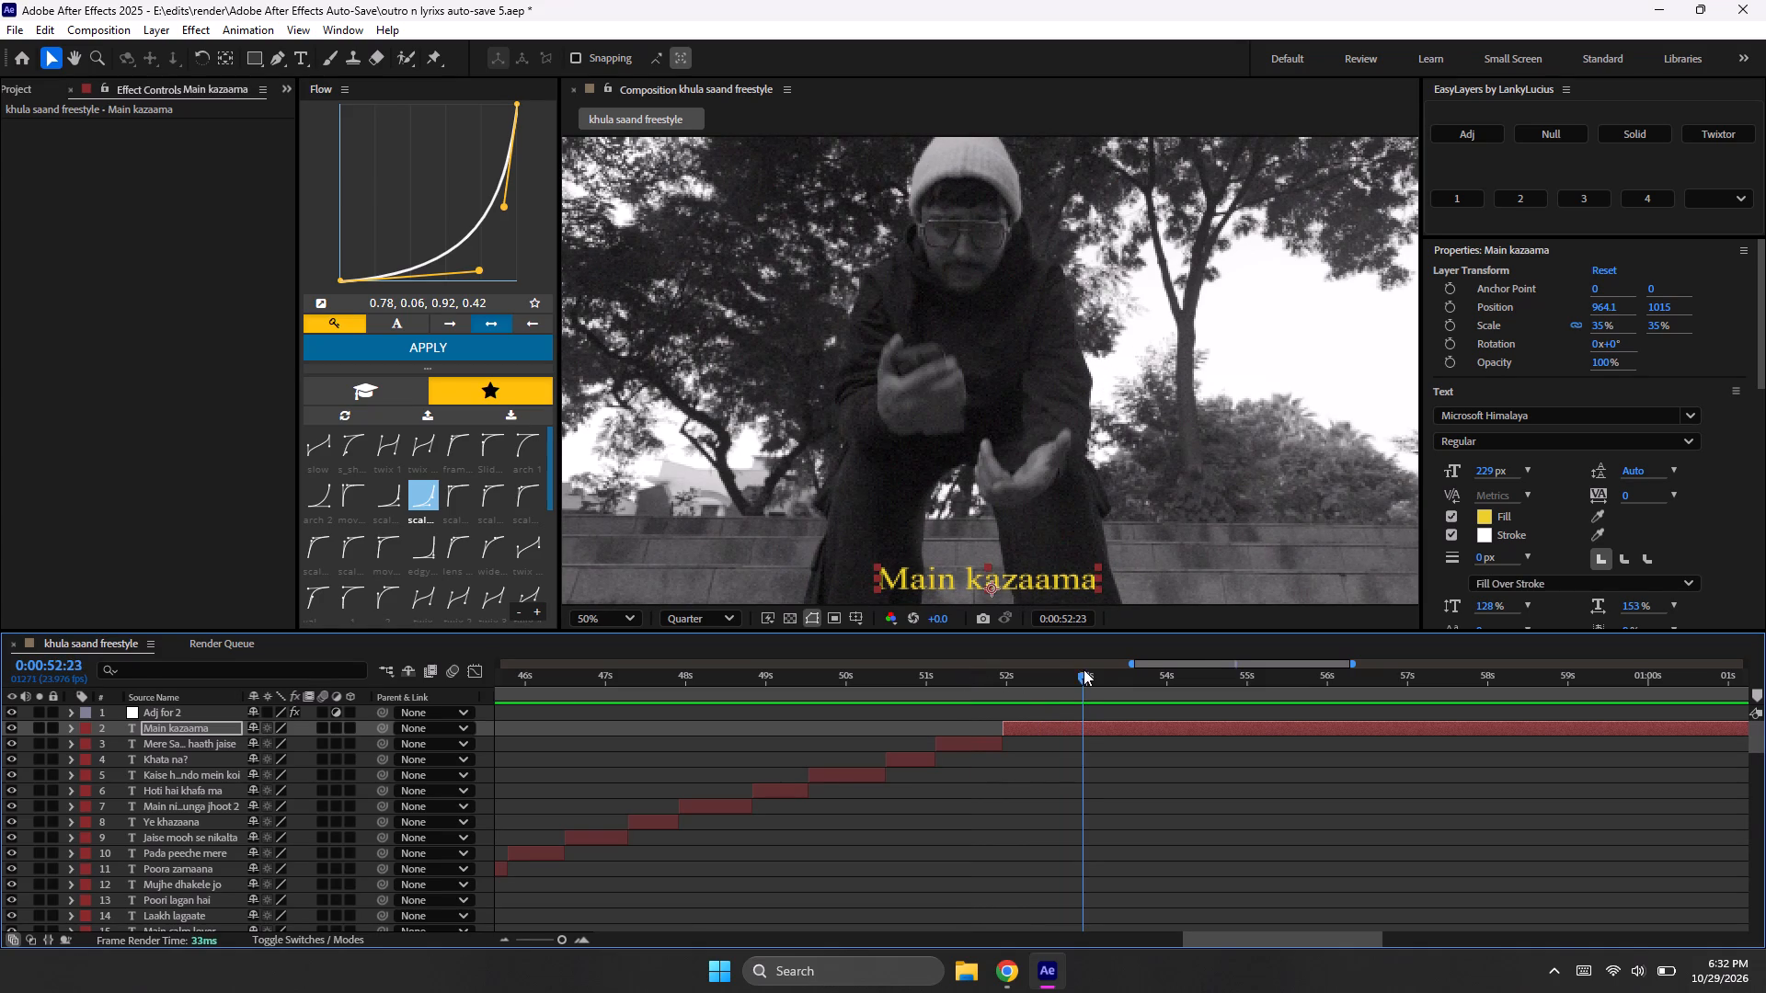
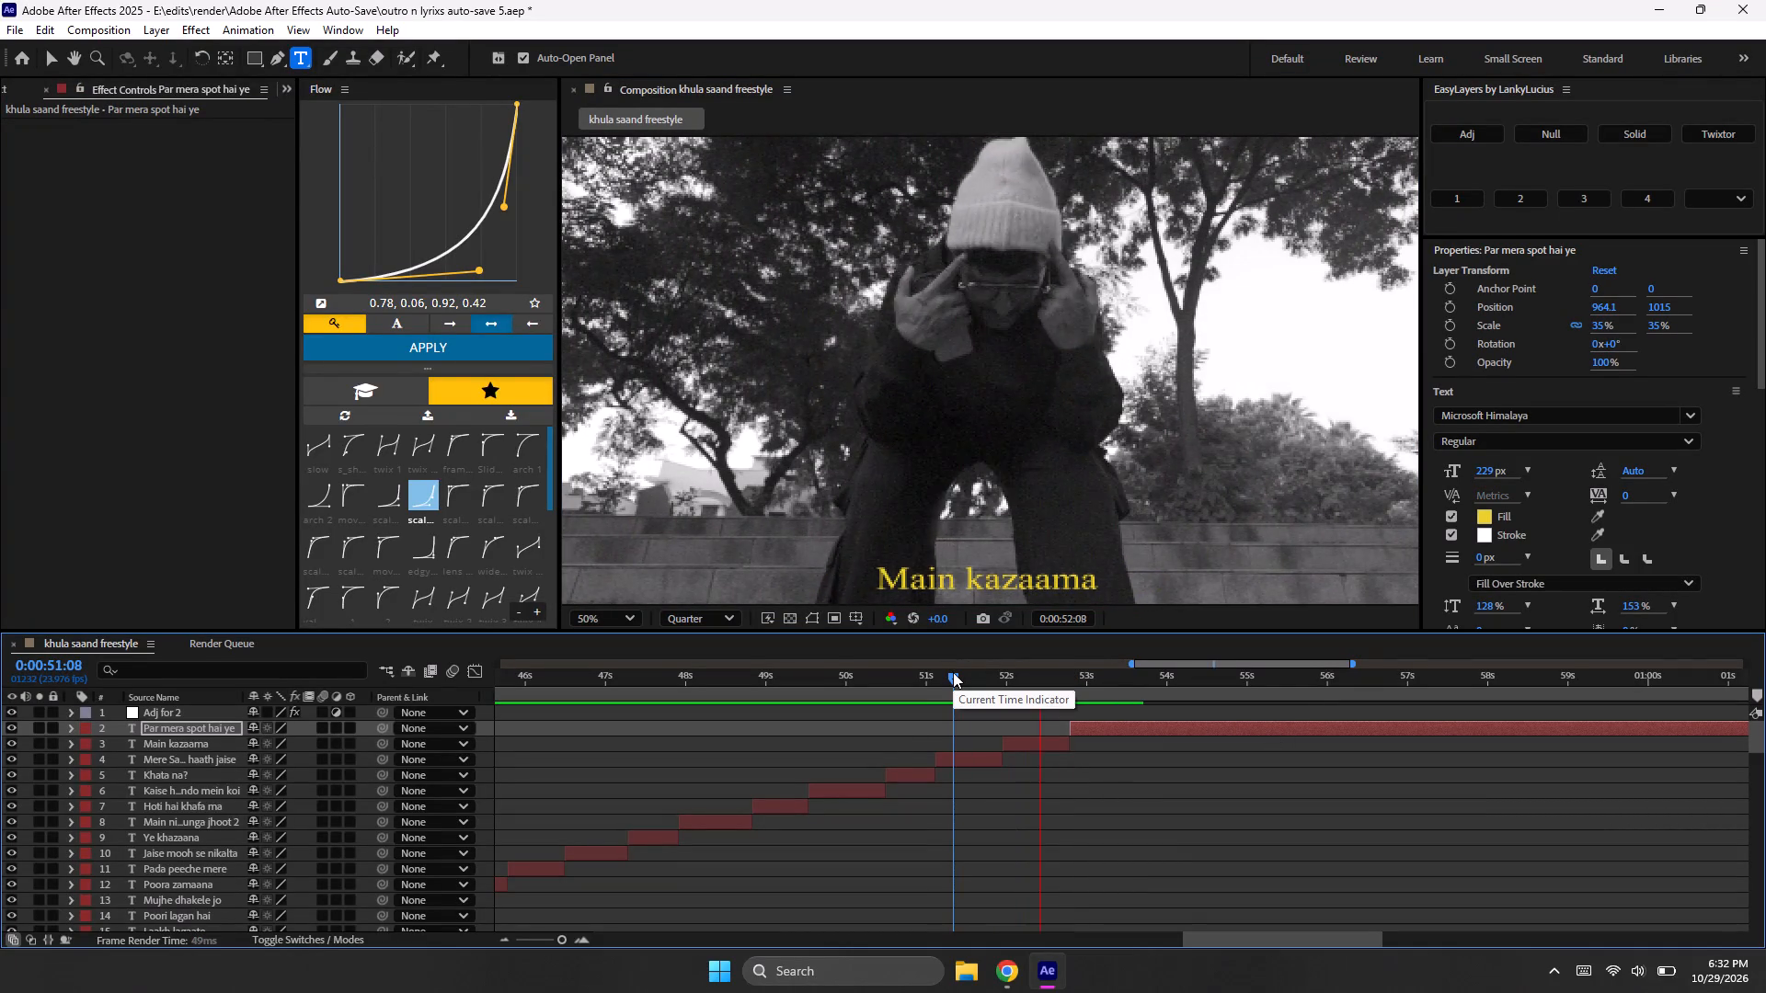
Split the "Main kazaama" text layer at 0:00:52:17 and delete the leftover piece after the cut.
key(space)
click(1069, 686)
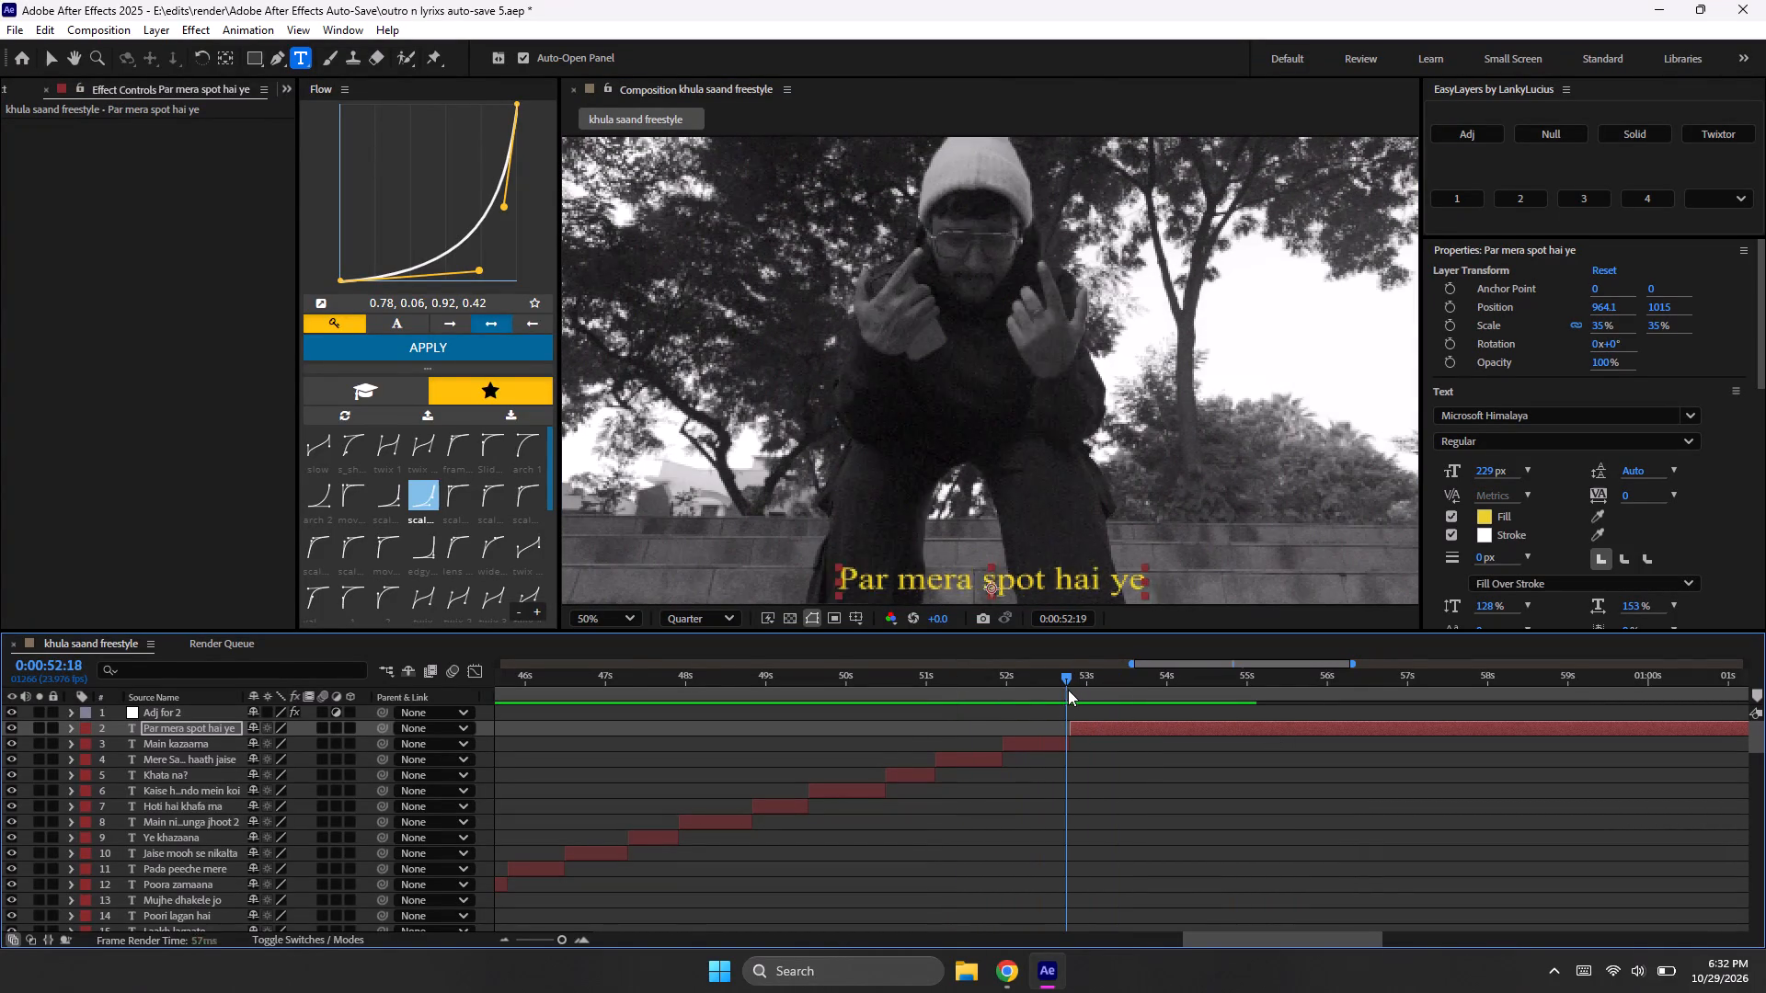
click(1055, 739)
key(ctrl+shift+d)
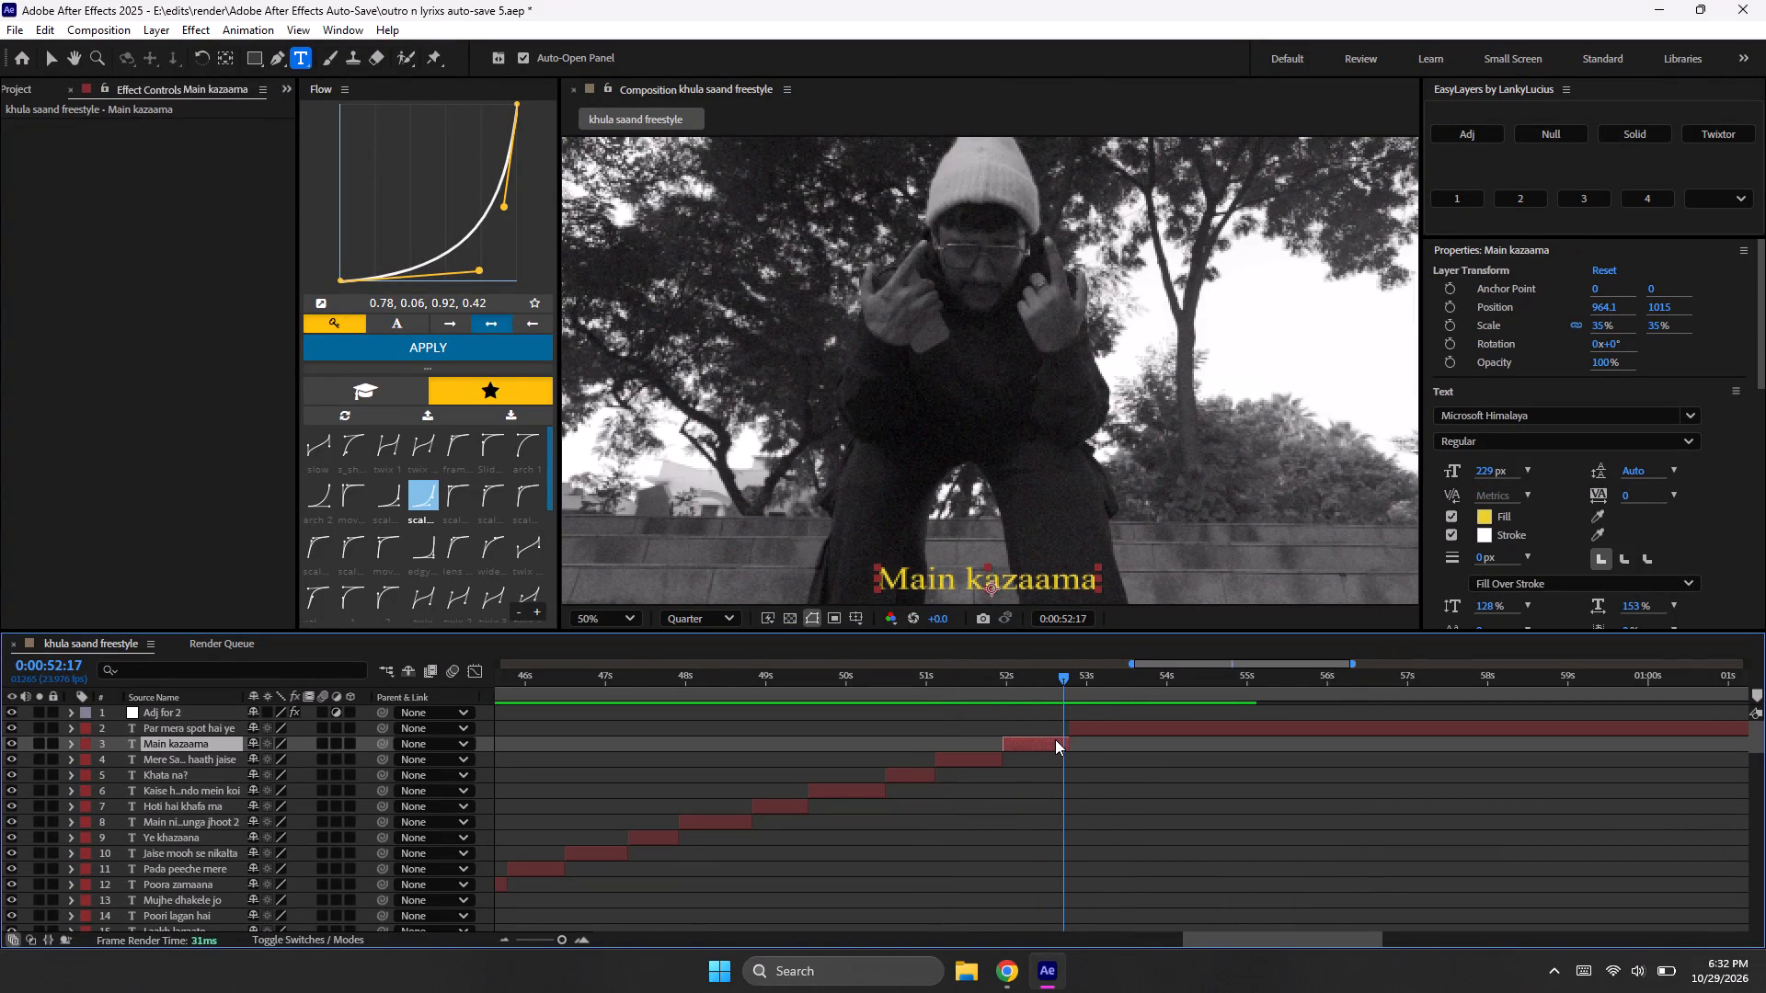
key(Delete)
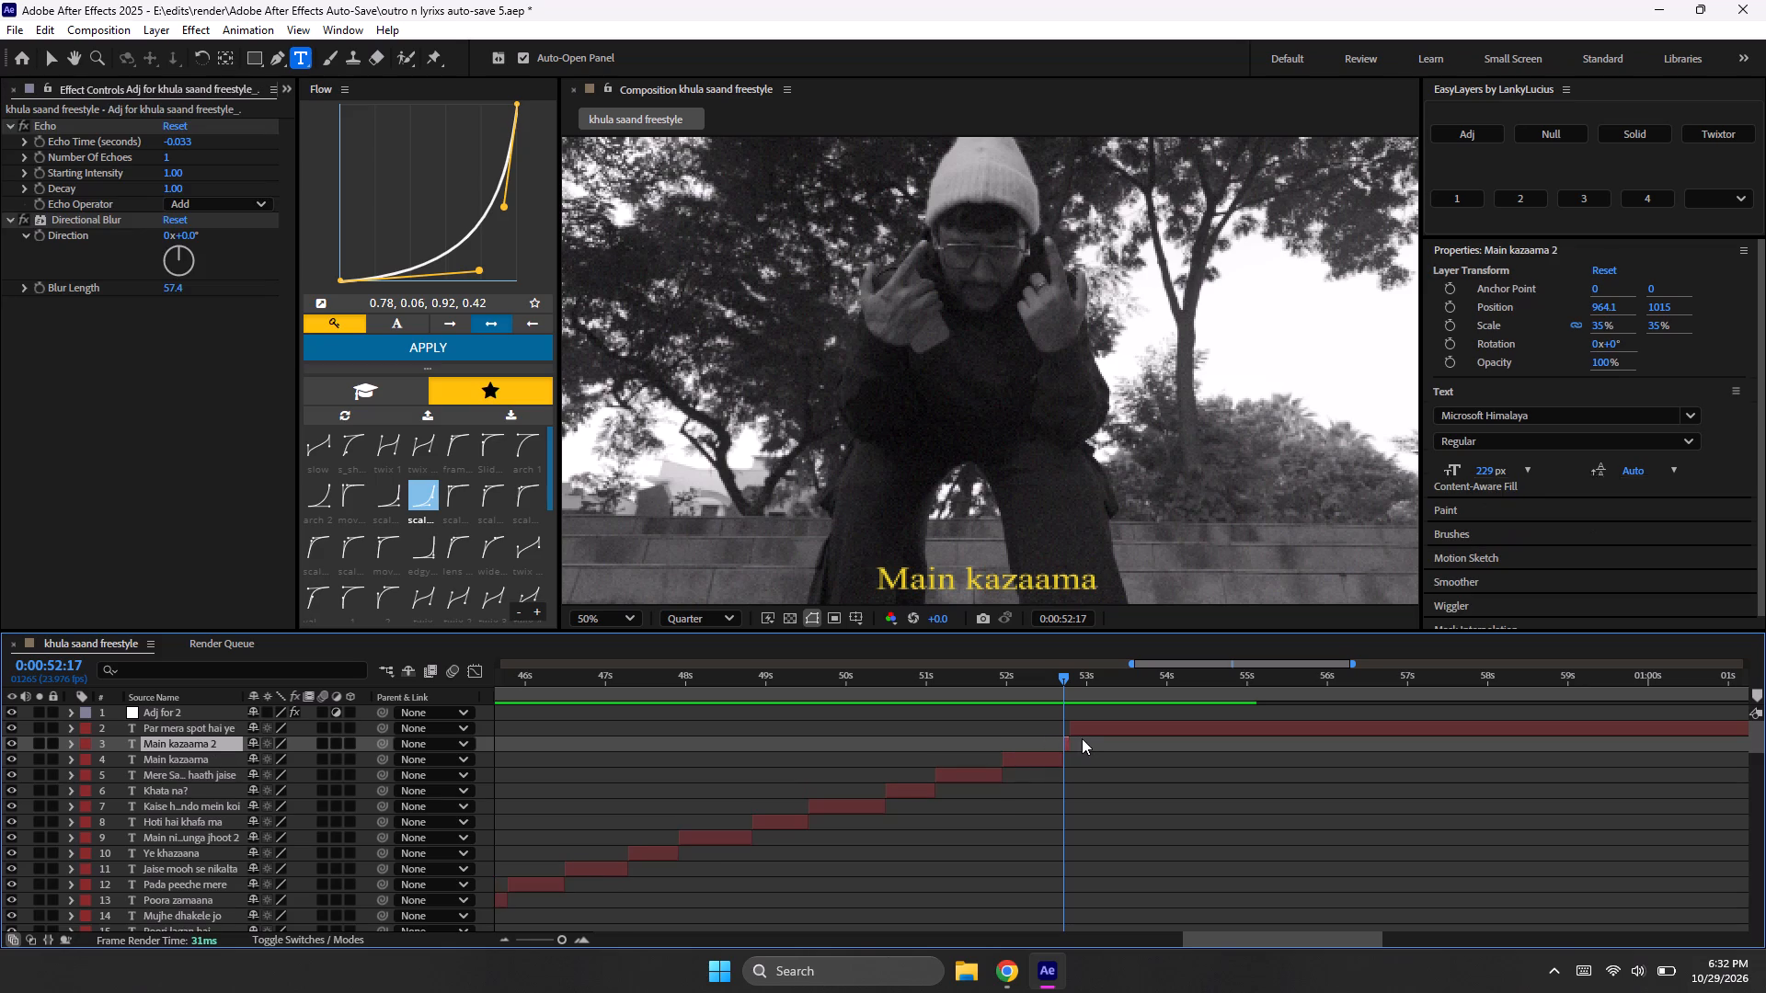
Trim the start of the "Par mera spot hai ye" text layer to 0:00:52:17, where "Main kazaama" ends.
click(1082, 738)
click(1094, 731)
key(alt+p)
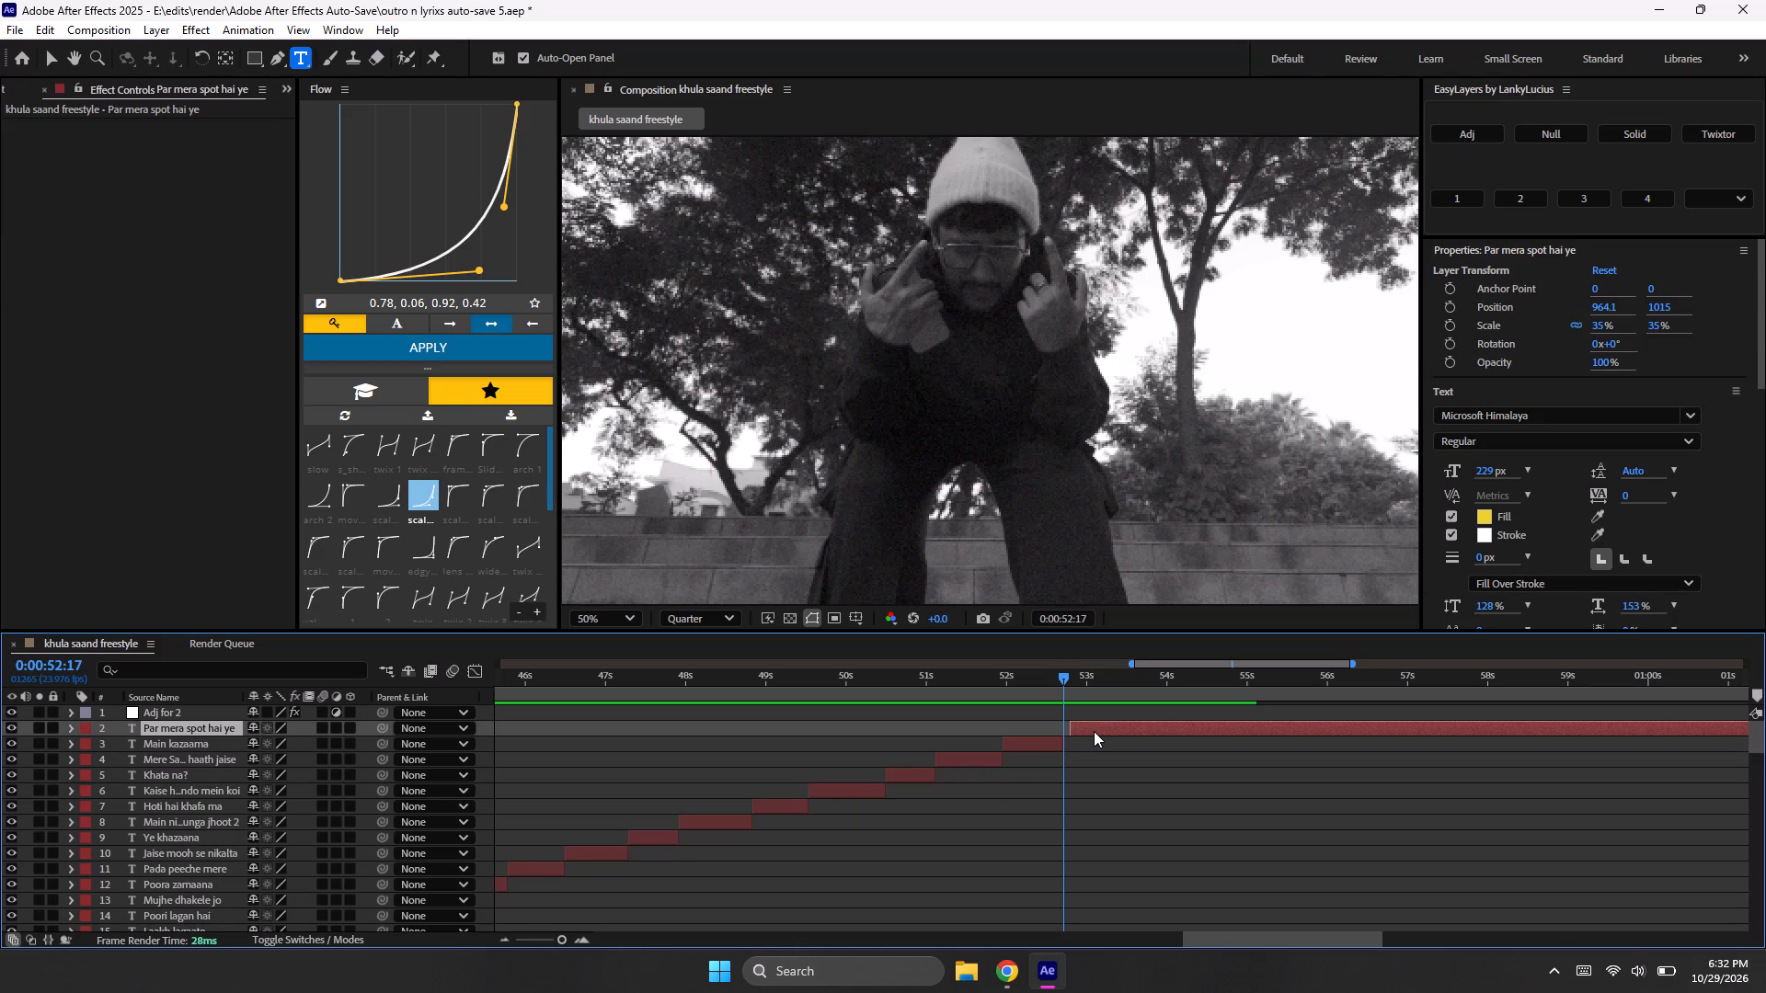
key(alt+bracketleft)
Play from 0:00:52:00 to check the switch to "Par mera spot hai ye", and go to 0:00:53:16.
click(1030, 691)
drag(1030, 691, 1010, 709)
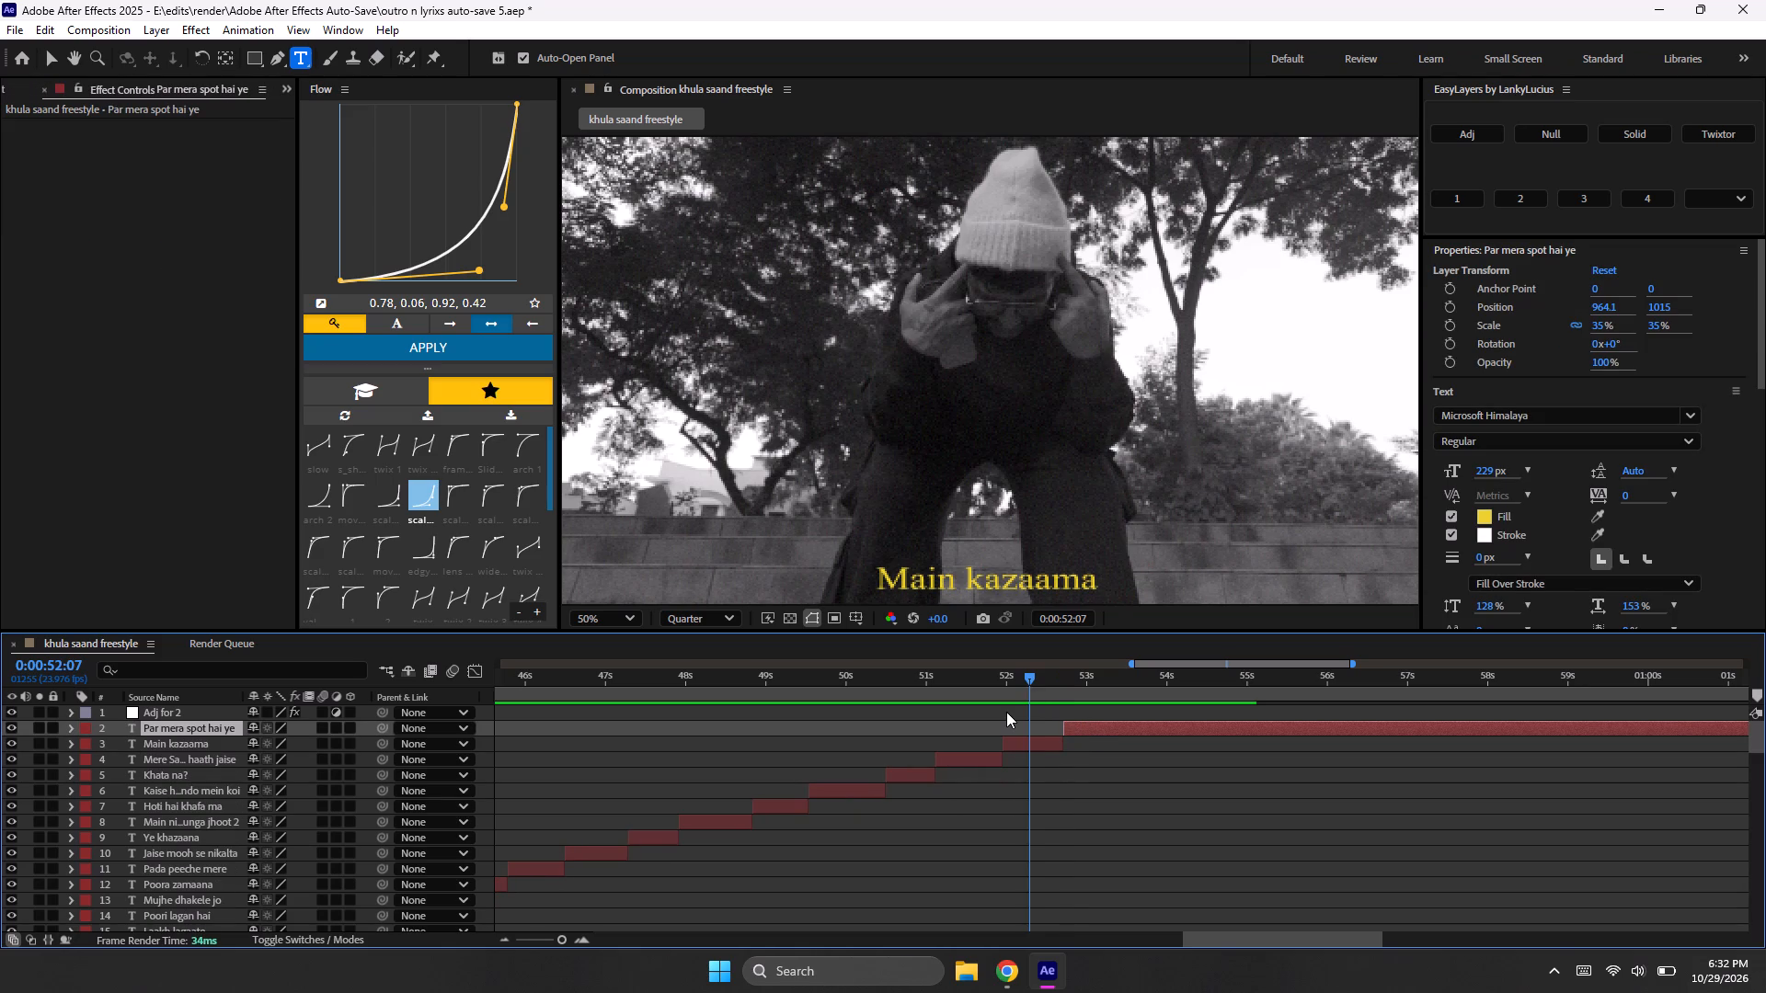
key(space)
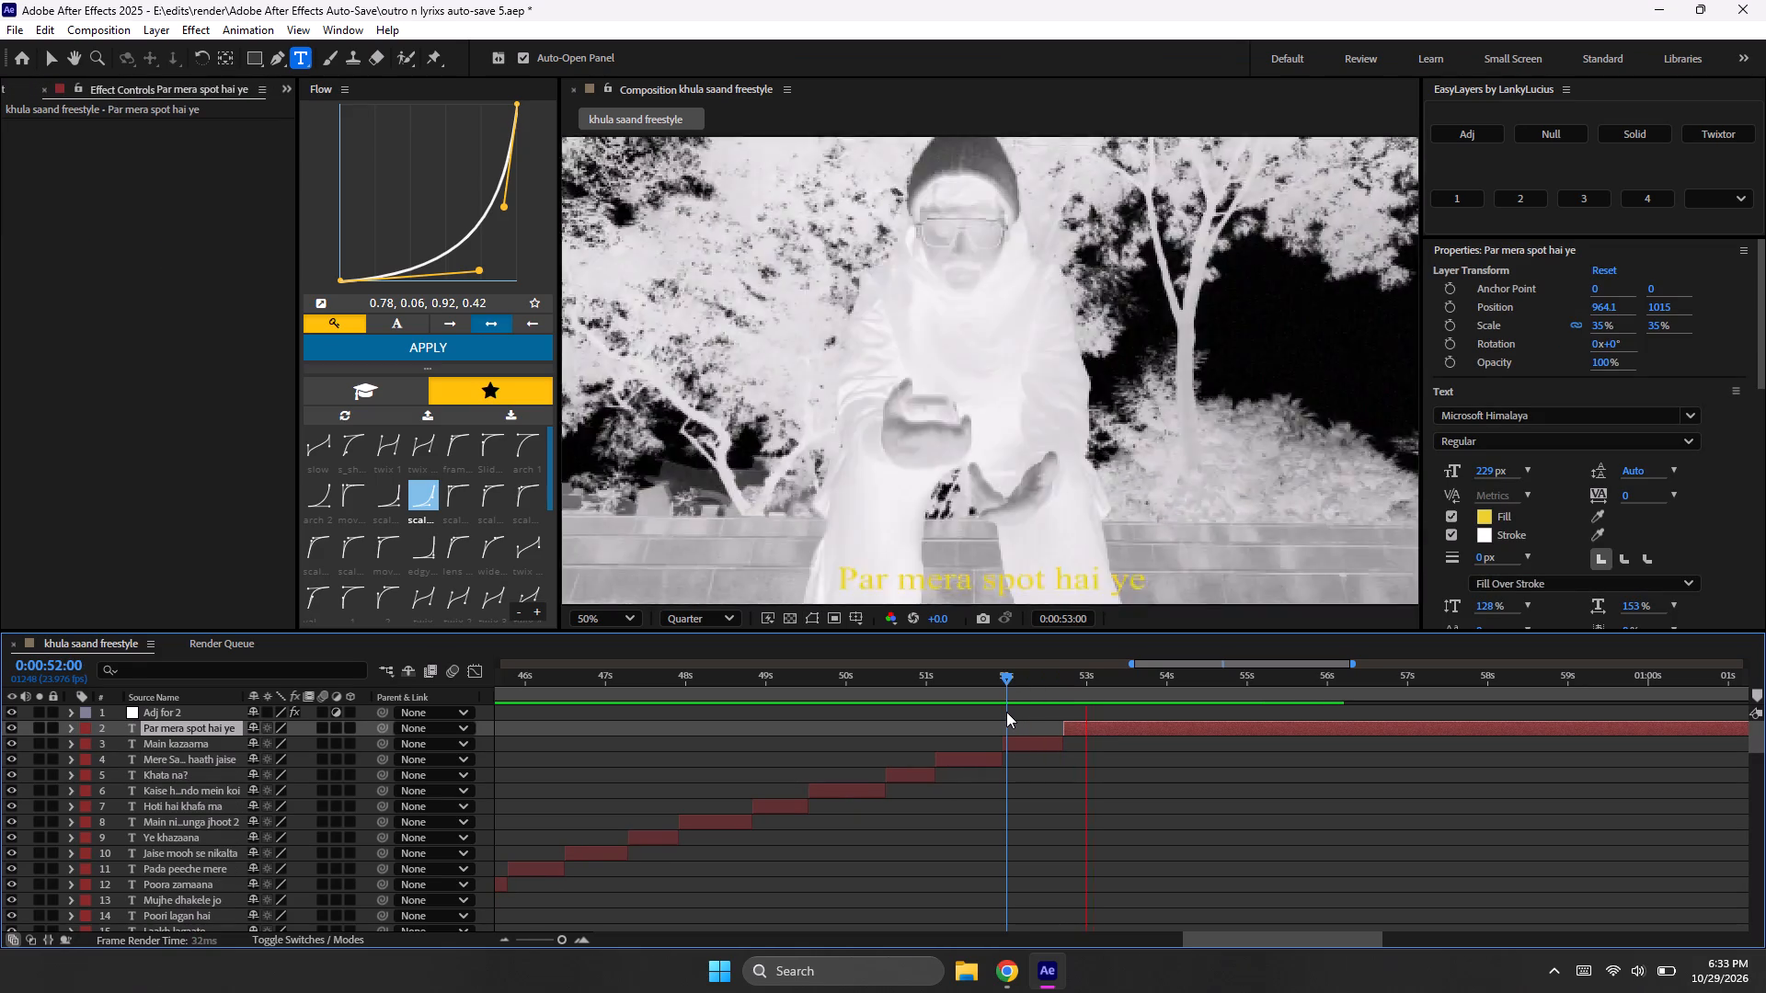
key(space)
click(1136, 674)
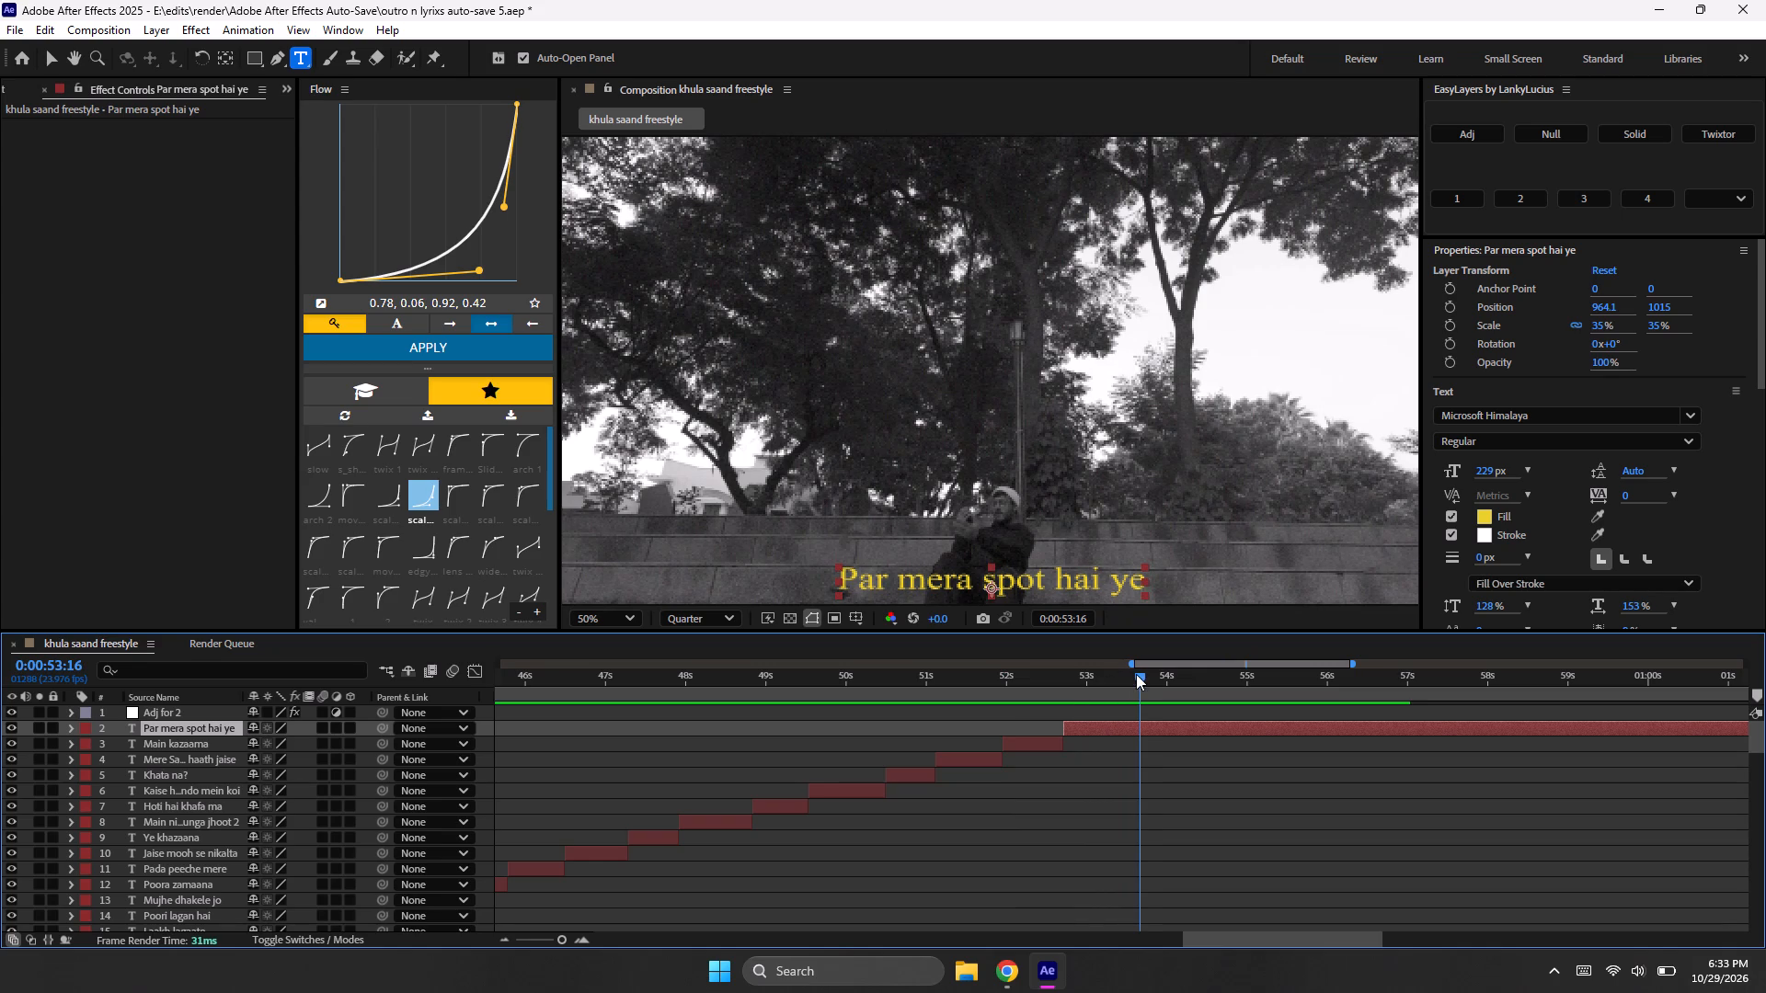
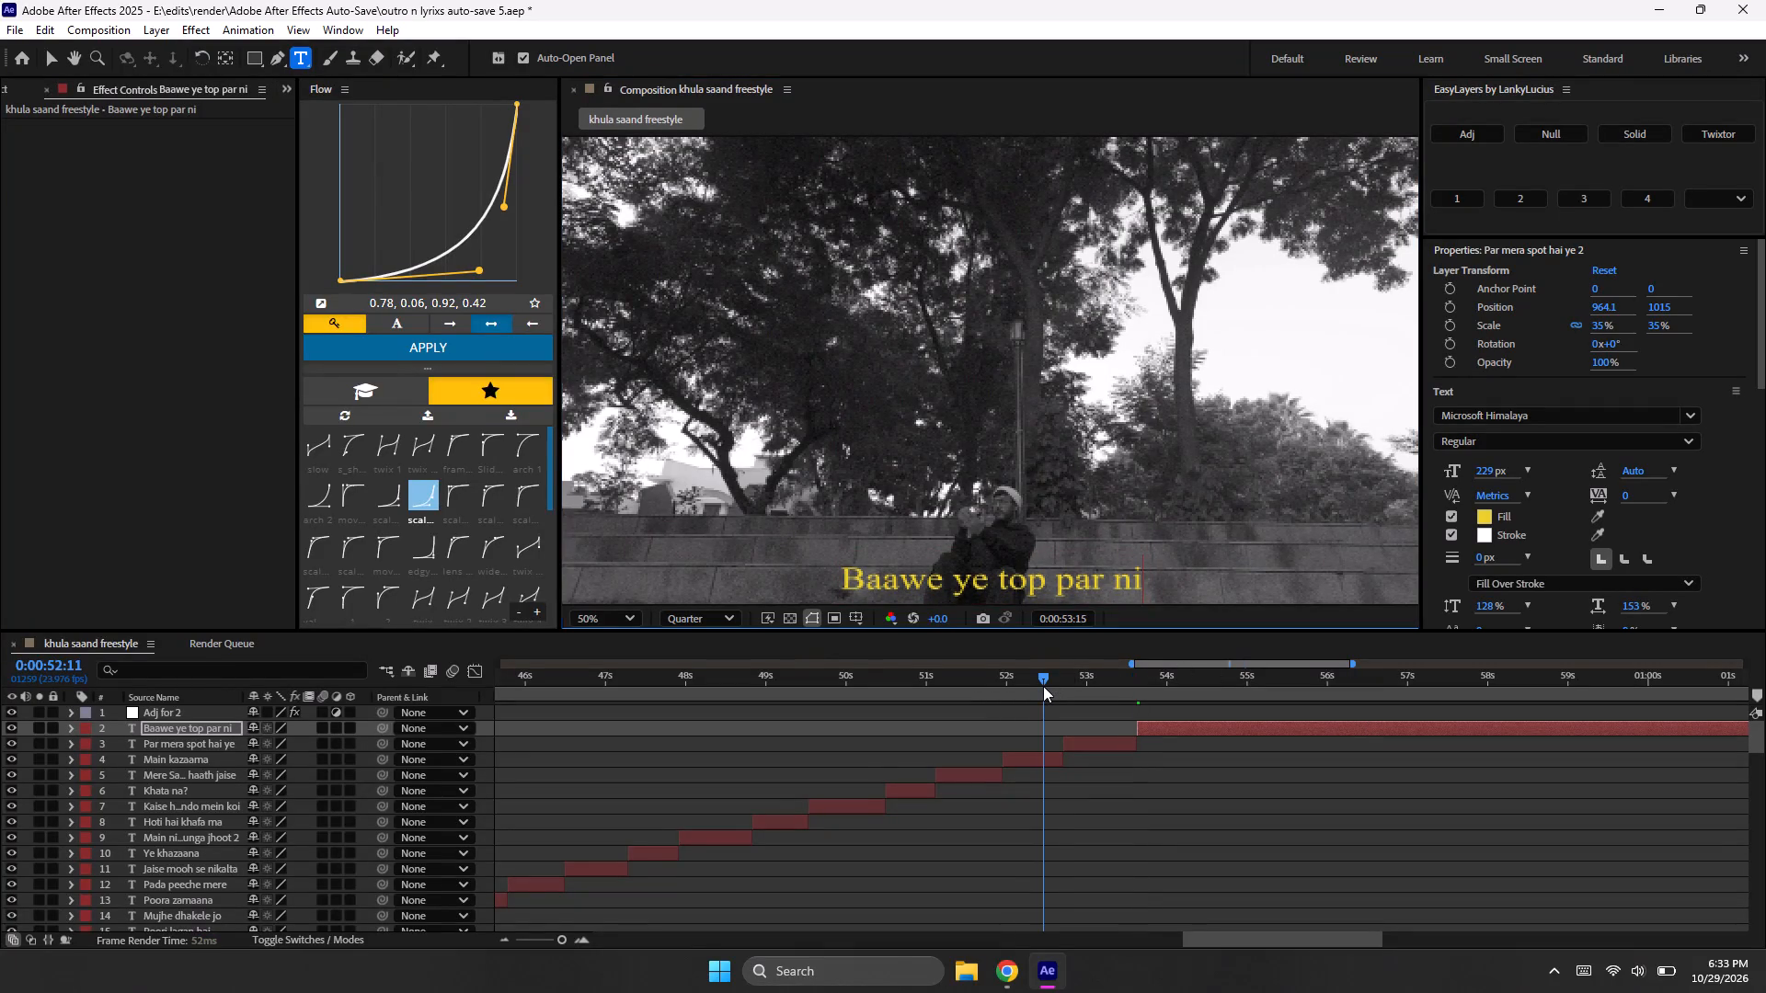
Play from 0:00:52:11 to find the lyric change, split the "Par mera spot hai ye" text layer at 0:00:53:12 and delete the leftover piece.
key(space)
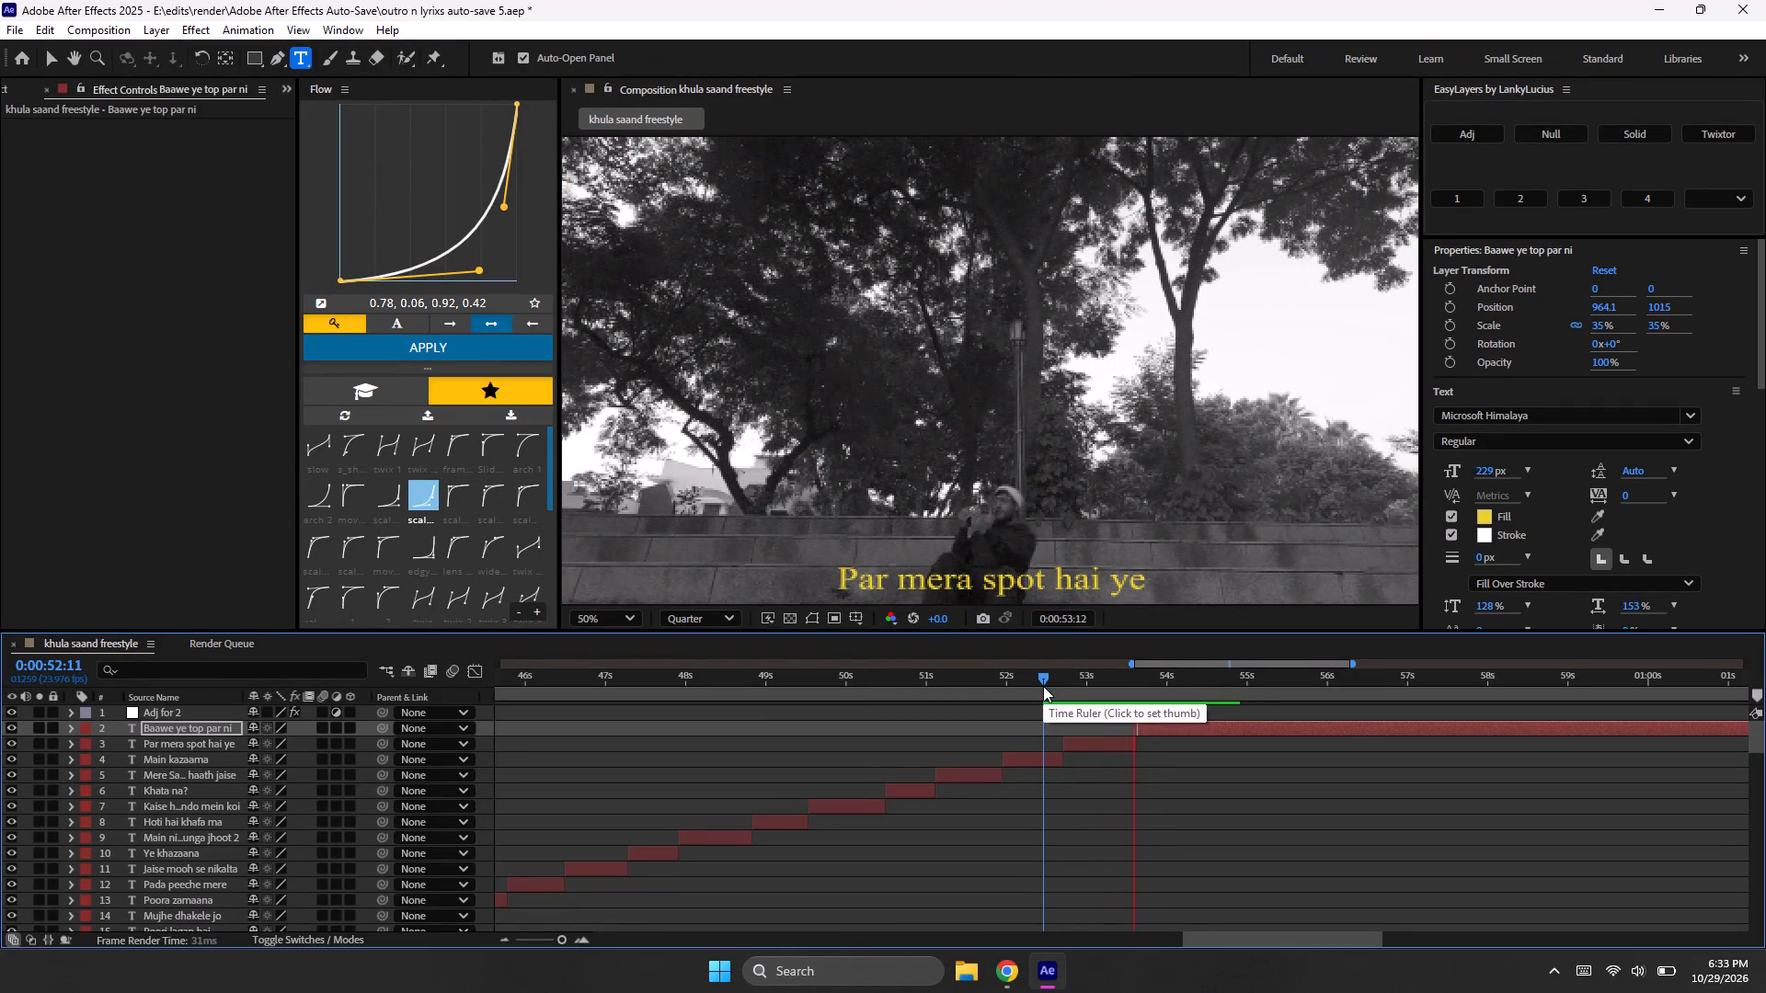
key(space)
click(1127, 682)
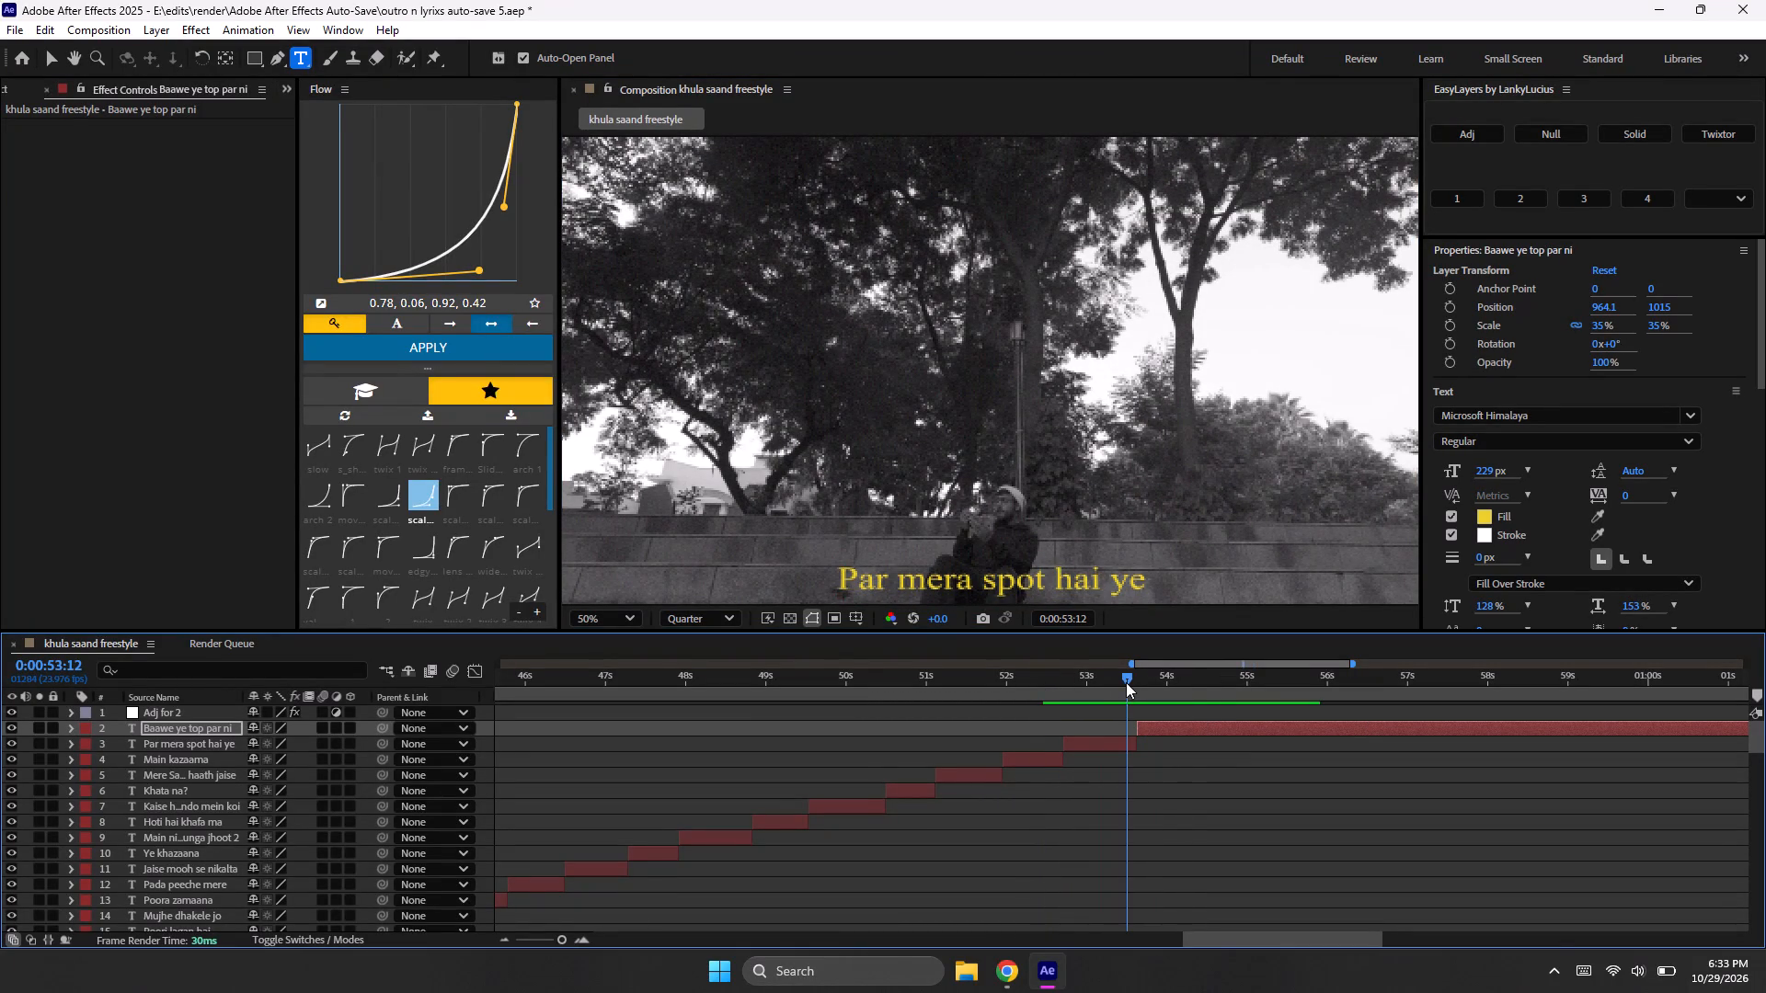
click(1118, 740)
key(ctrl+shift+d)
key(Delete)
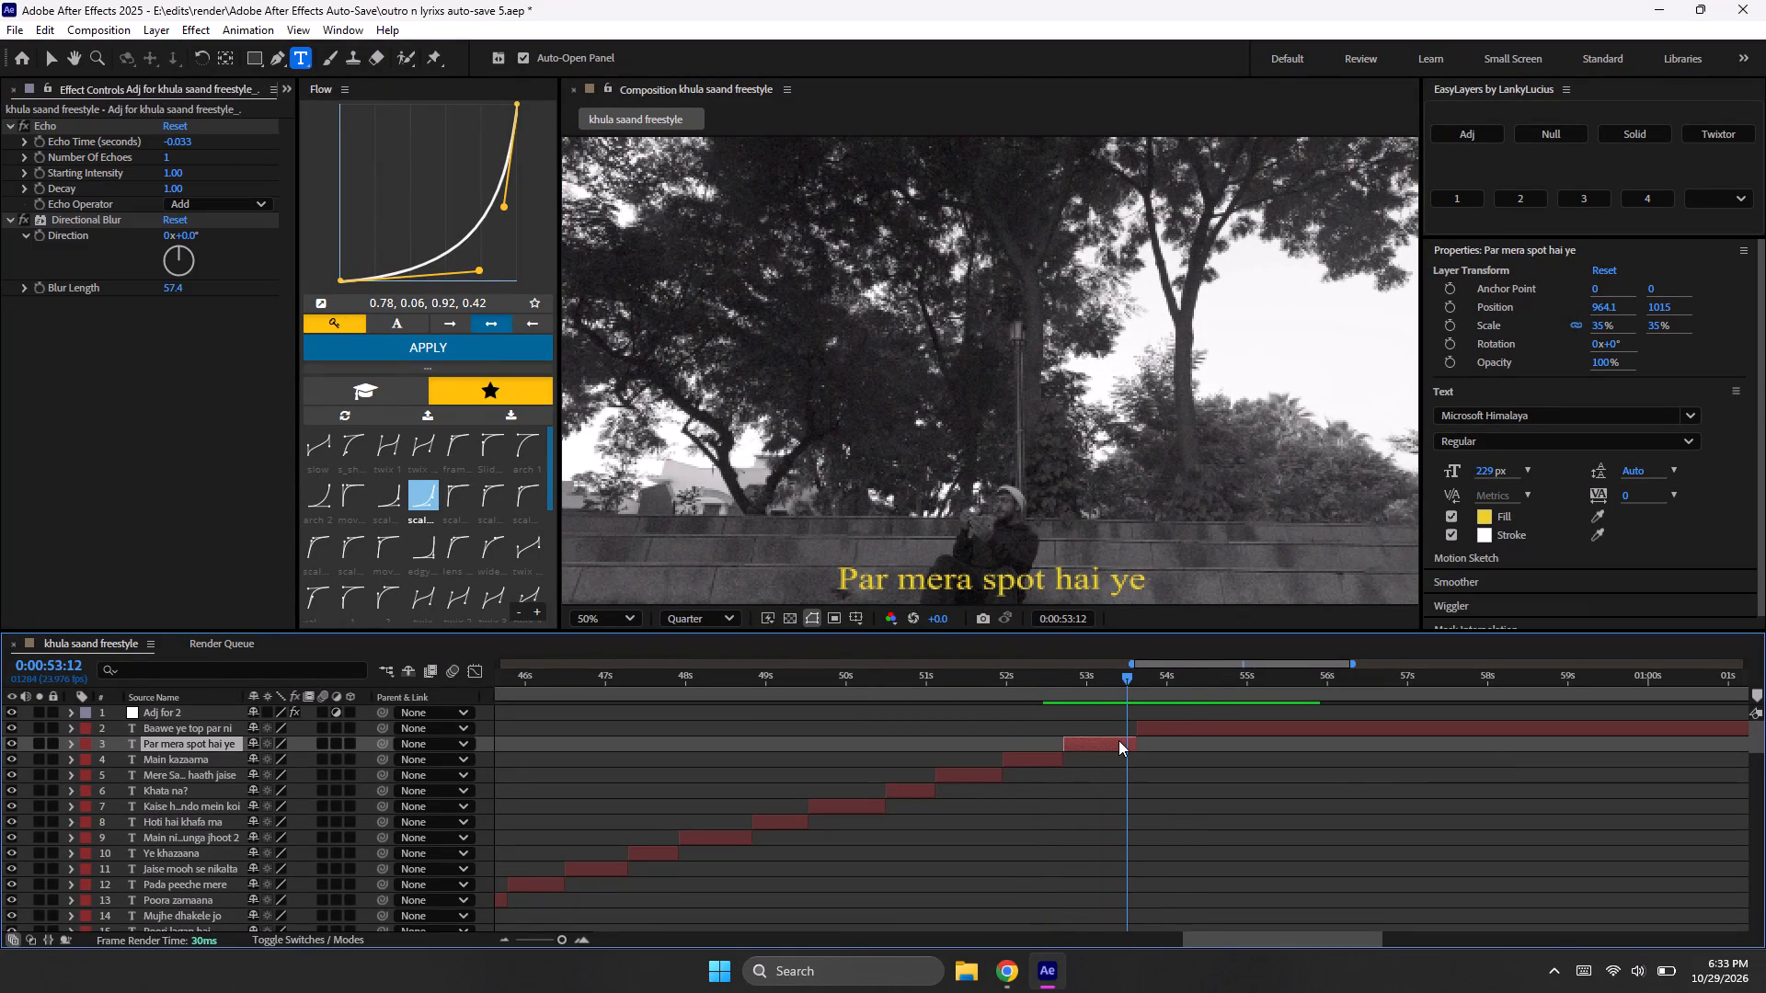
Set the start of the "Baawe ye top par ni" text layer to 0:00:53:12, where "Par mera spot hai ye" ends.
click(1161, 722)
key(alt+bracketleft)
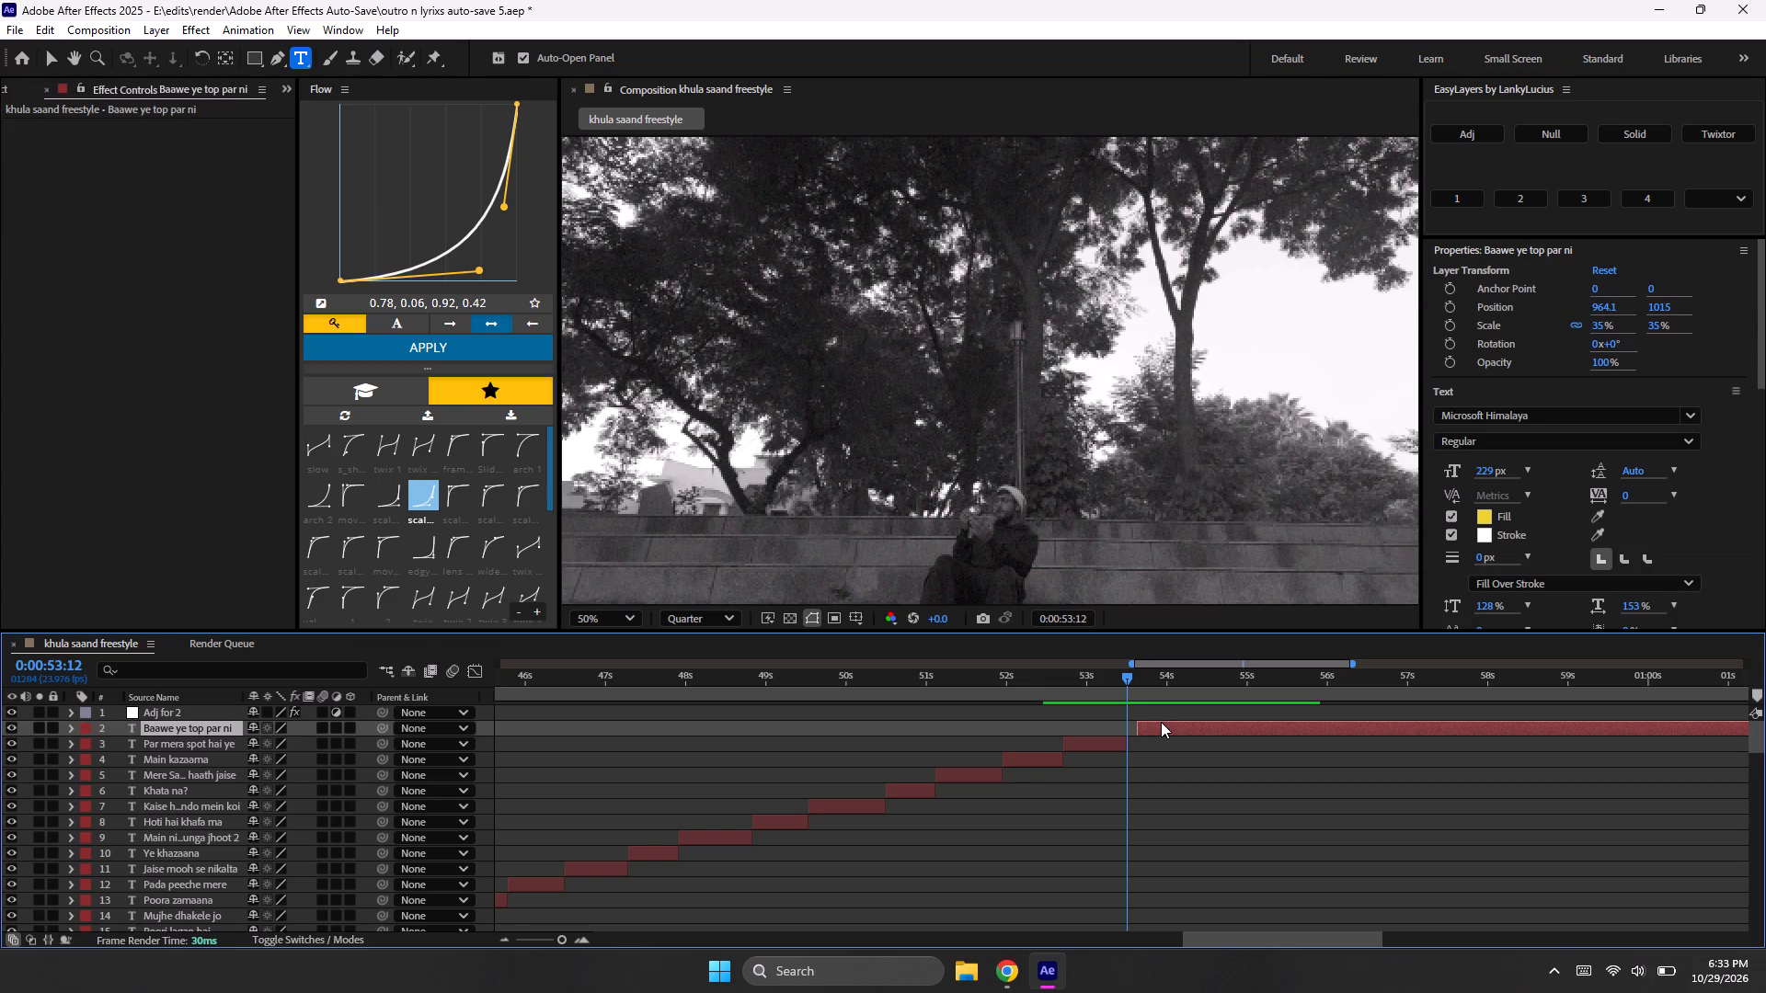
Play from 0:00:52:15 to check the switch from "Par mera spot hai ye" to "Baawe ye top par ni" against the song.
click(1057, 673)
key(space)
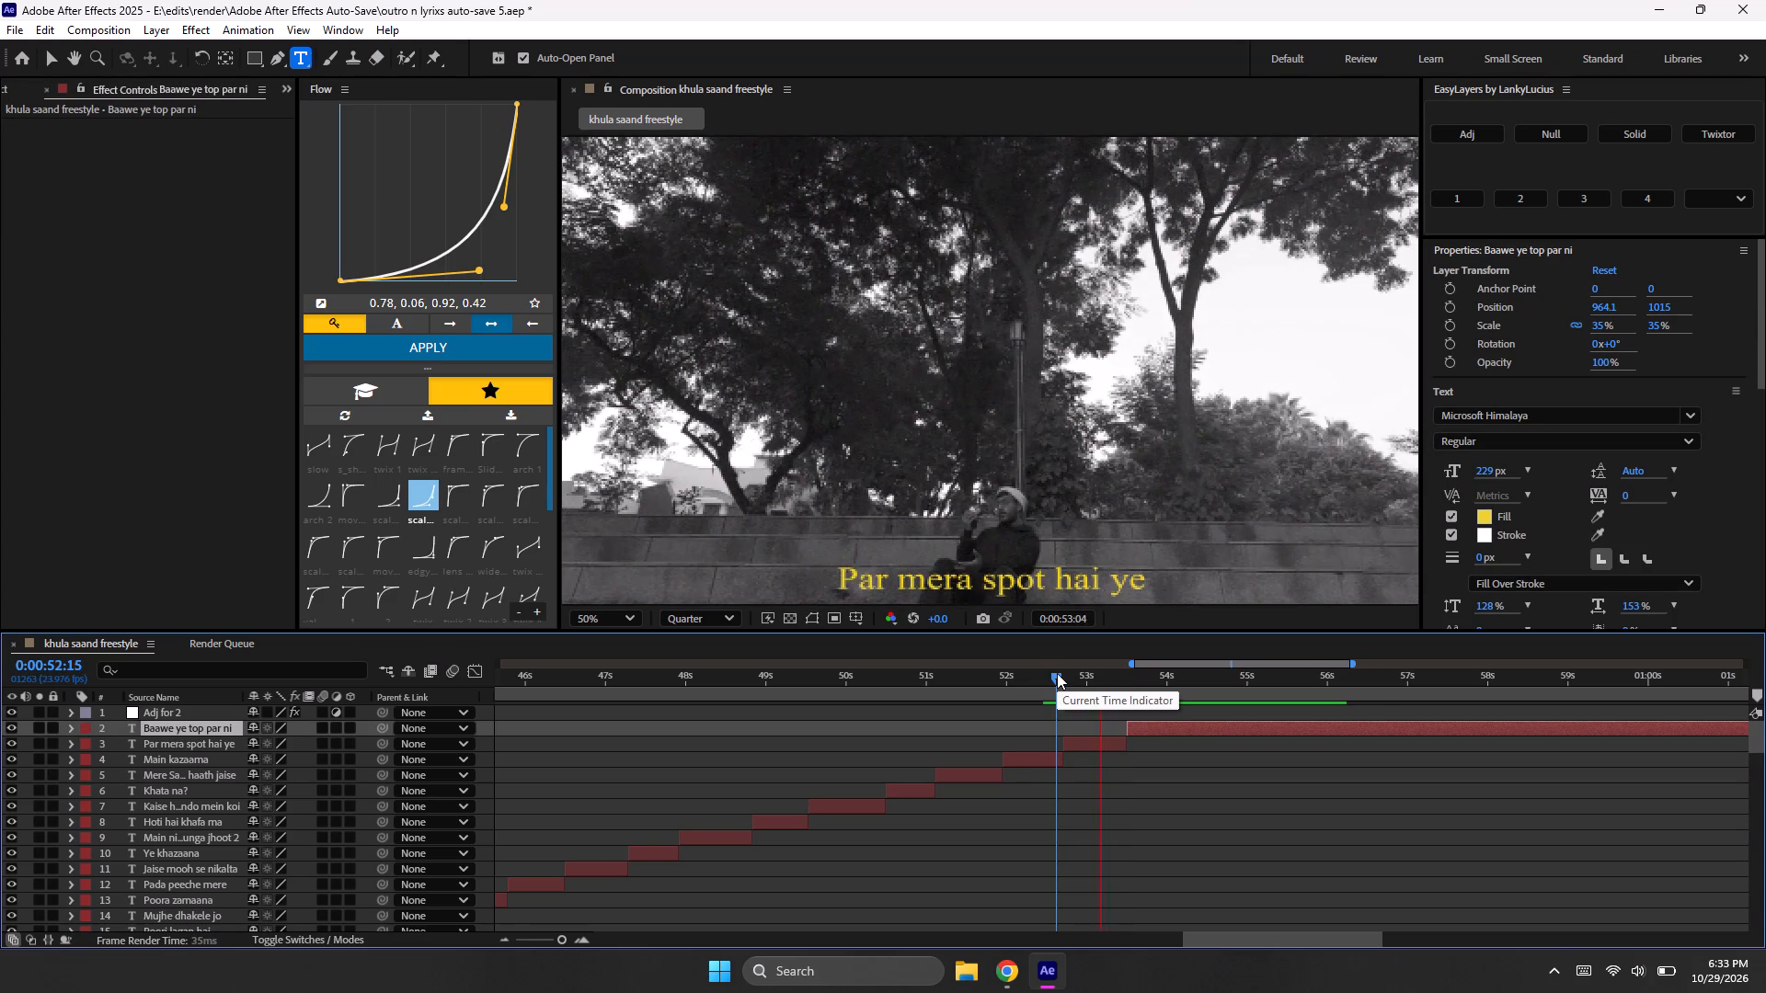
key(space)
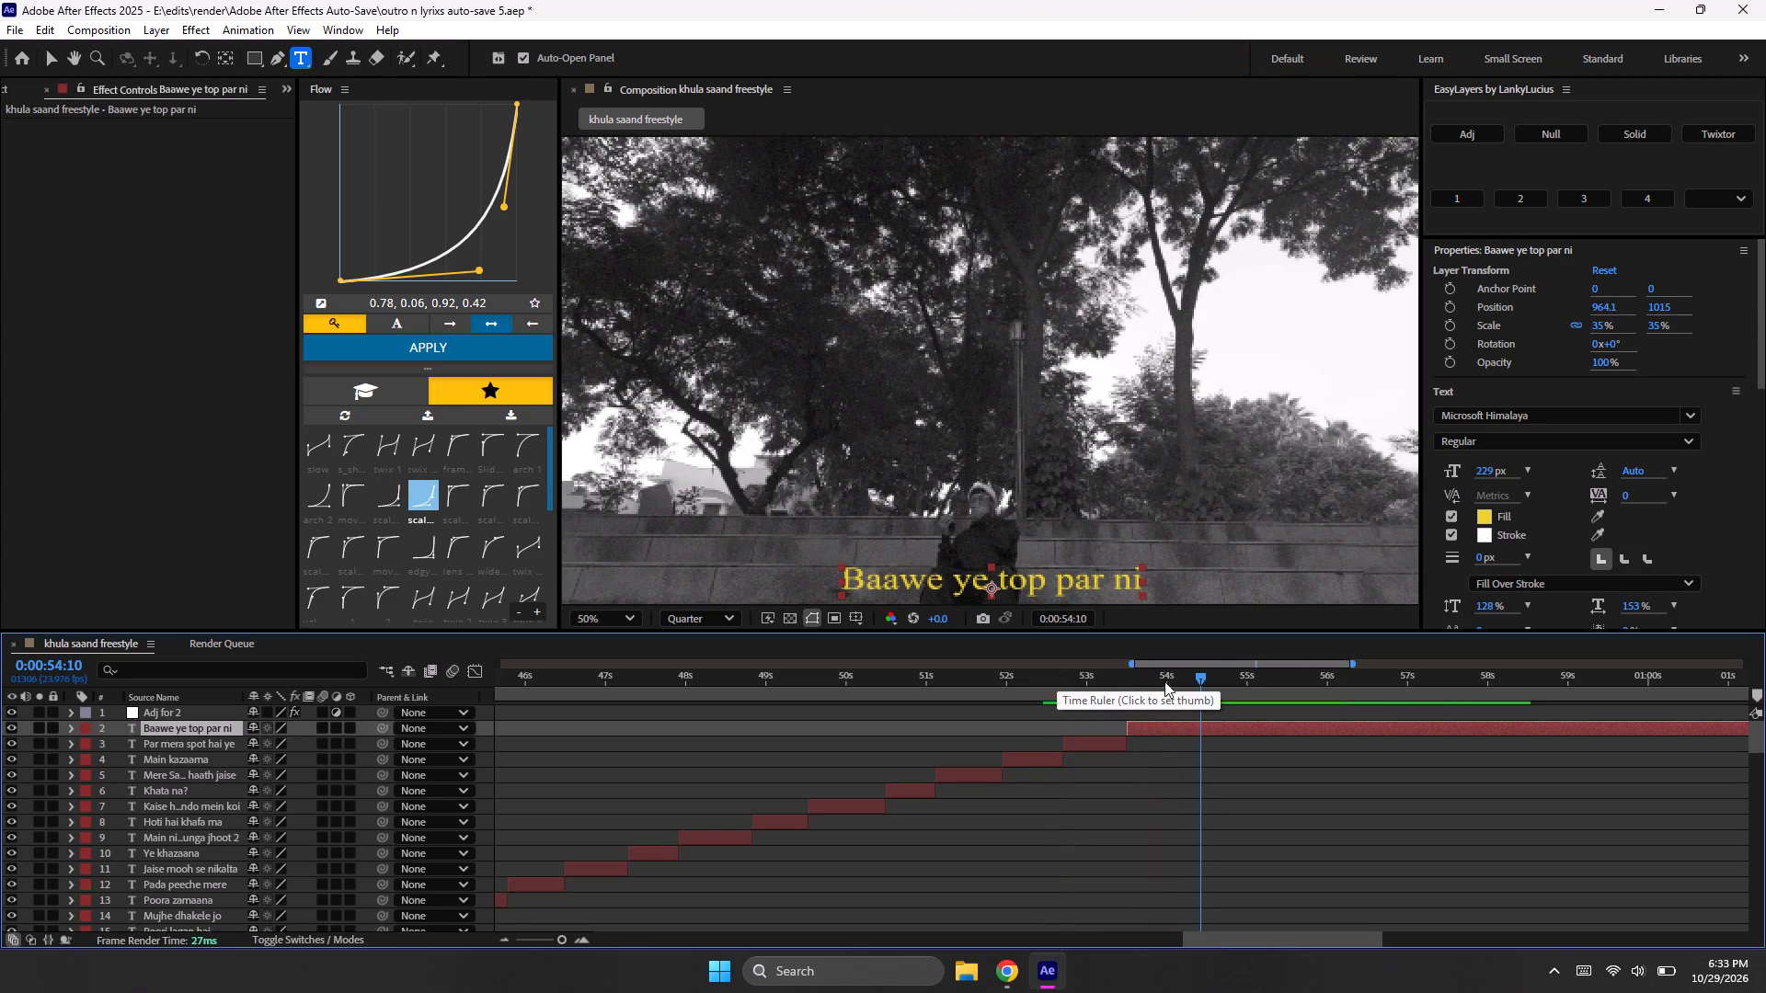
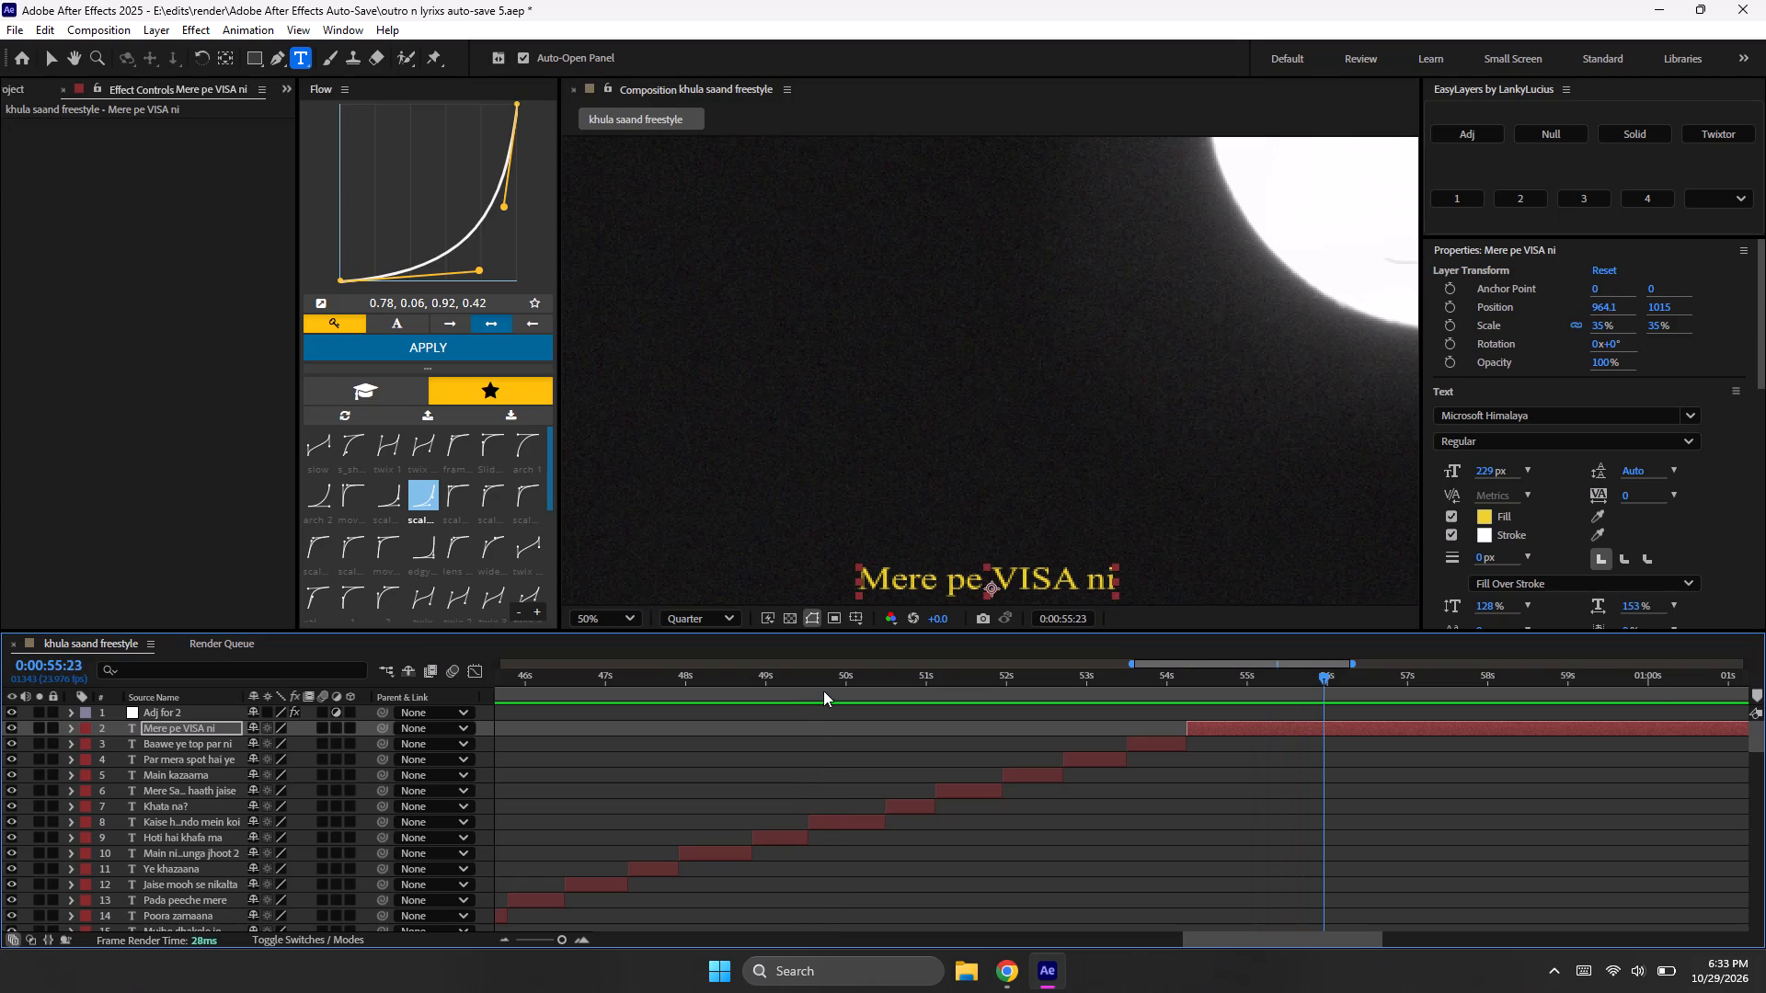
Play from 0:00:49:12 through "Mere pe VISA ni" to check the timing of the lyric layers against the song.
click(806, 679)
key(space)
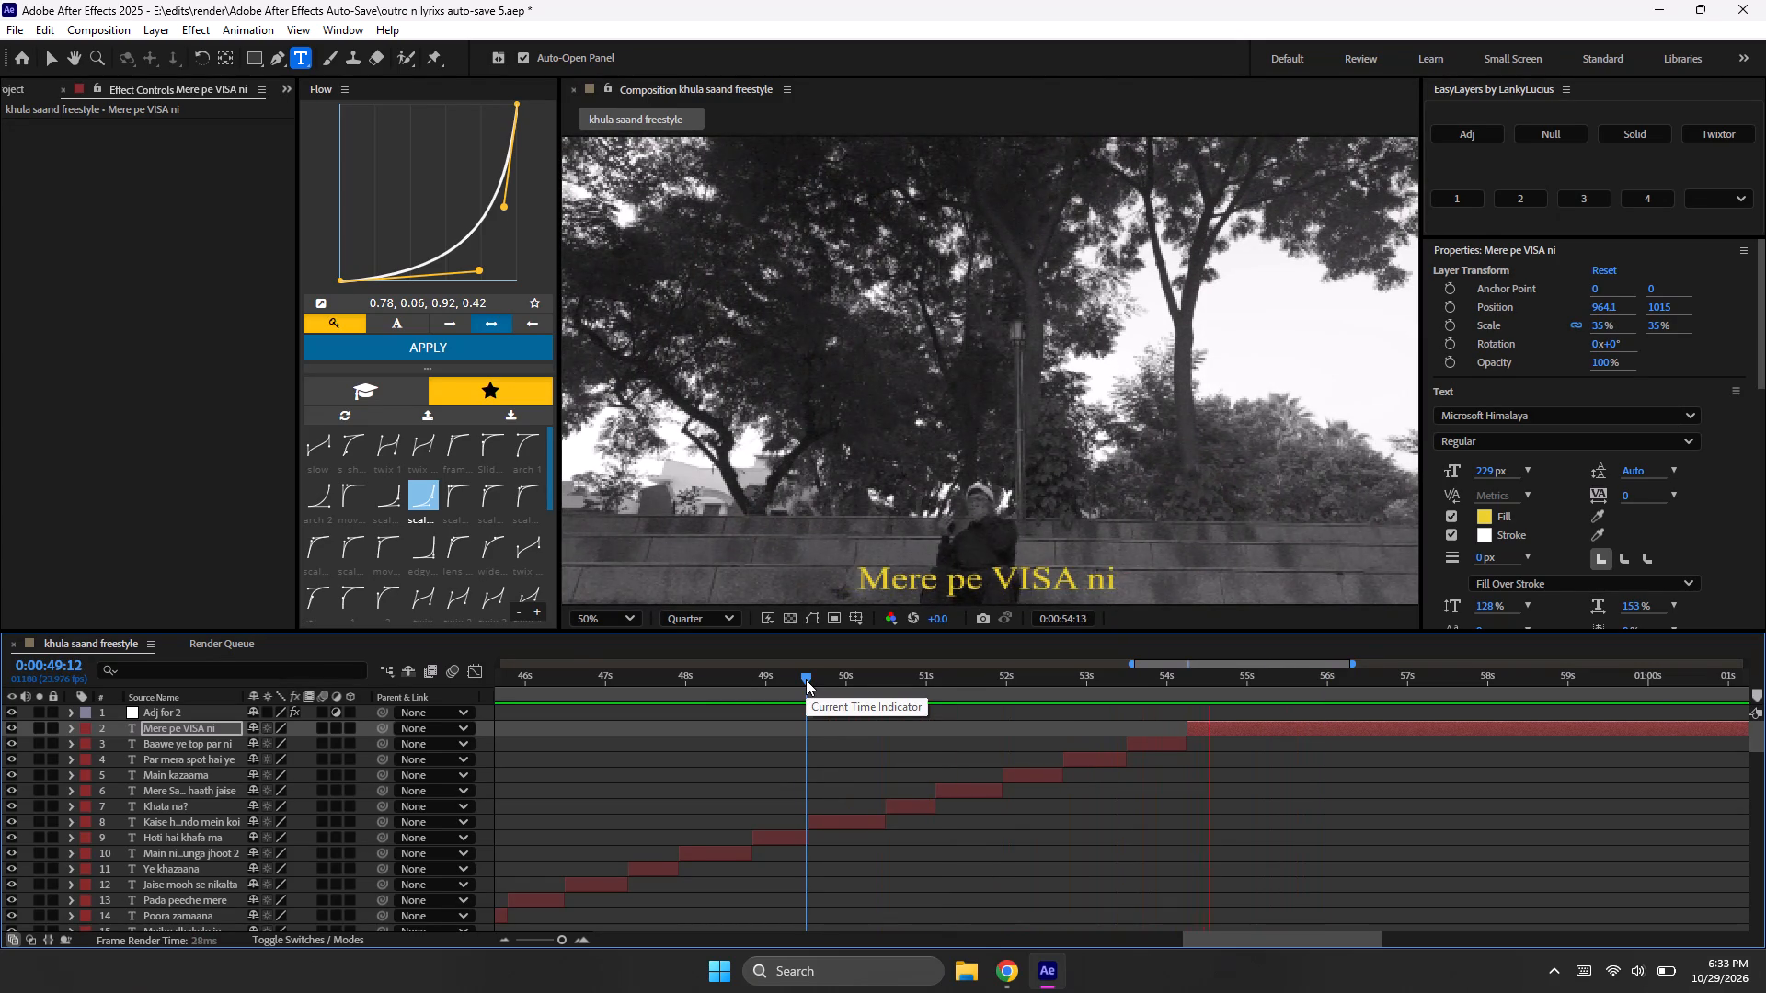
key(space)
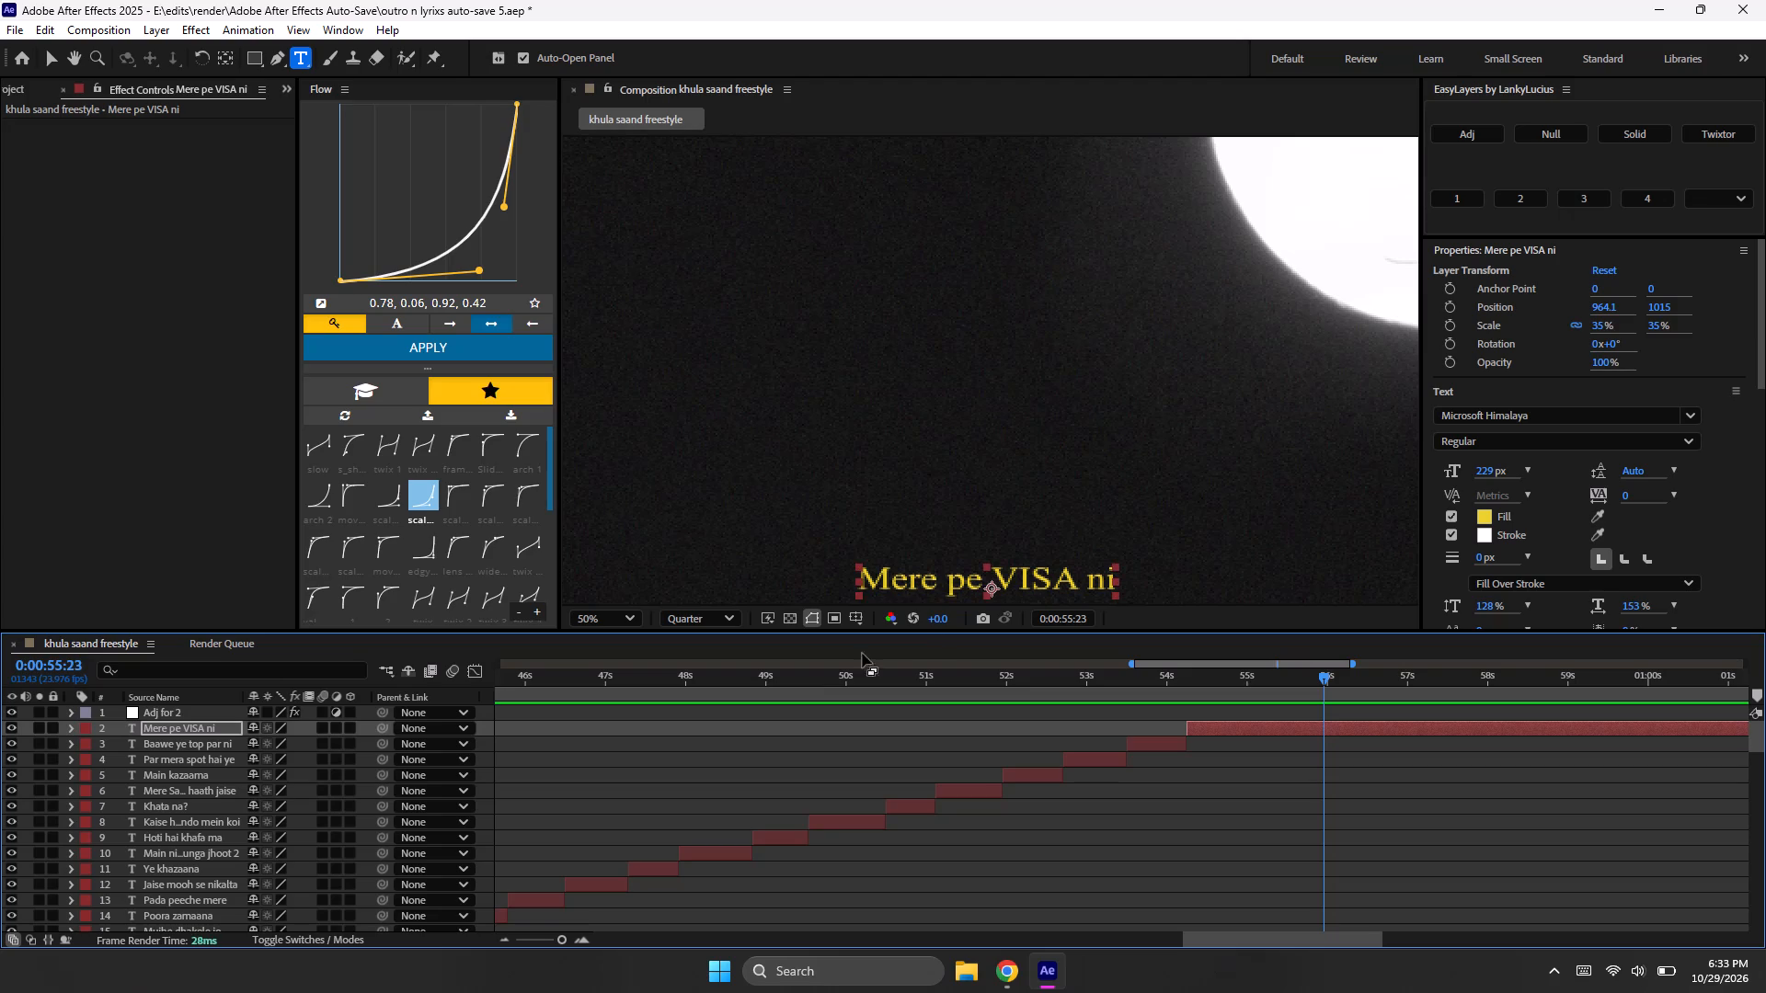
Play from 0:00:54:07 to find where the "Mere pe VISA ni" lyric ends and set the current time to 0:00:54:21.
drag(1325, 671, 1187, 706)
key(space)
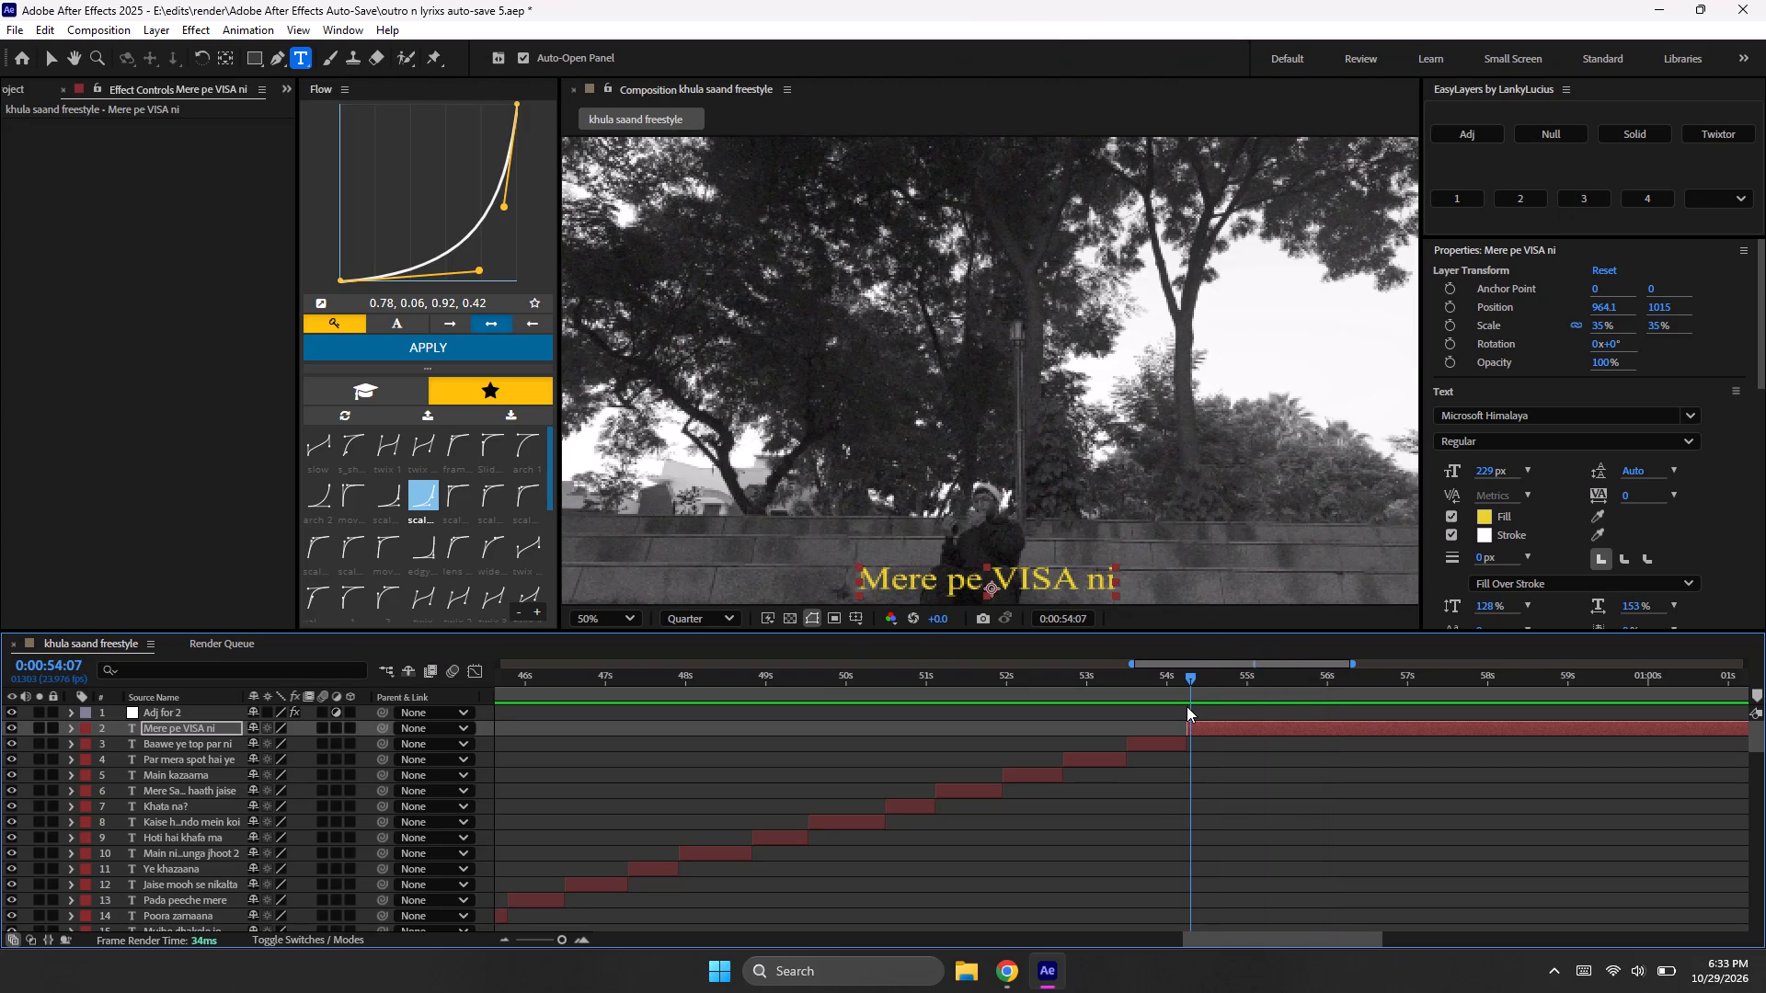
key(space)
drag(1256, 670, 1235, 680)
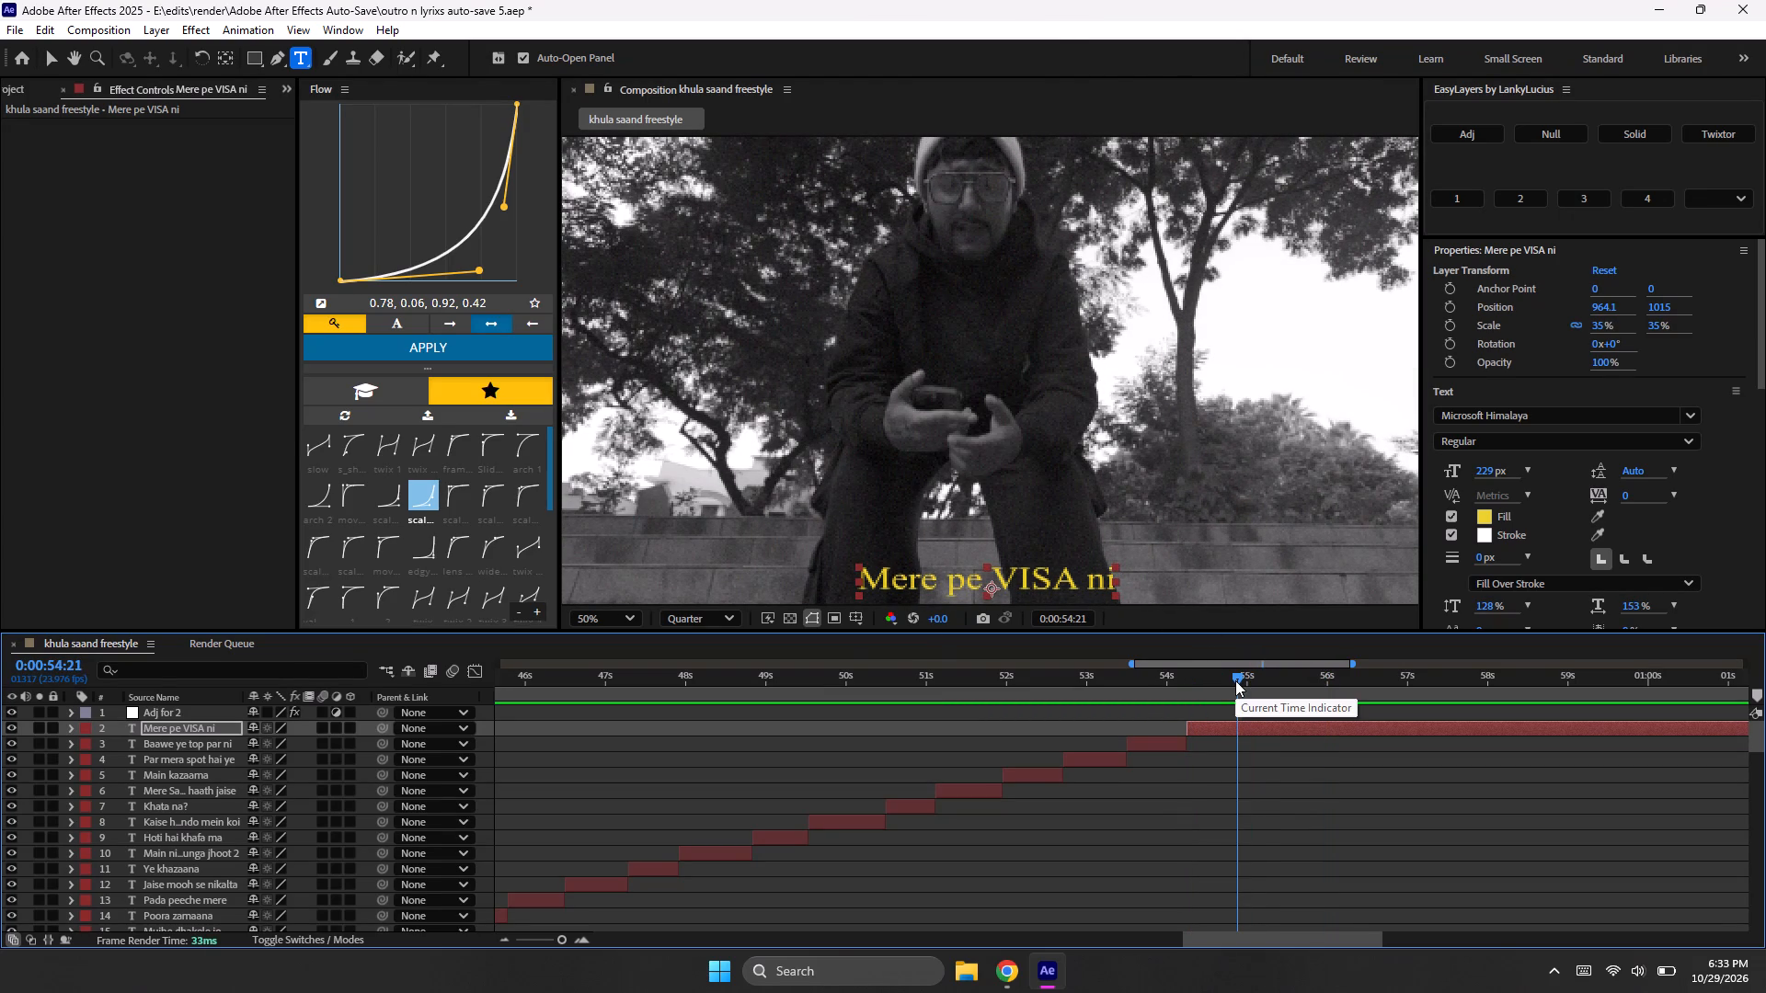
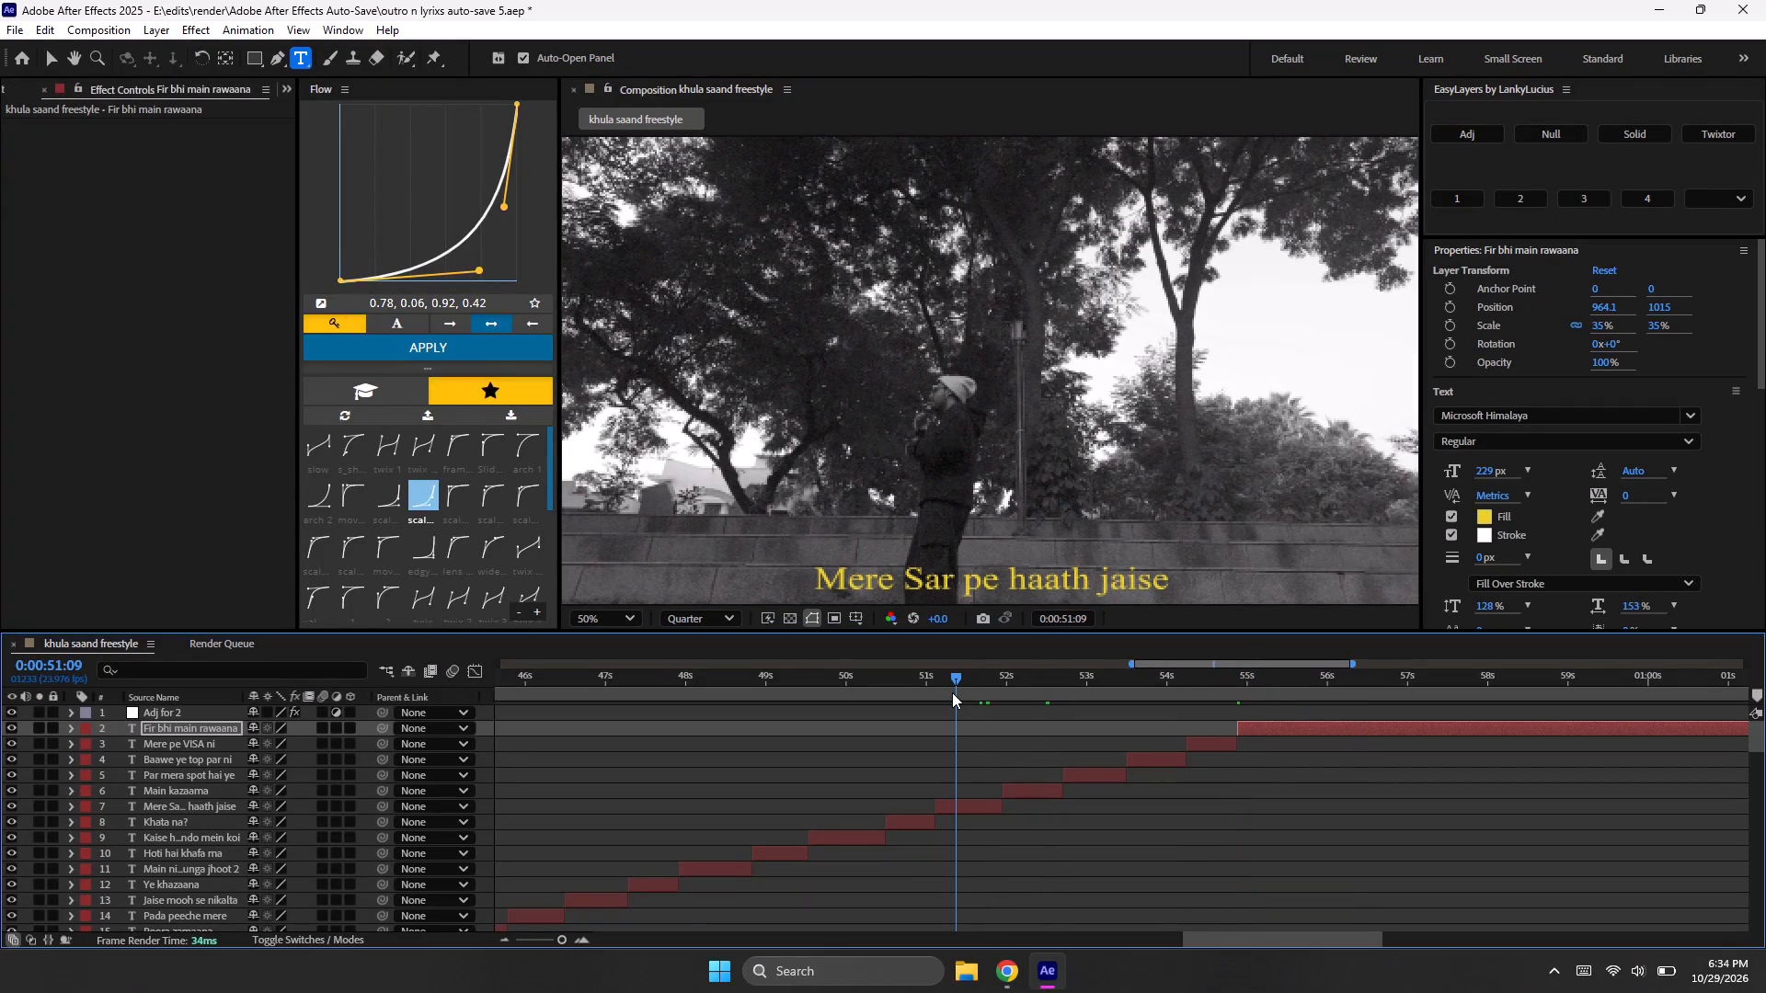
Play from 0:00:51:09, then split the "Main kazaama" layer at 0:00:52:14 and delete the part after the cut.
key(space)
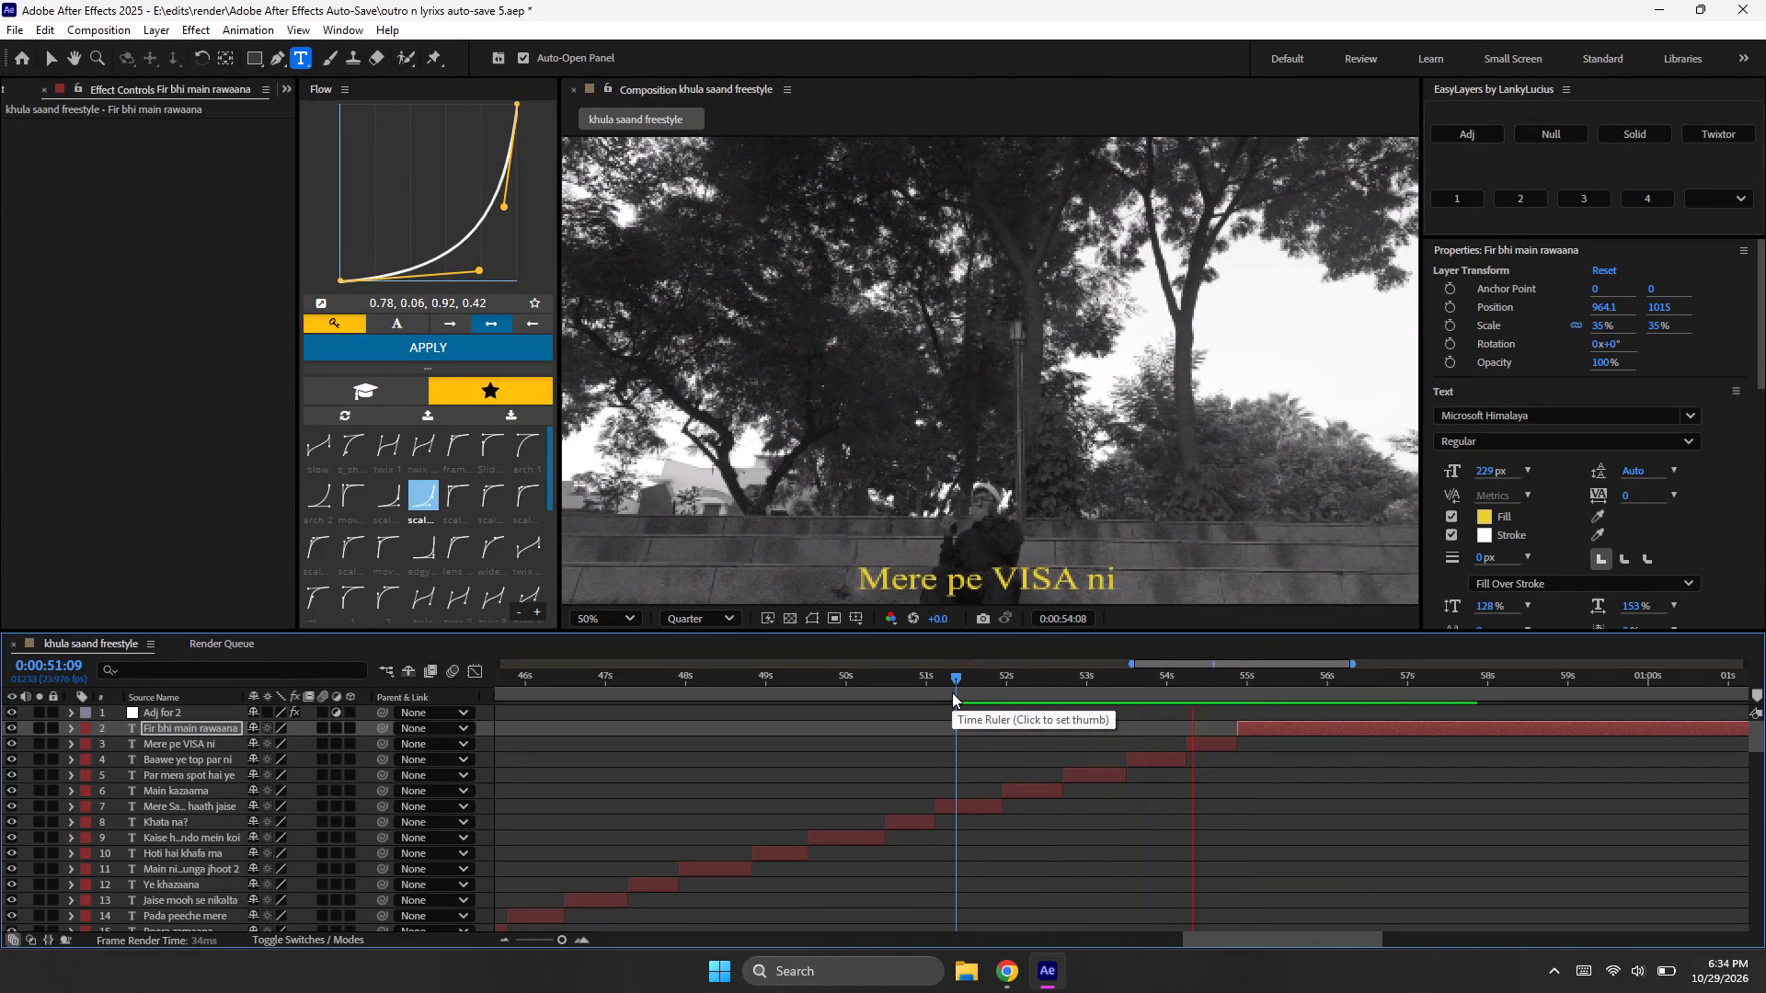
key(space)
click(1011, 704)
drag(1015, 692, 1043, 697)
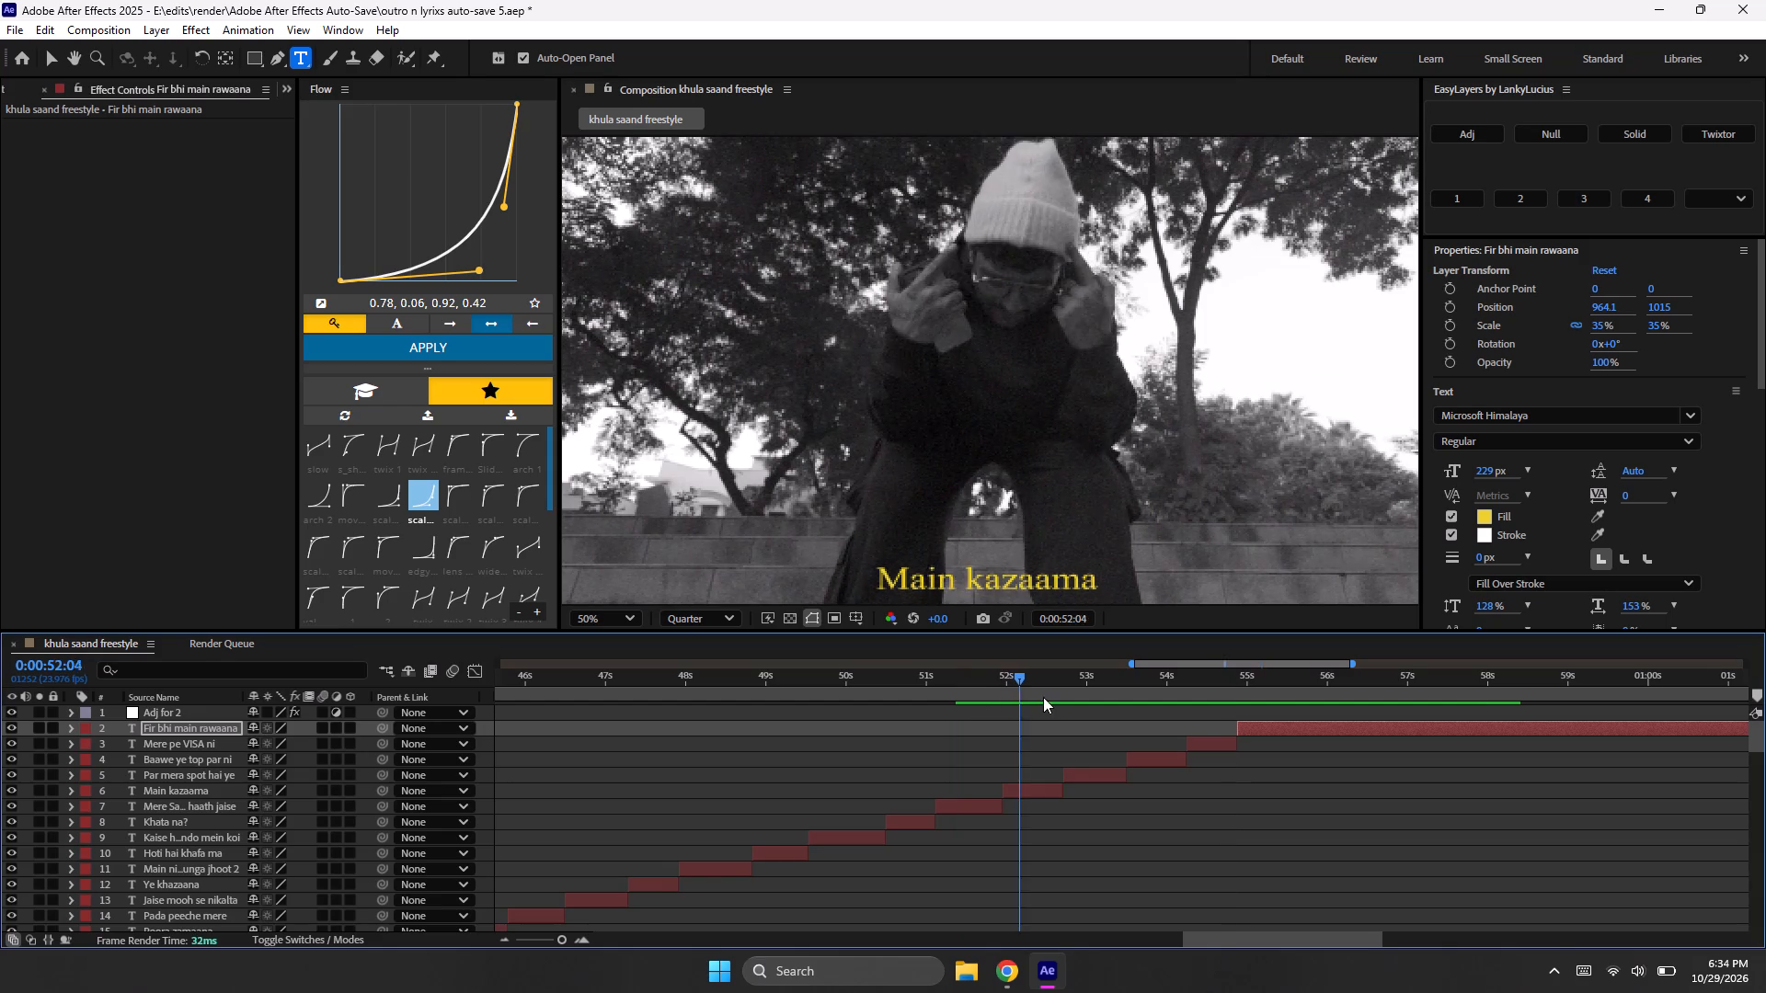
drag(1043, 697, 1053, 708)
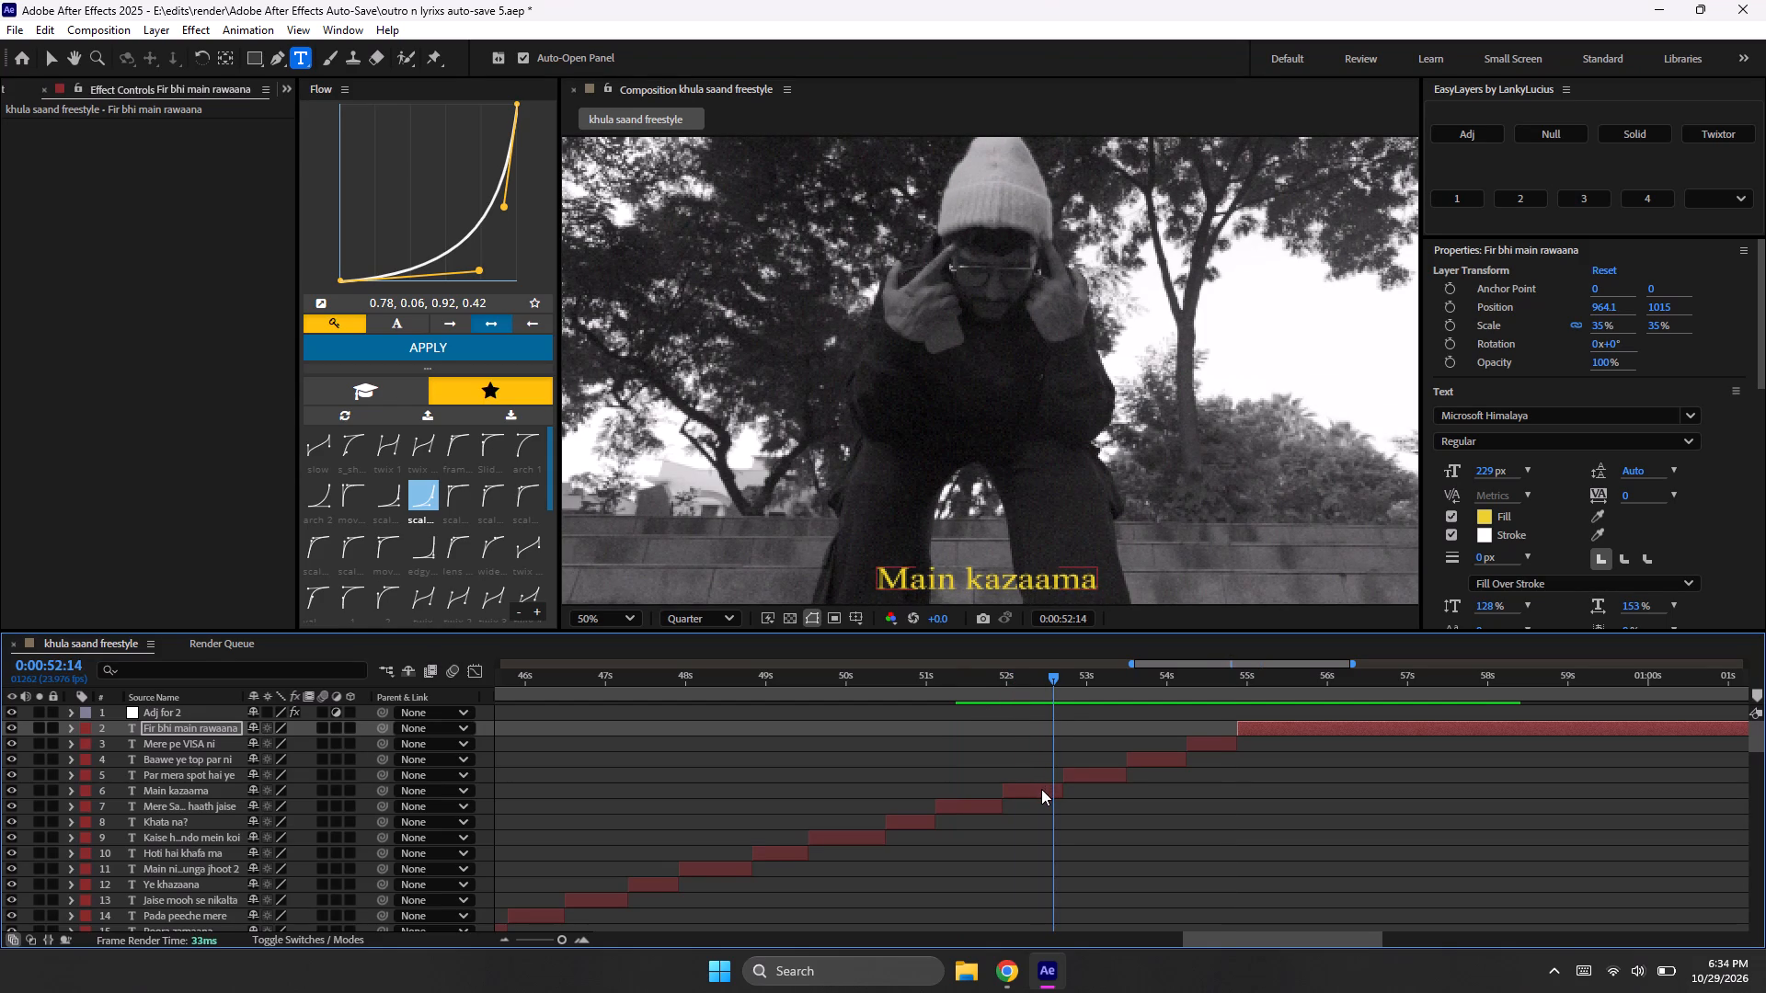
click(1041, 789)
key(ctrl+shift+d)
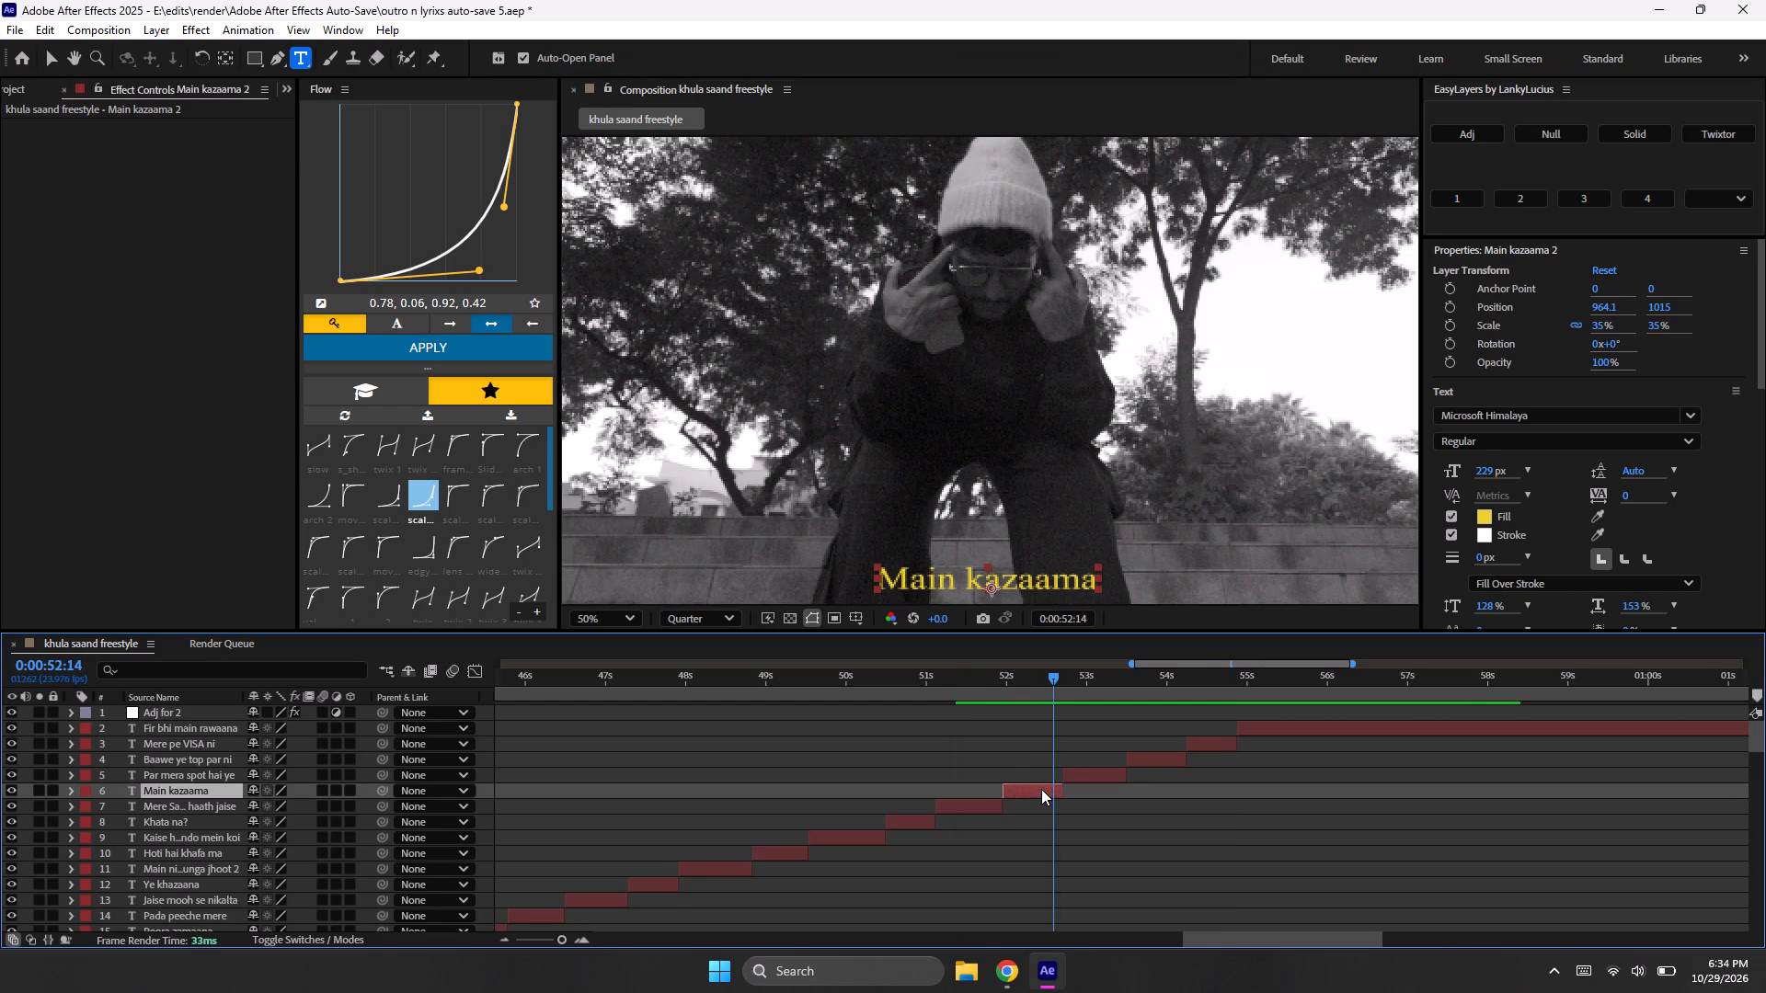
key(Delete)
Extend the start of the "Par mera spot hai ye" layer back to 0:00:52:14.
click(1078, 785)
click(1093, 775)
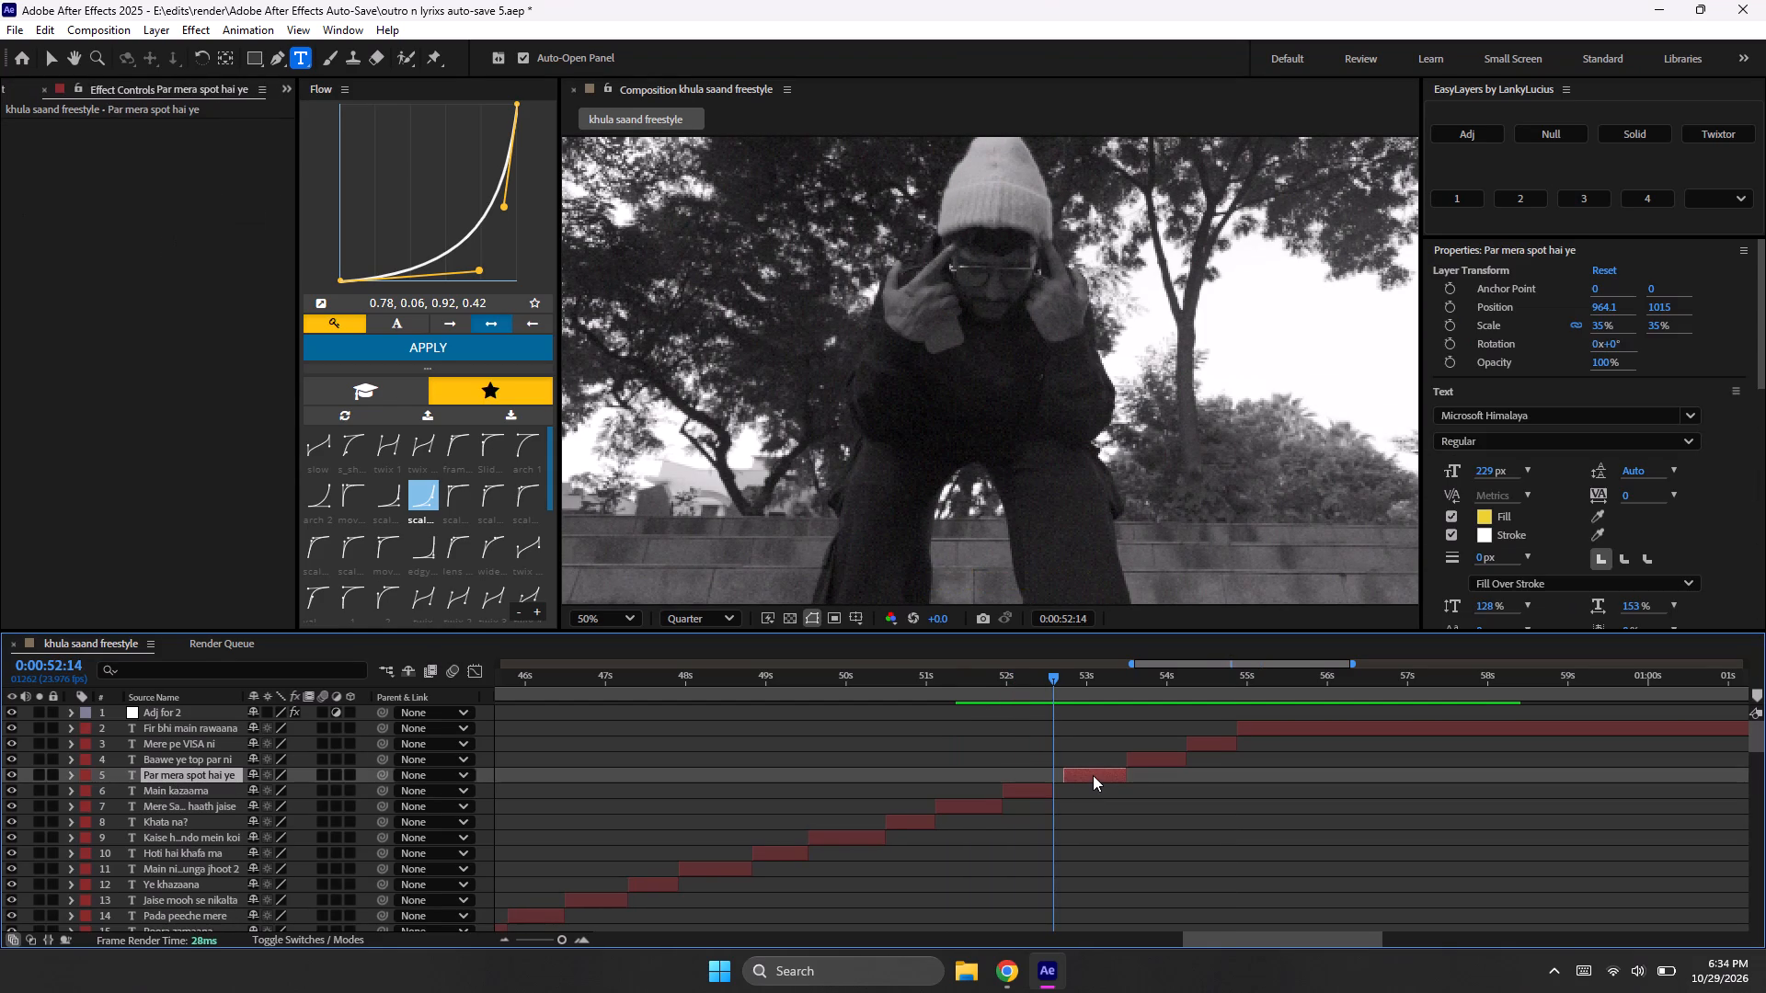
key(alt+bracketleft)
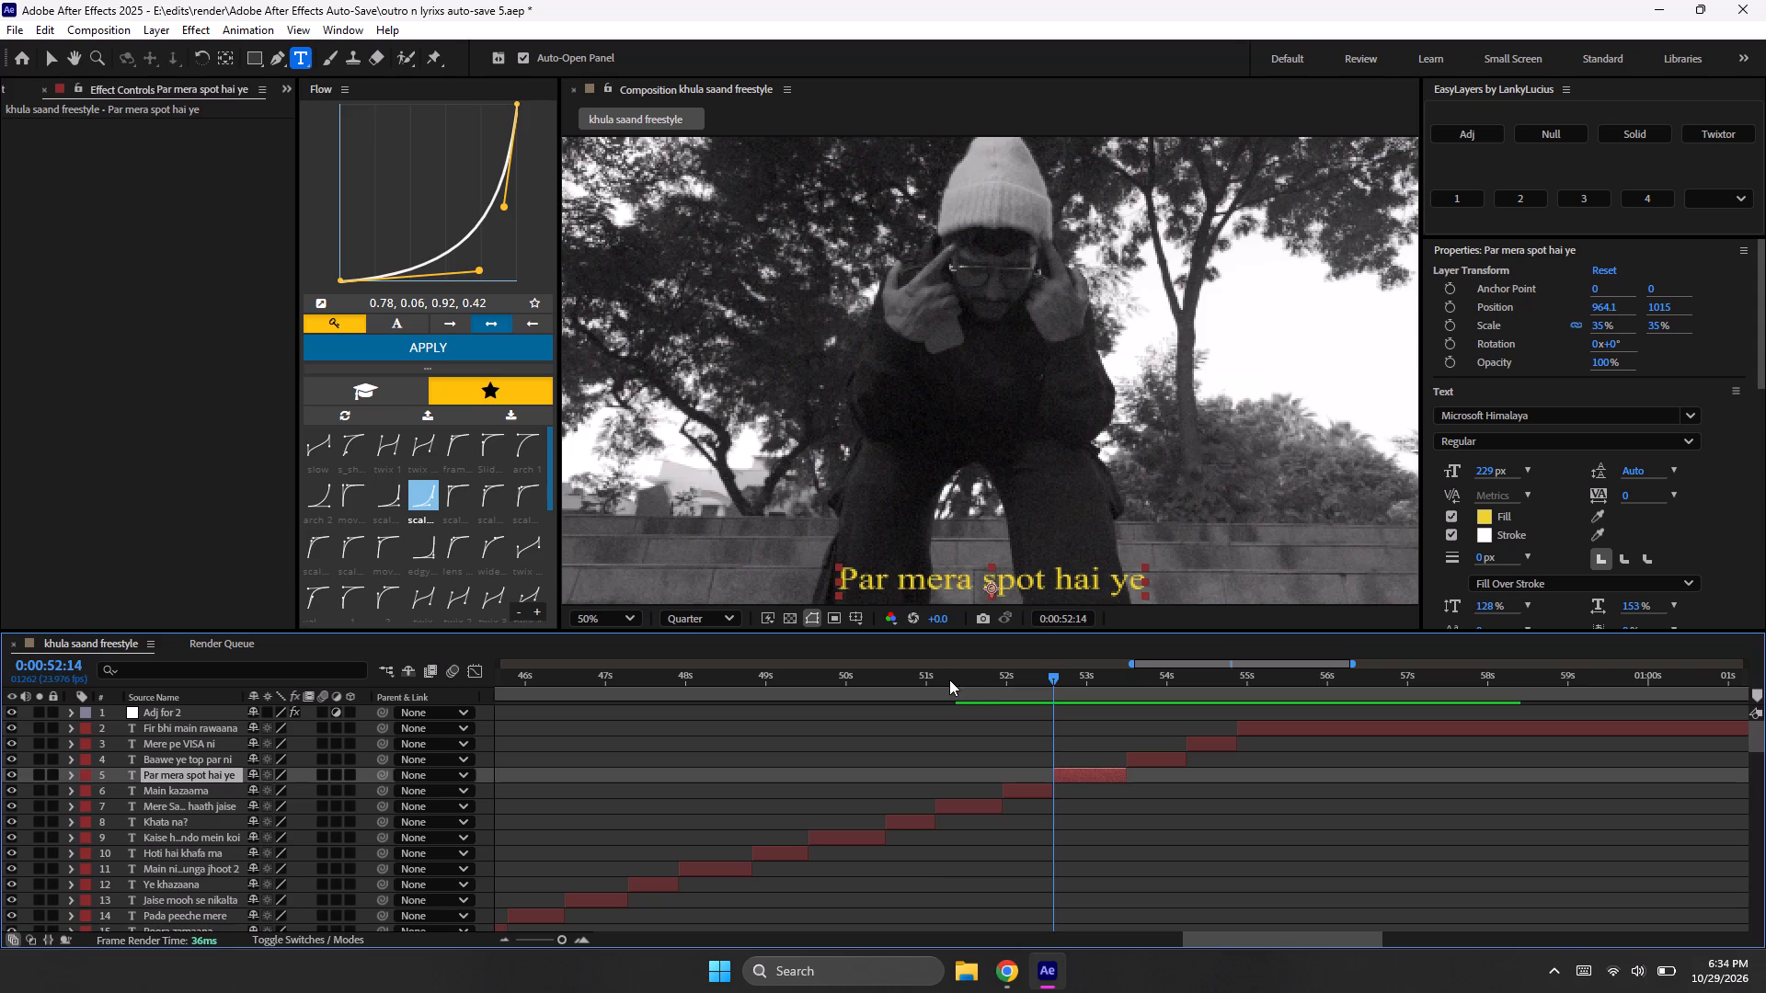
Play from 0:00:51:06, then split "Par mera spot hai ye" at 0:00:53:09 and delete the part after the cut.
click(947, 680)
key(space)
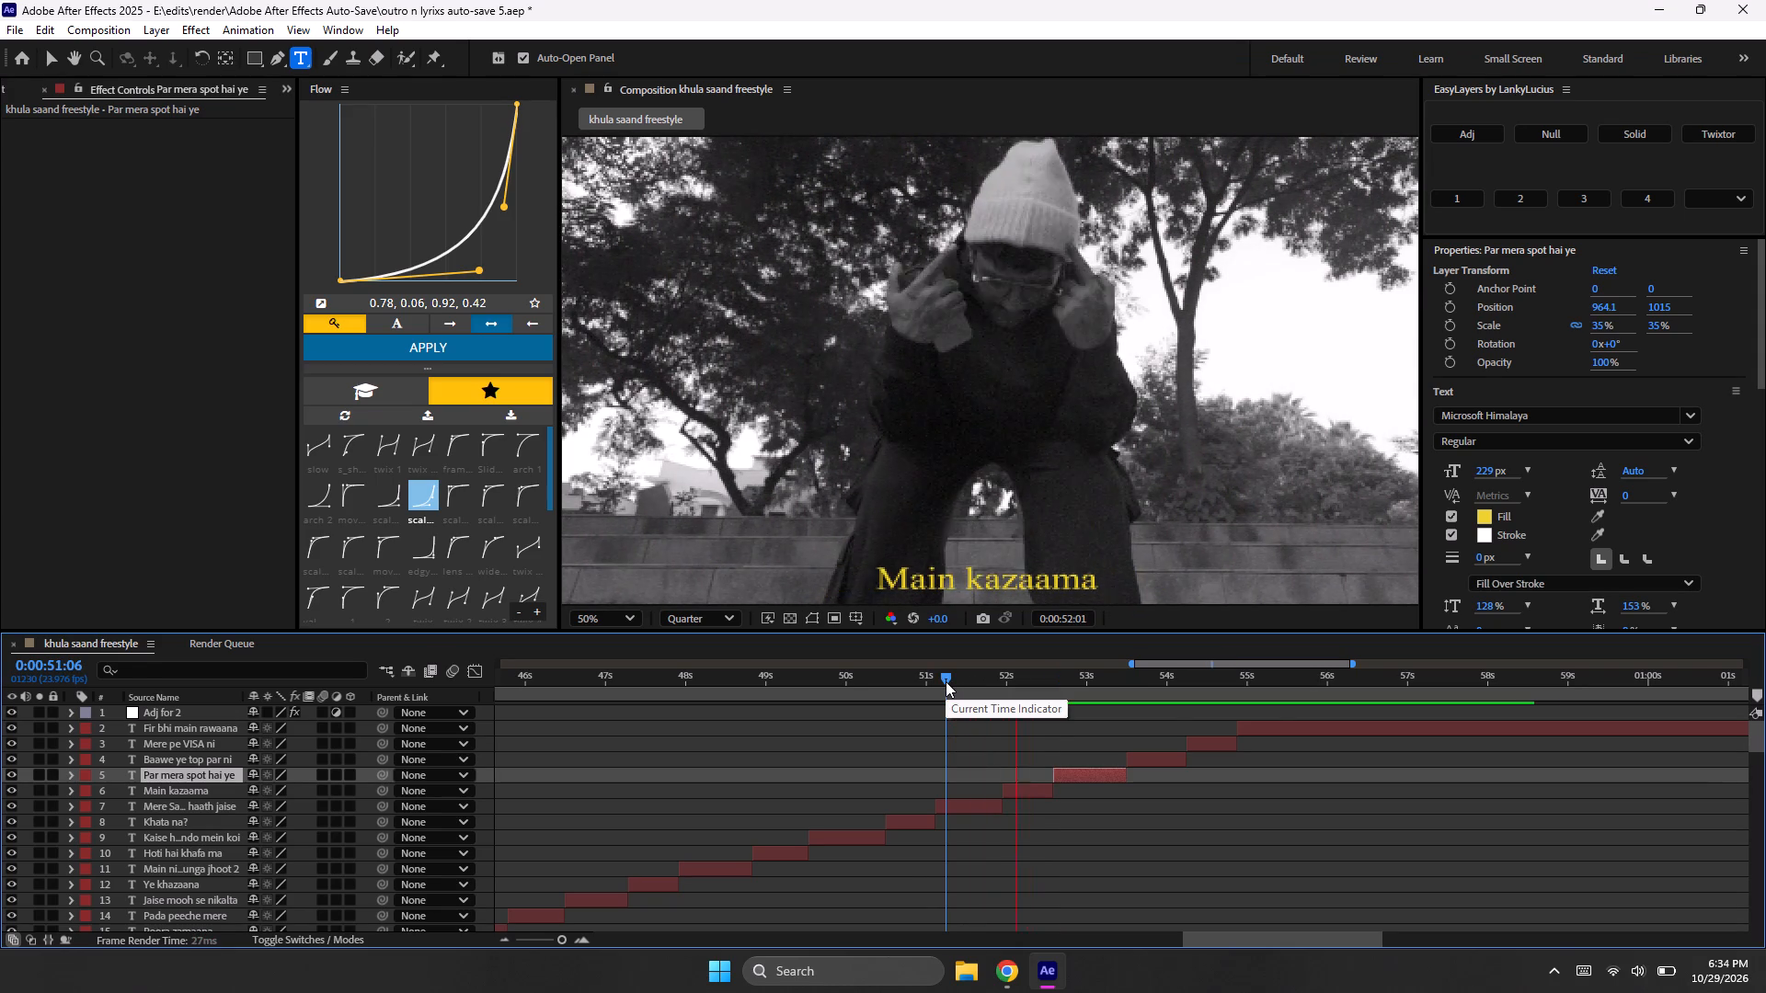
key(space)
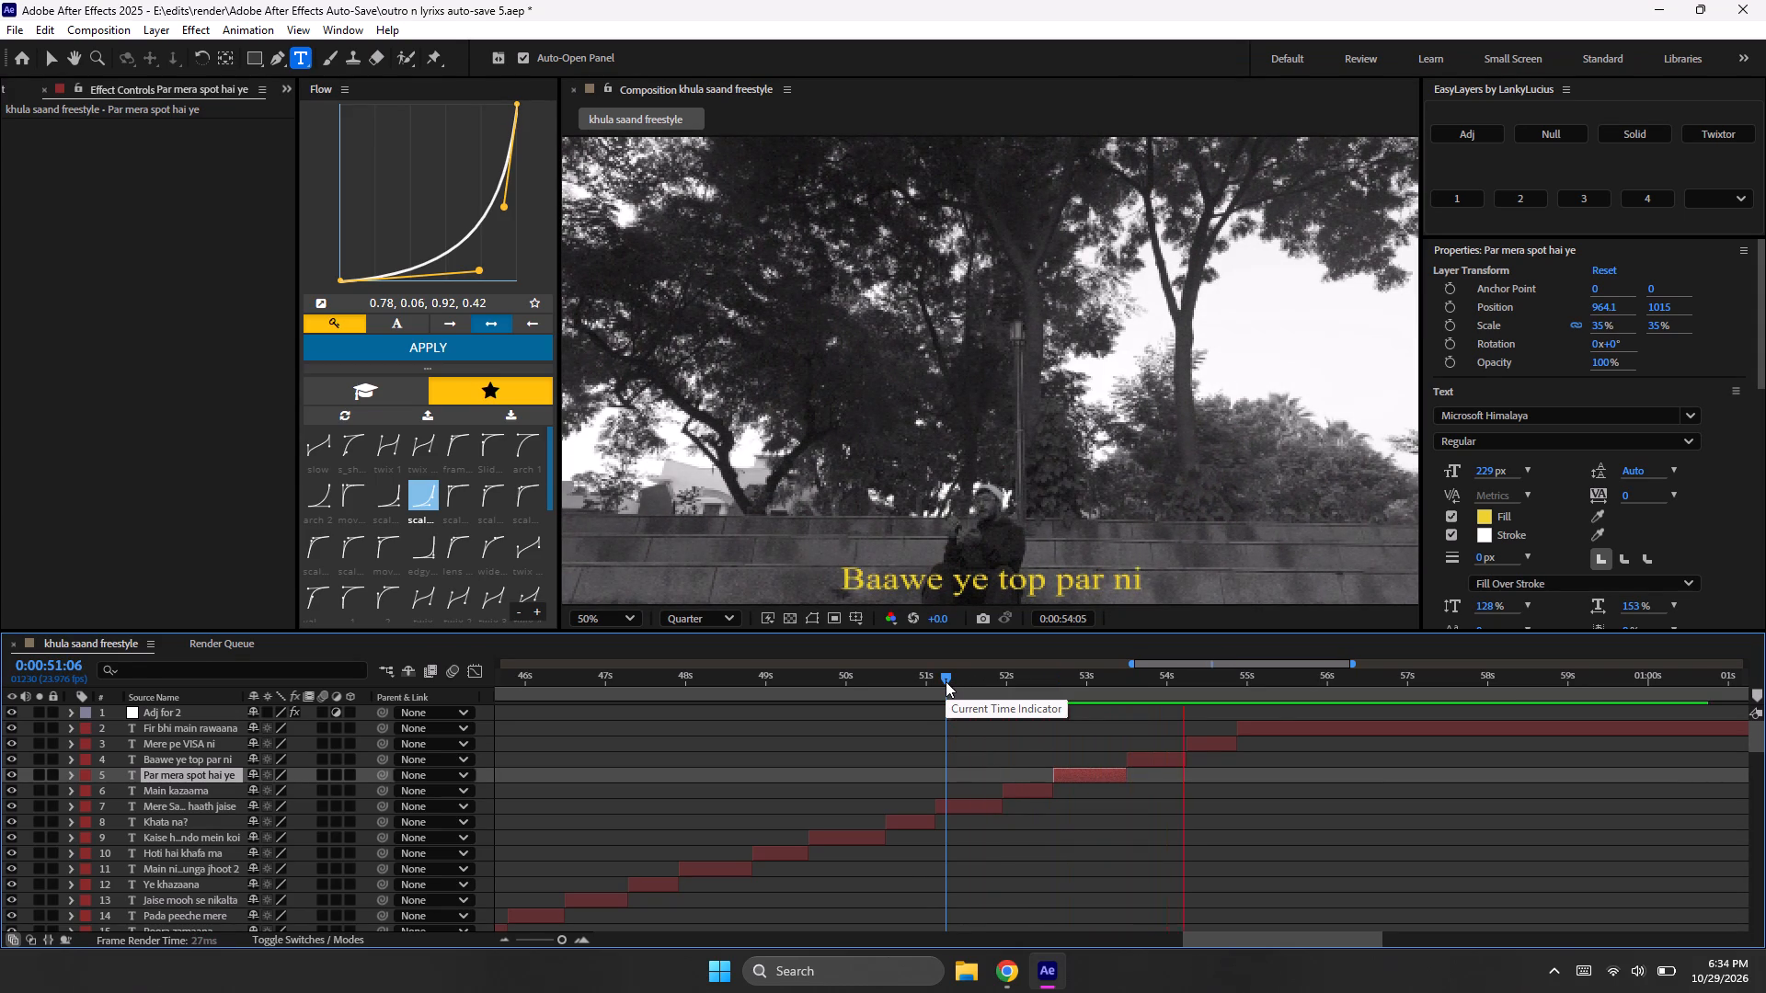
click(1110, 680)
click(1110, 680)
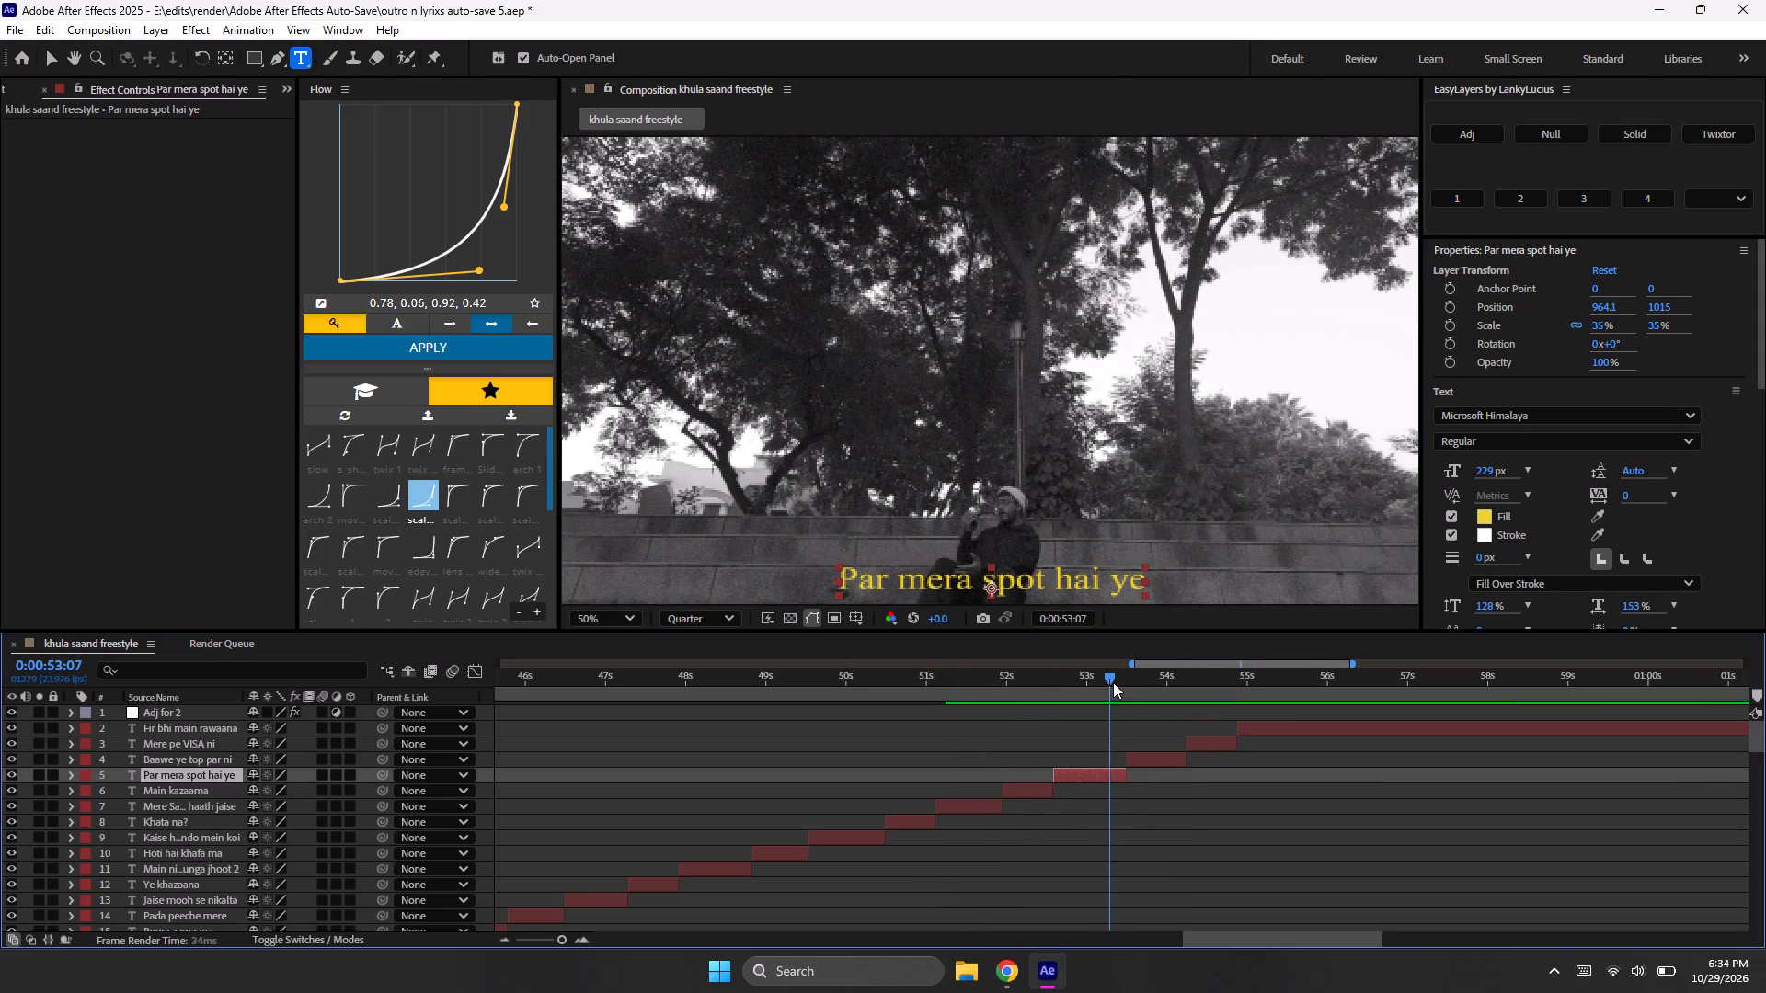
key(ctrl+shift+d)
key(Delete)
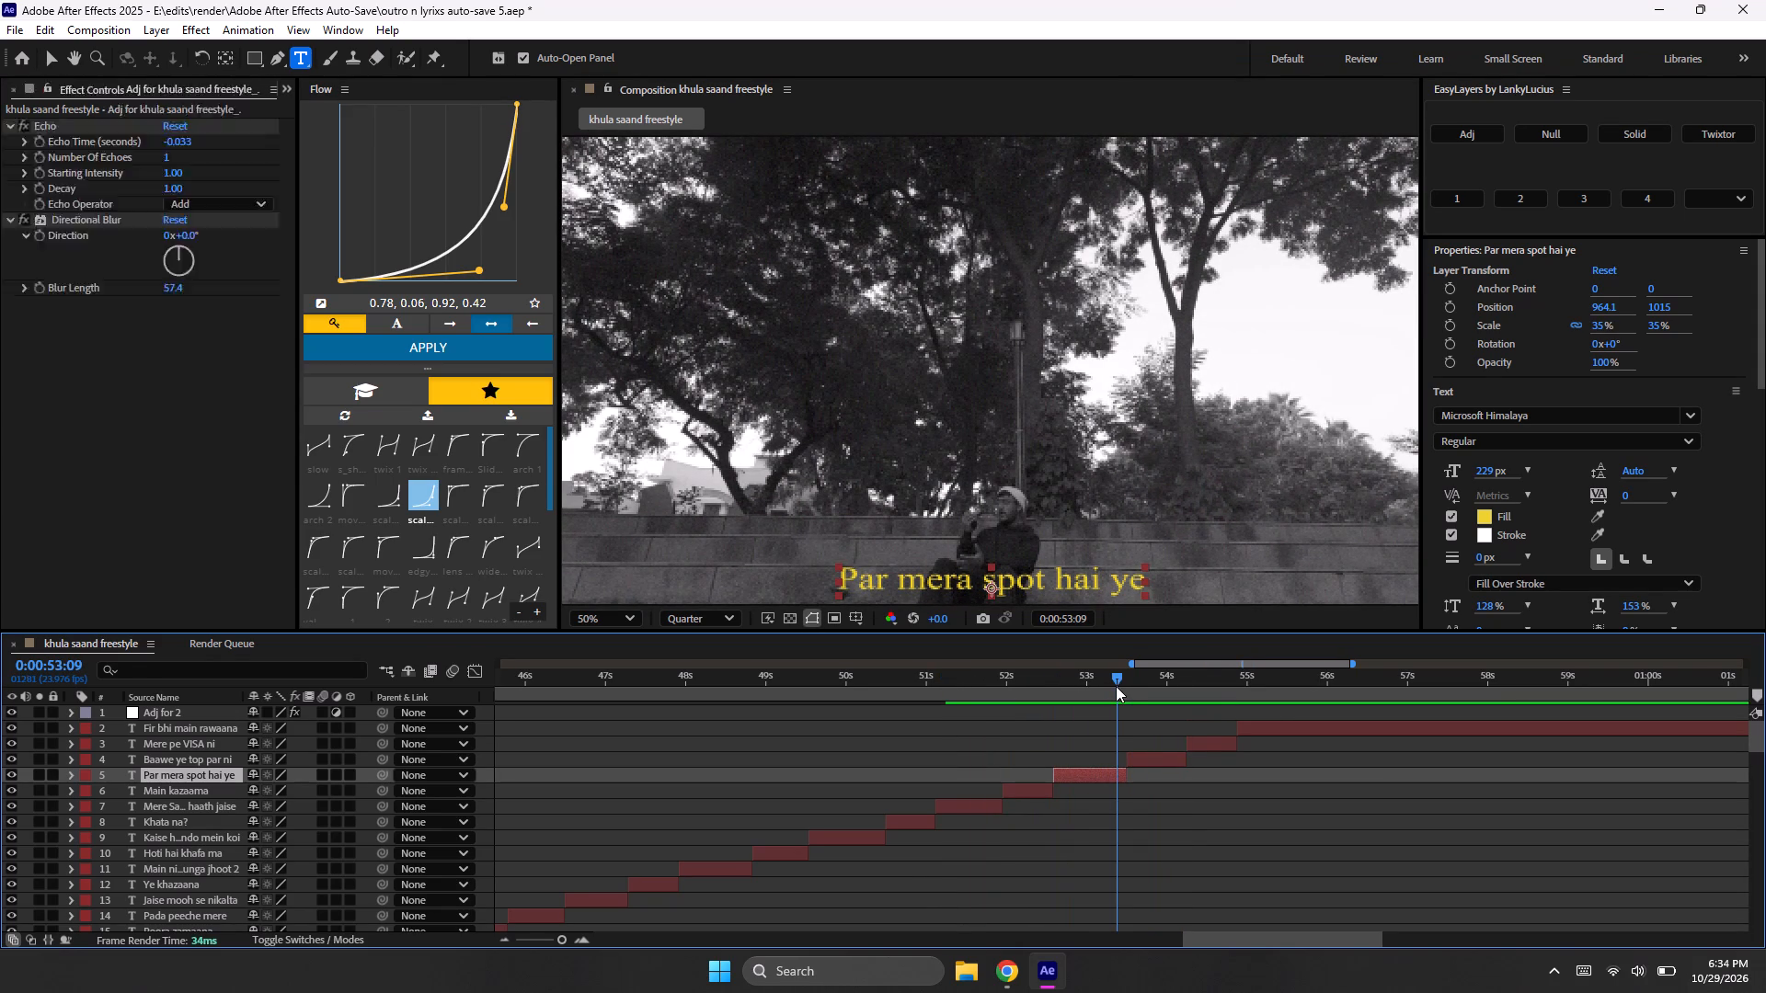
Move the "Baawe ye top par ni" layer so that it starts at 0:00:53:09.
click(1158, 761)
key(super+bracketleft)
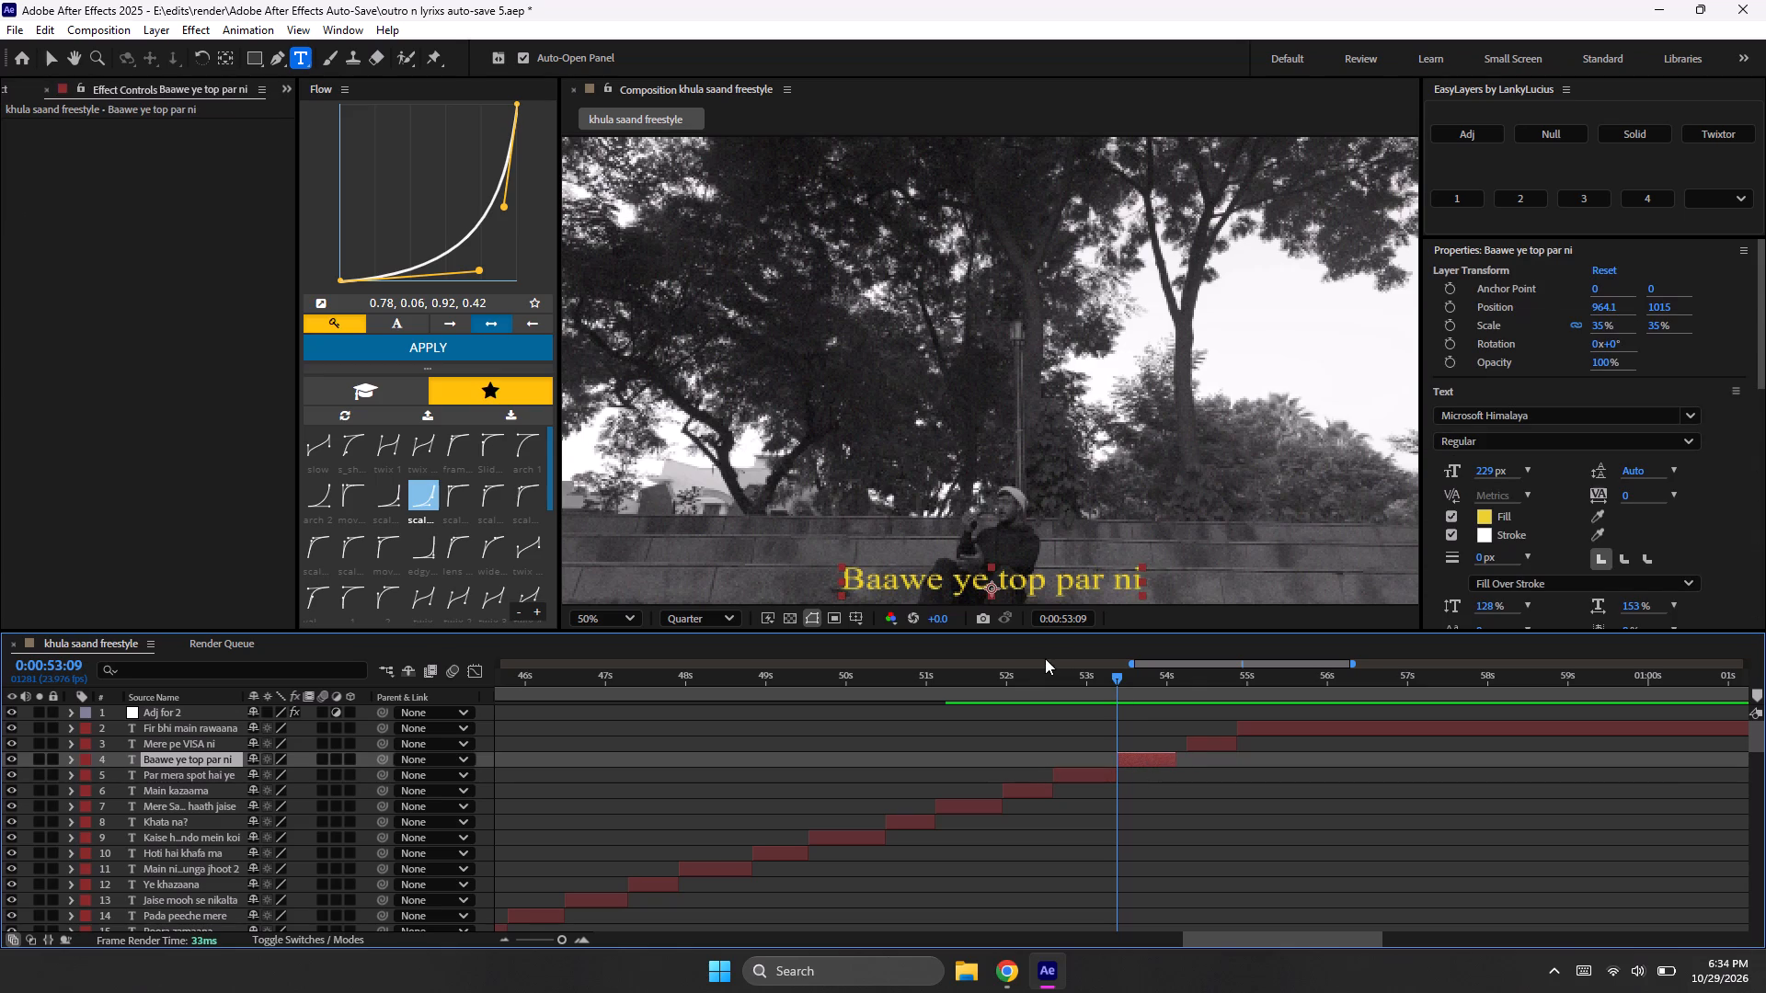
Play from 0:00:52:06 and again from 0:00:50:02 into "Fir bhi main rawaana" to check the lyric layers' timing against the song.
click(1026, 678)
key(space)
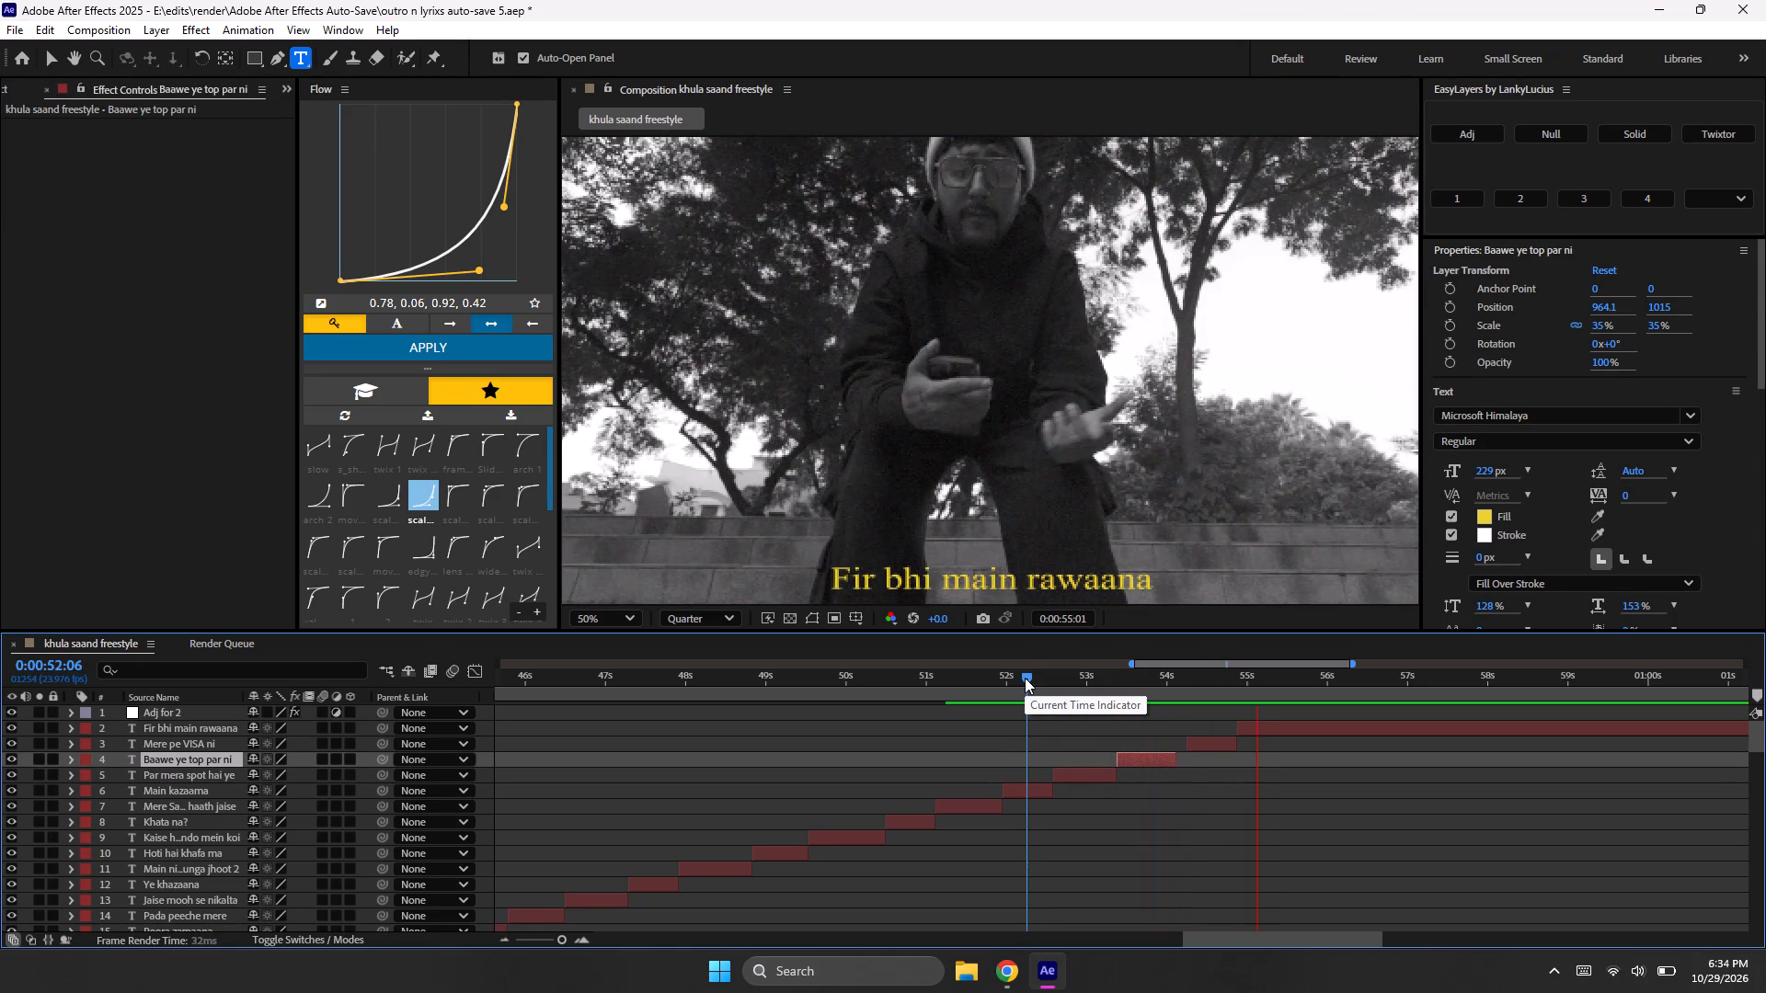
key(space)
click(1106, 665)
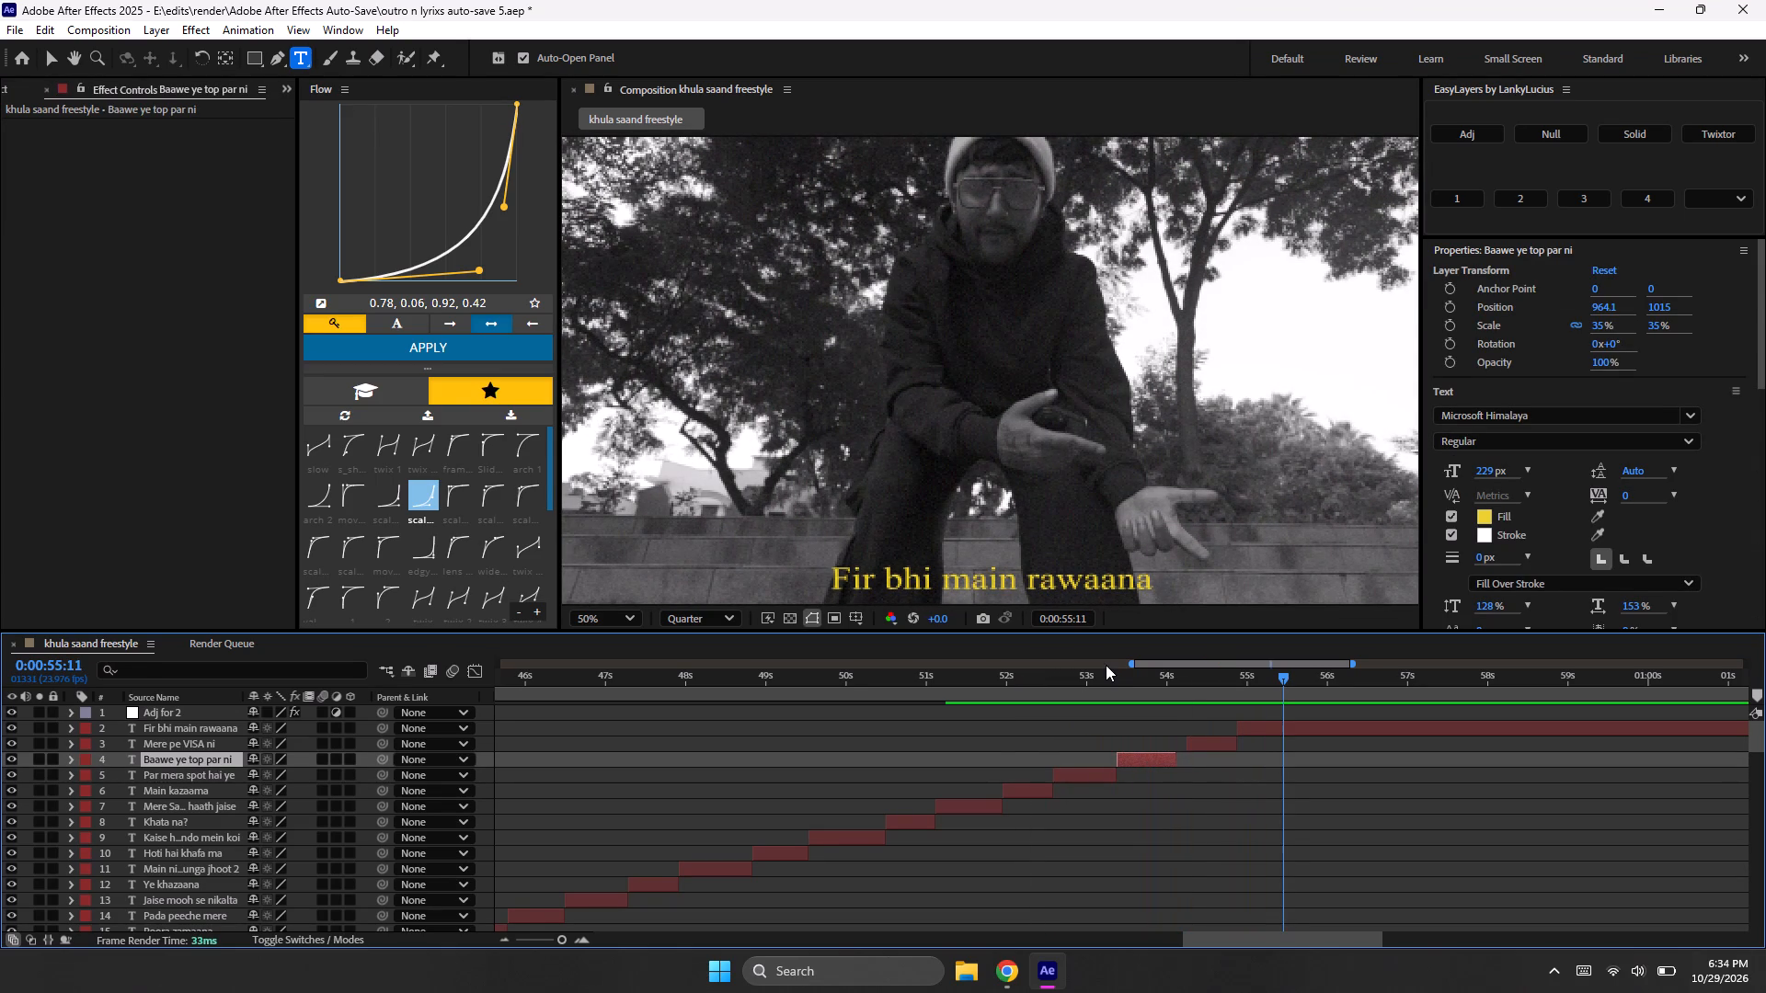
drag(1094, 686, 854, 741)
key(space)
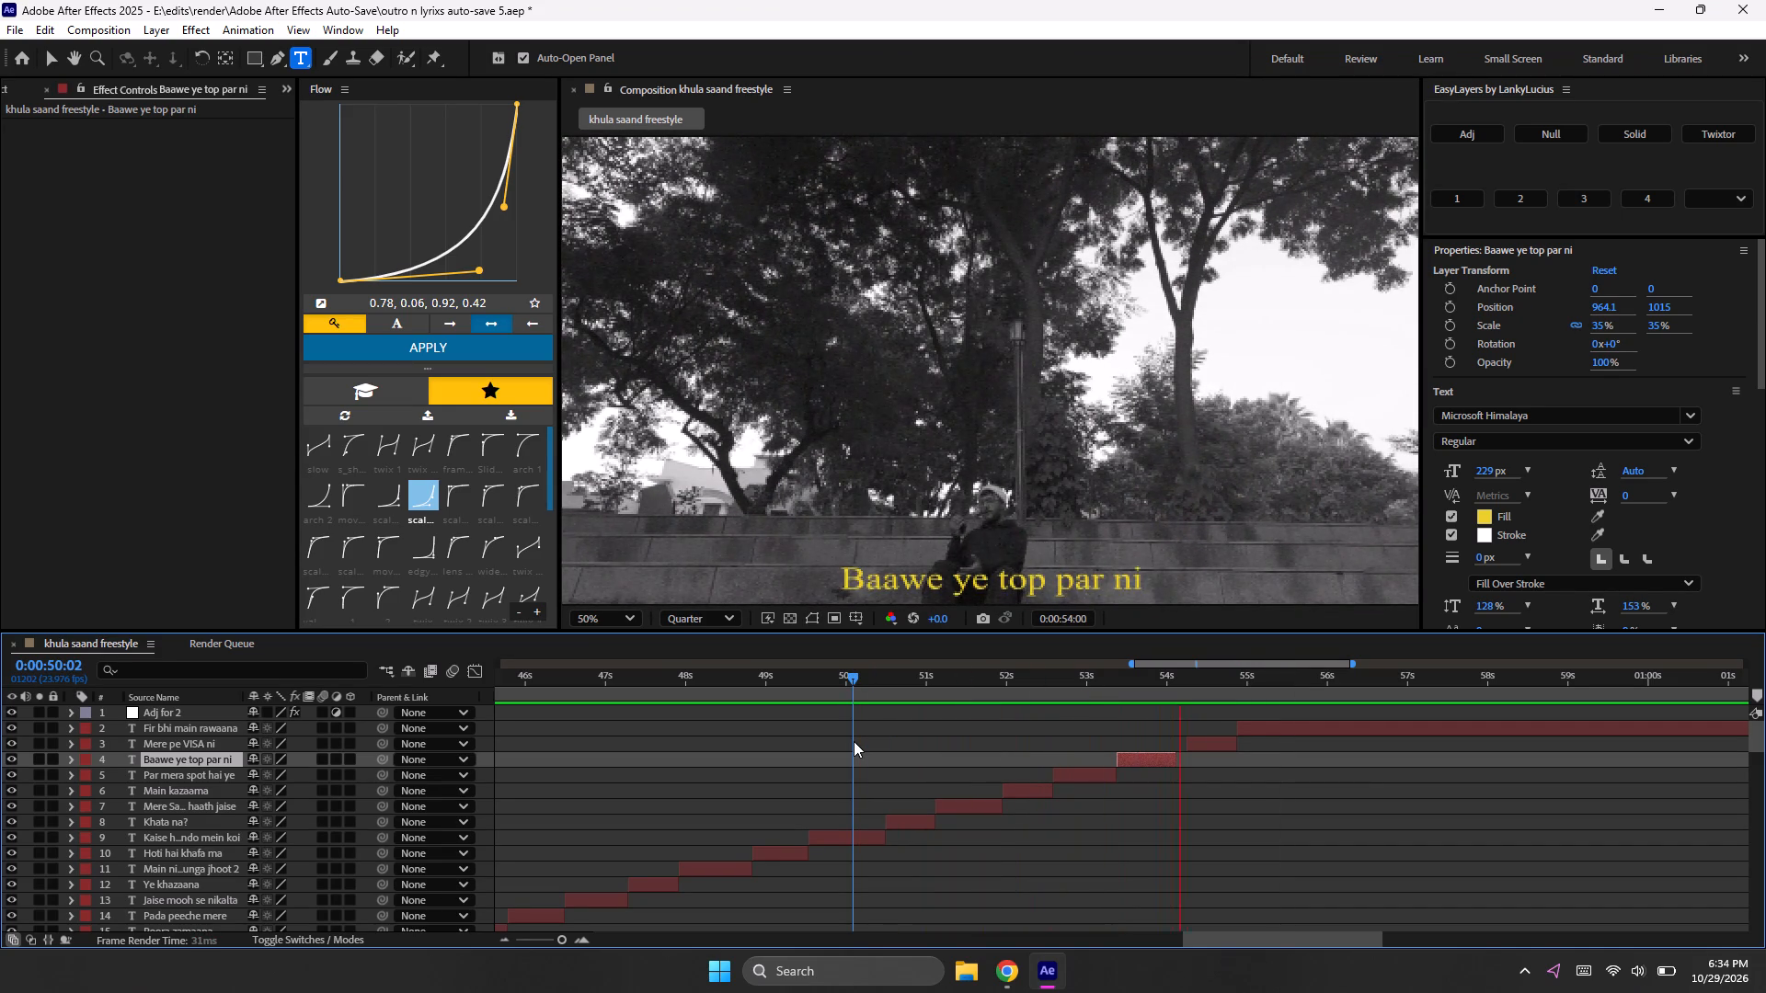
key(space)
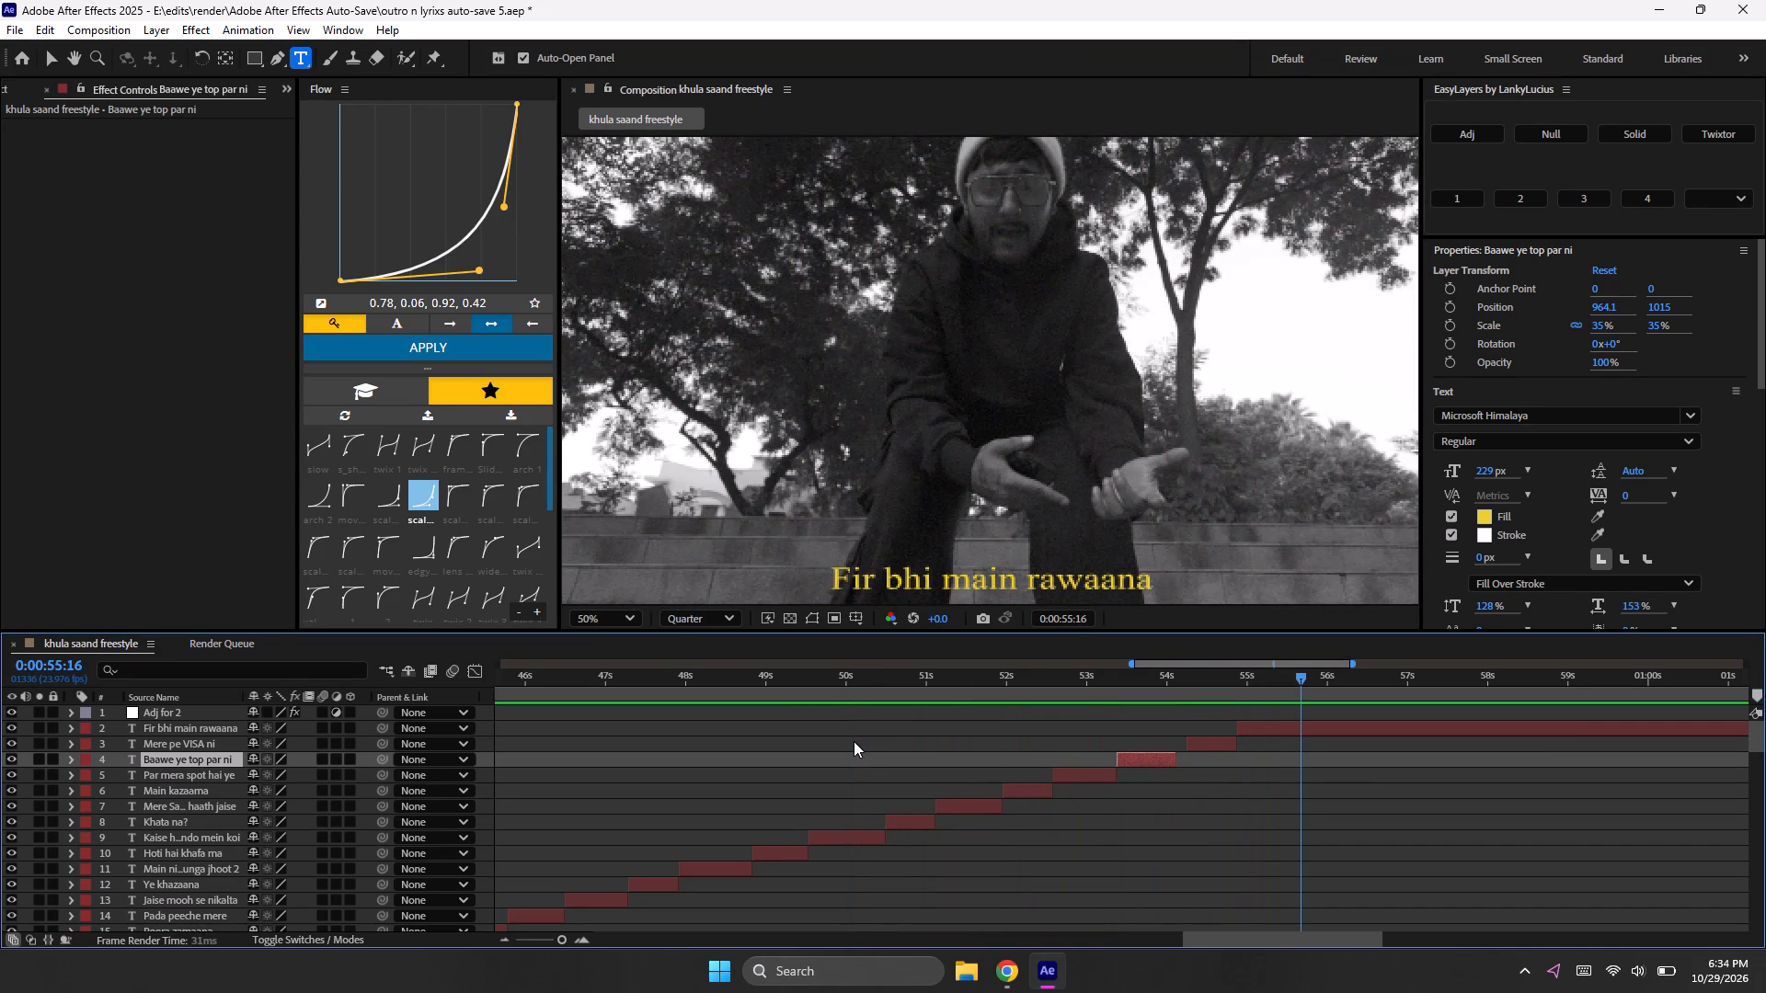
key(Page_Up)
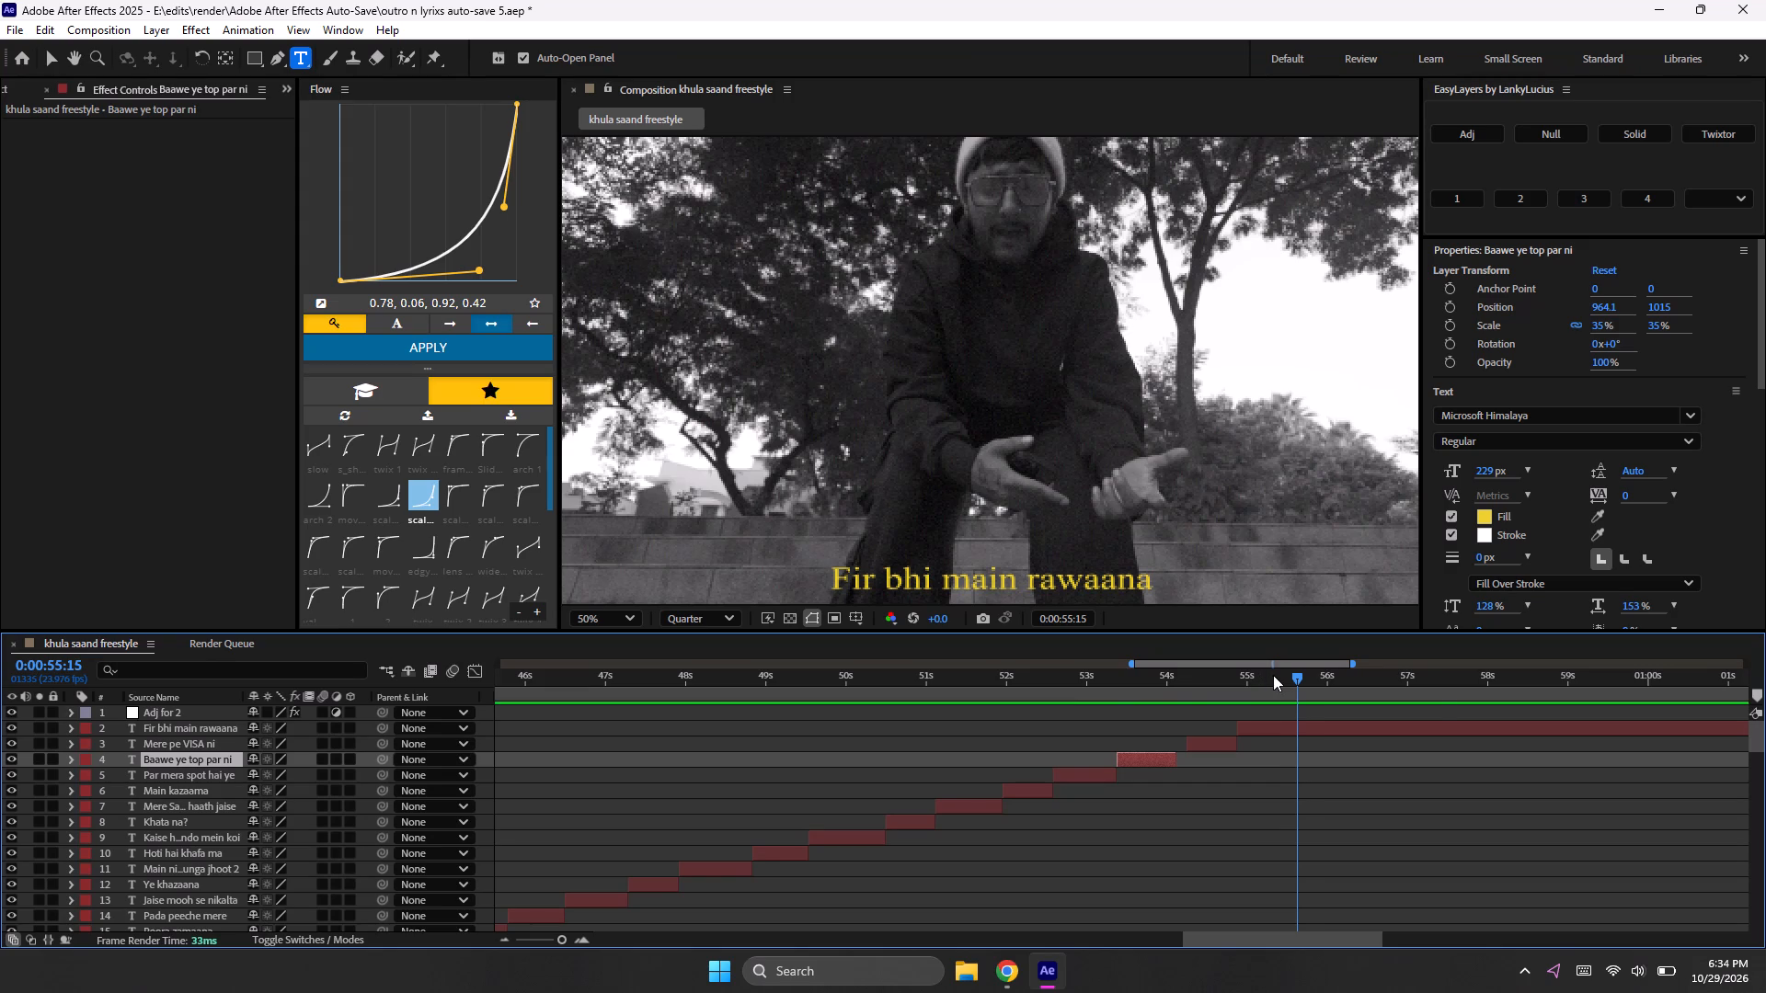
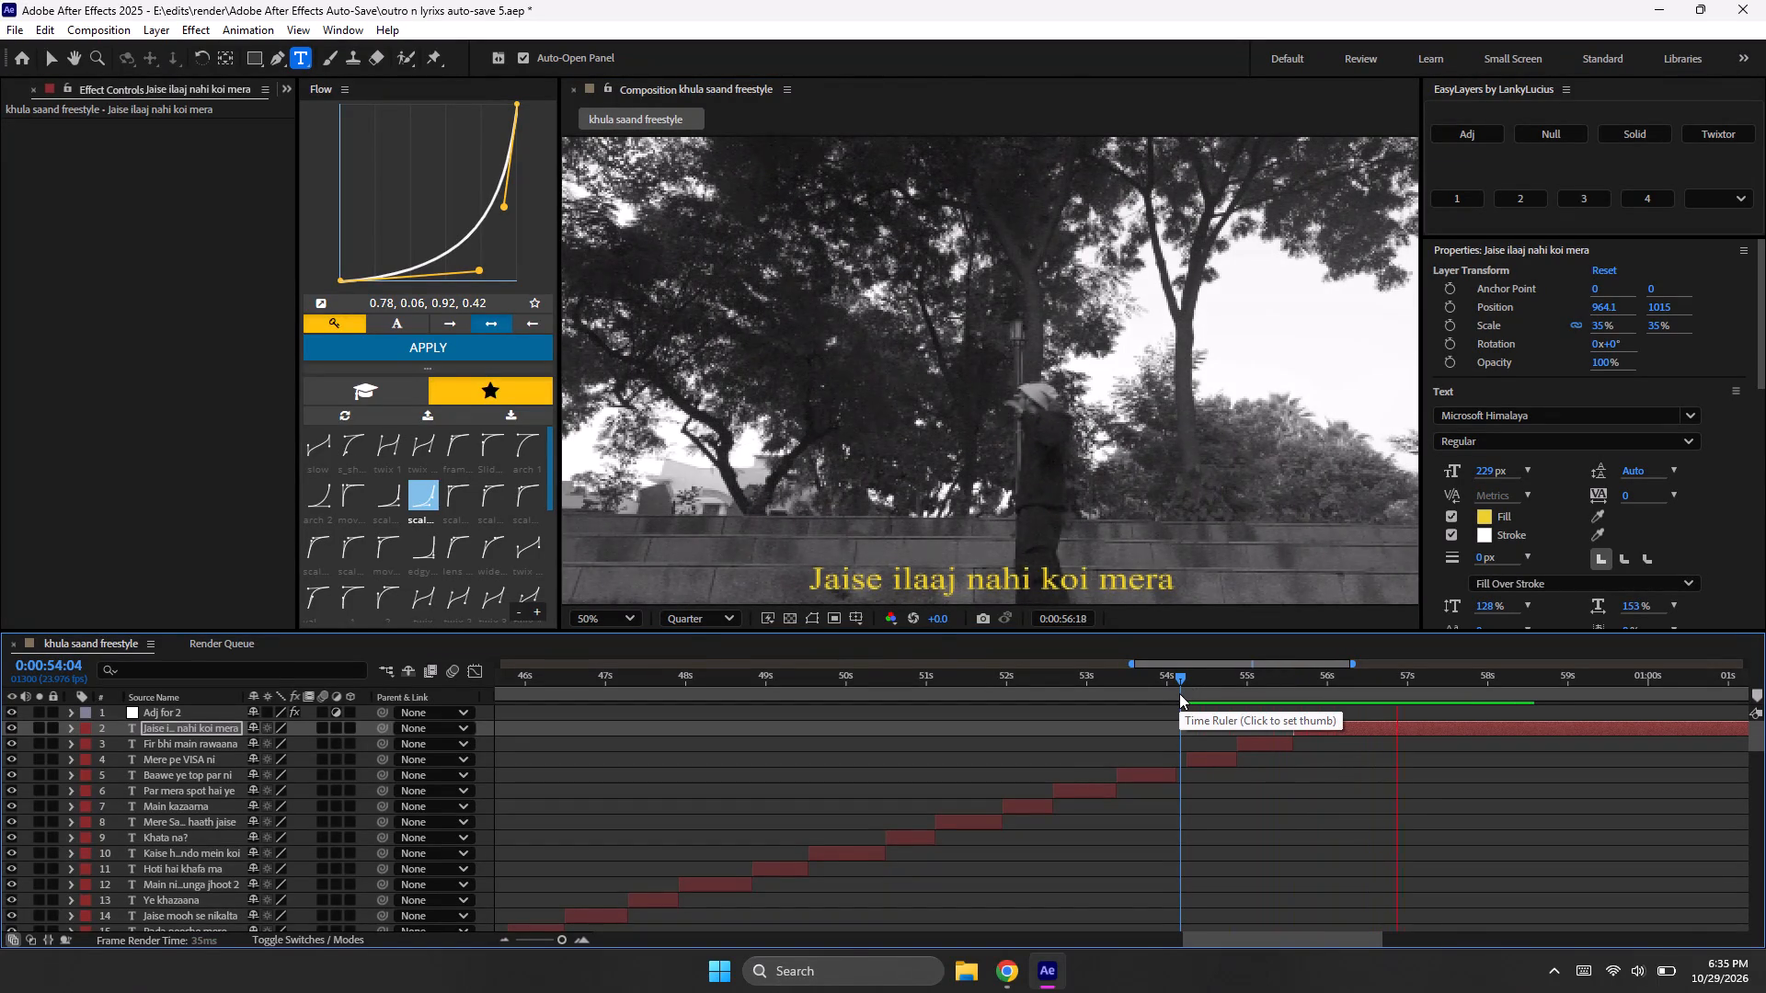
Play from 0:00:55:03 to find where the "Jaise ilaaj nahi koi mera" lyric ends, and set the current time to 0:00:56:08.
key(space)
drag(1436, 676, 1256, 698)
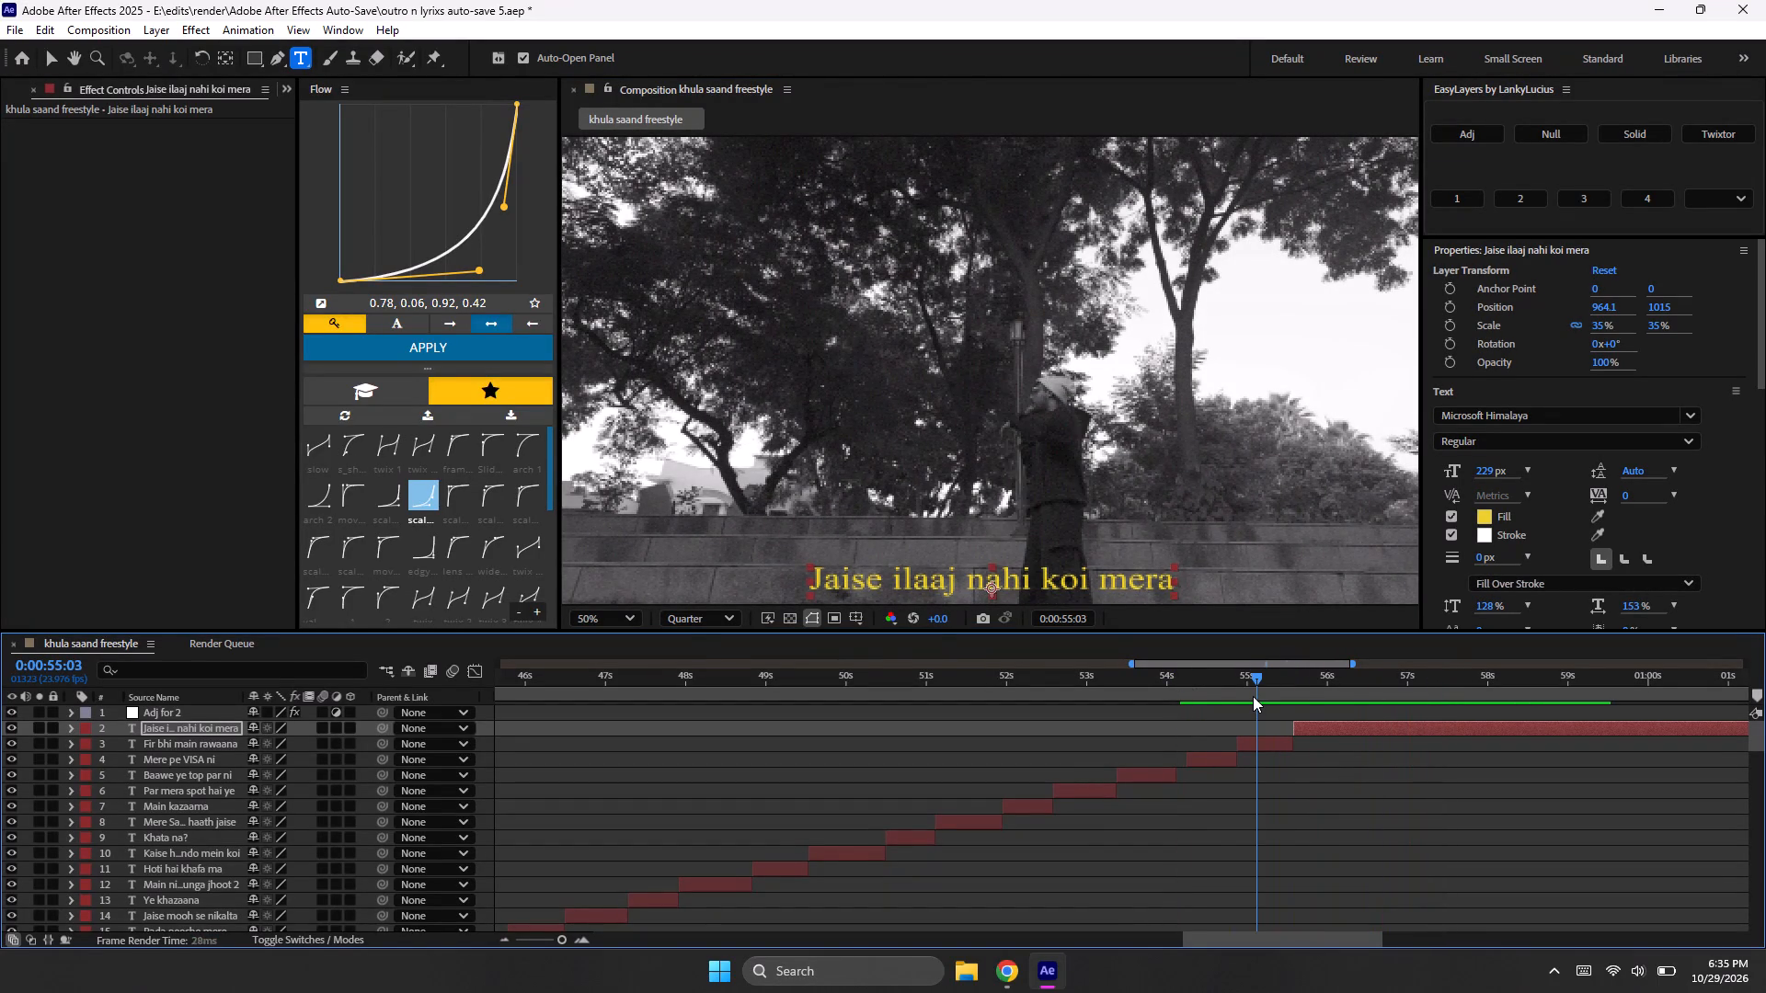
key(space)
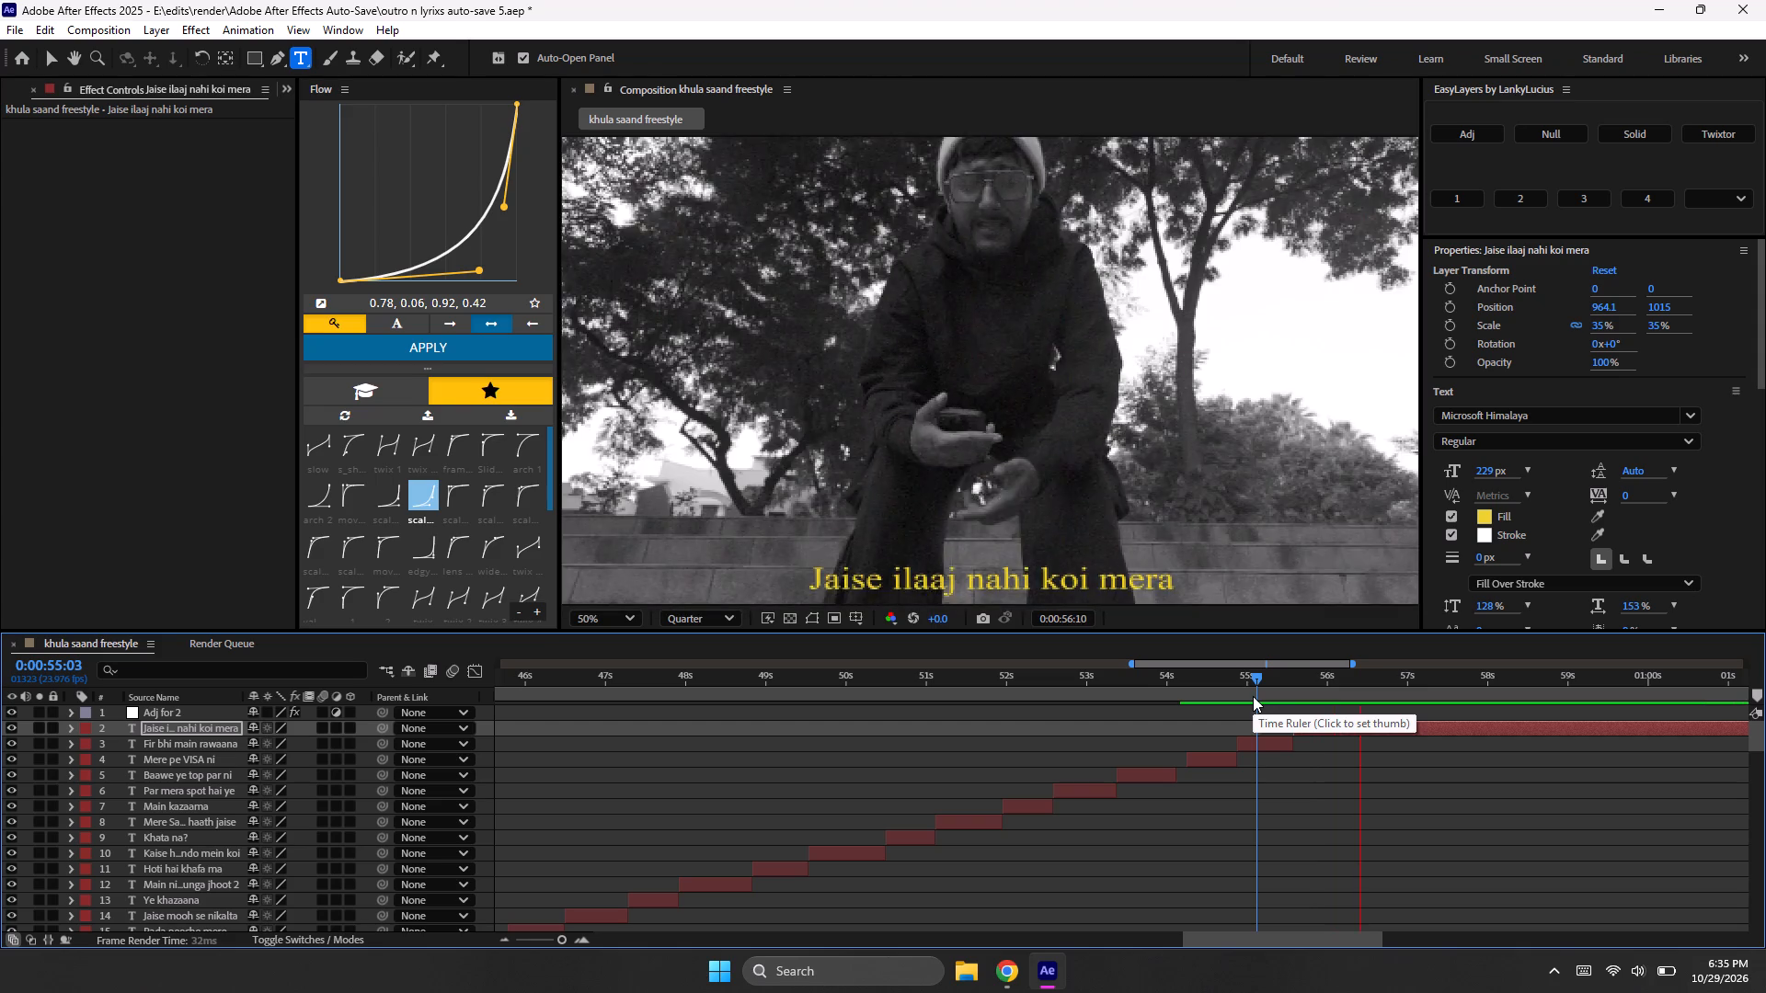
key(space)
double_click(1354, 672)
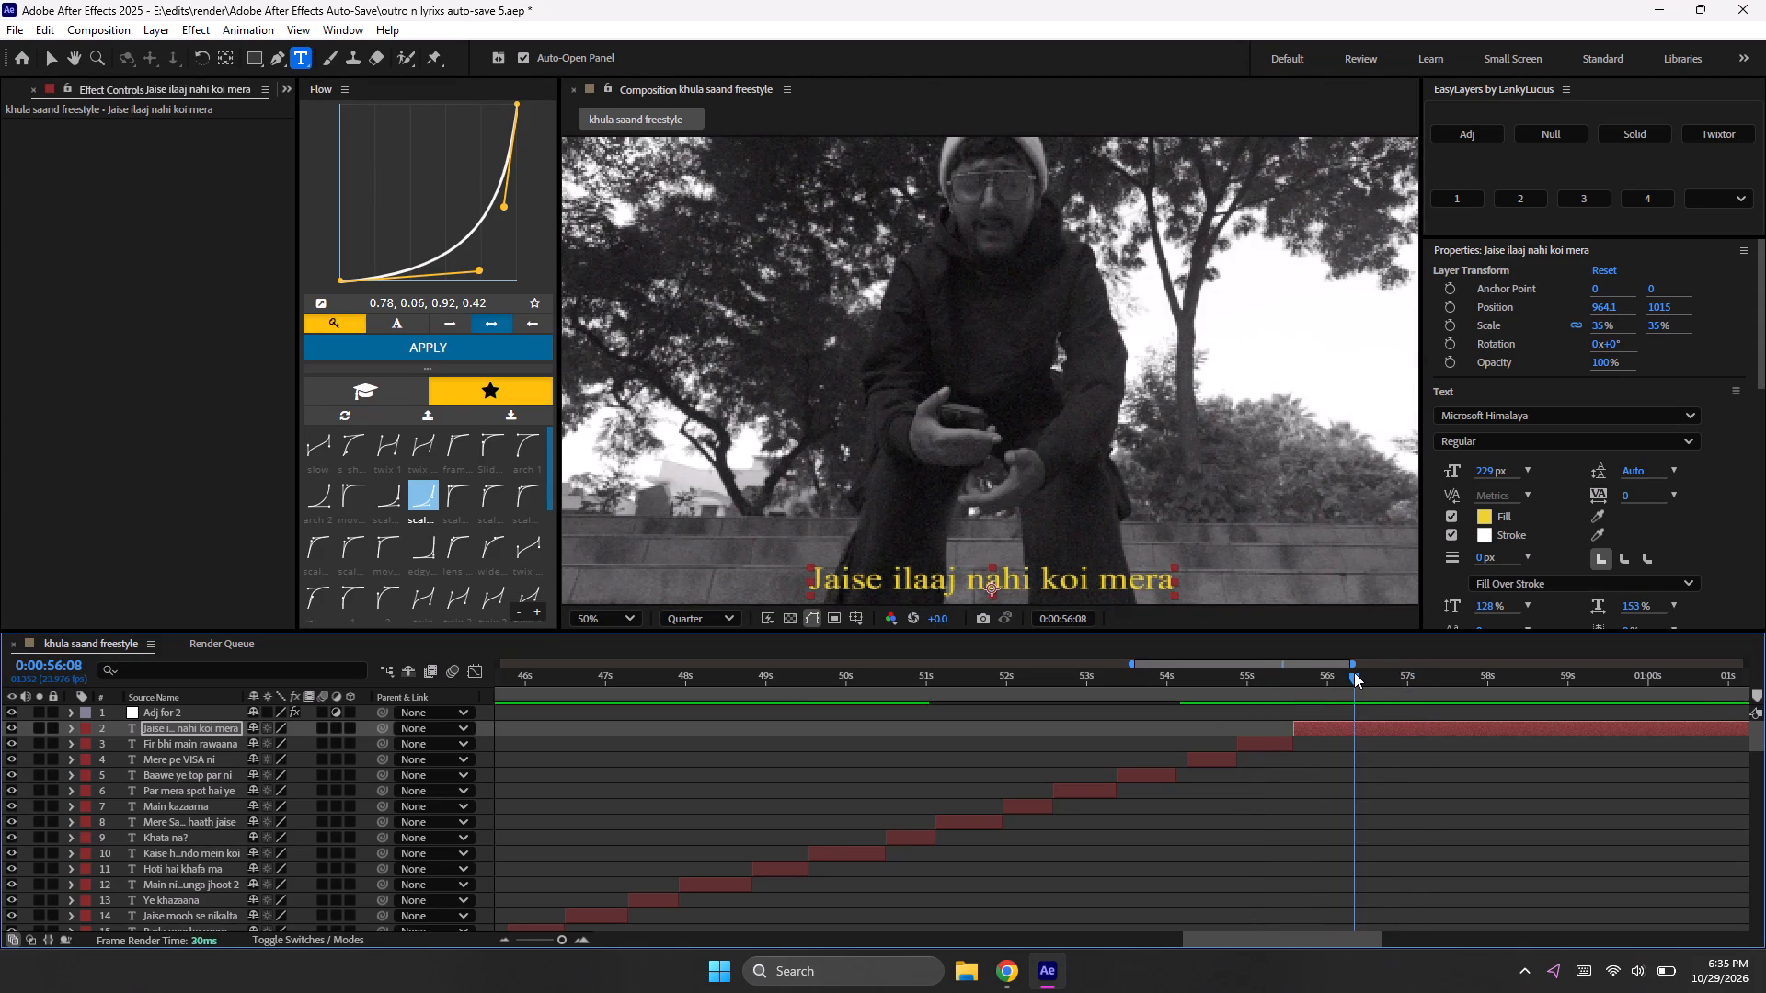
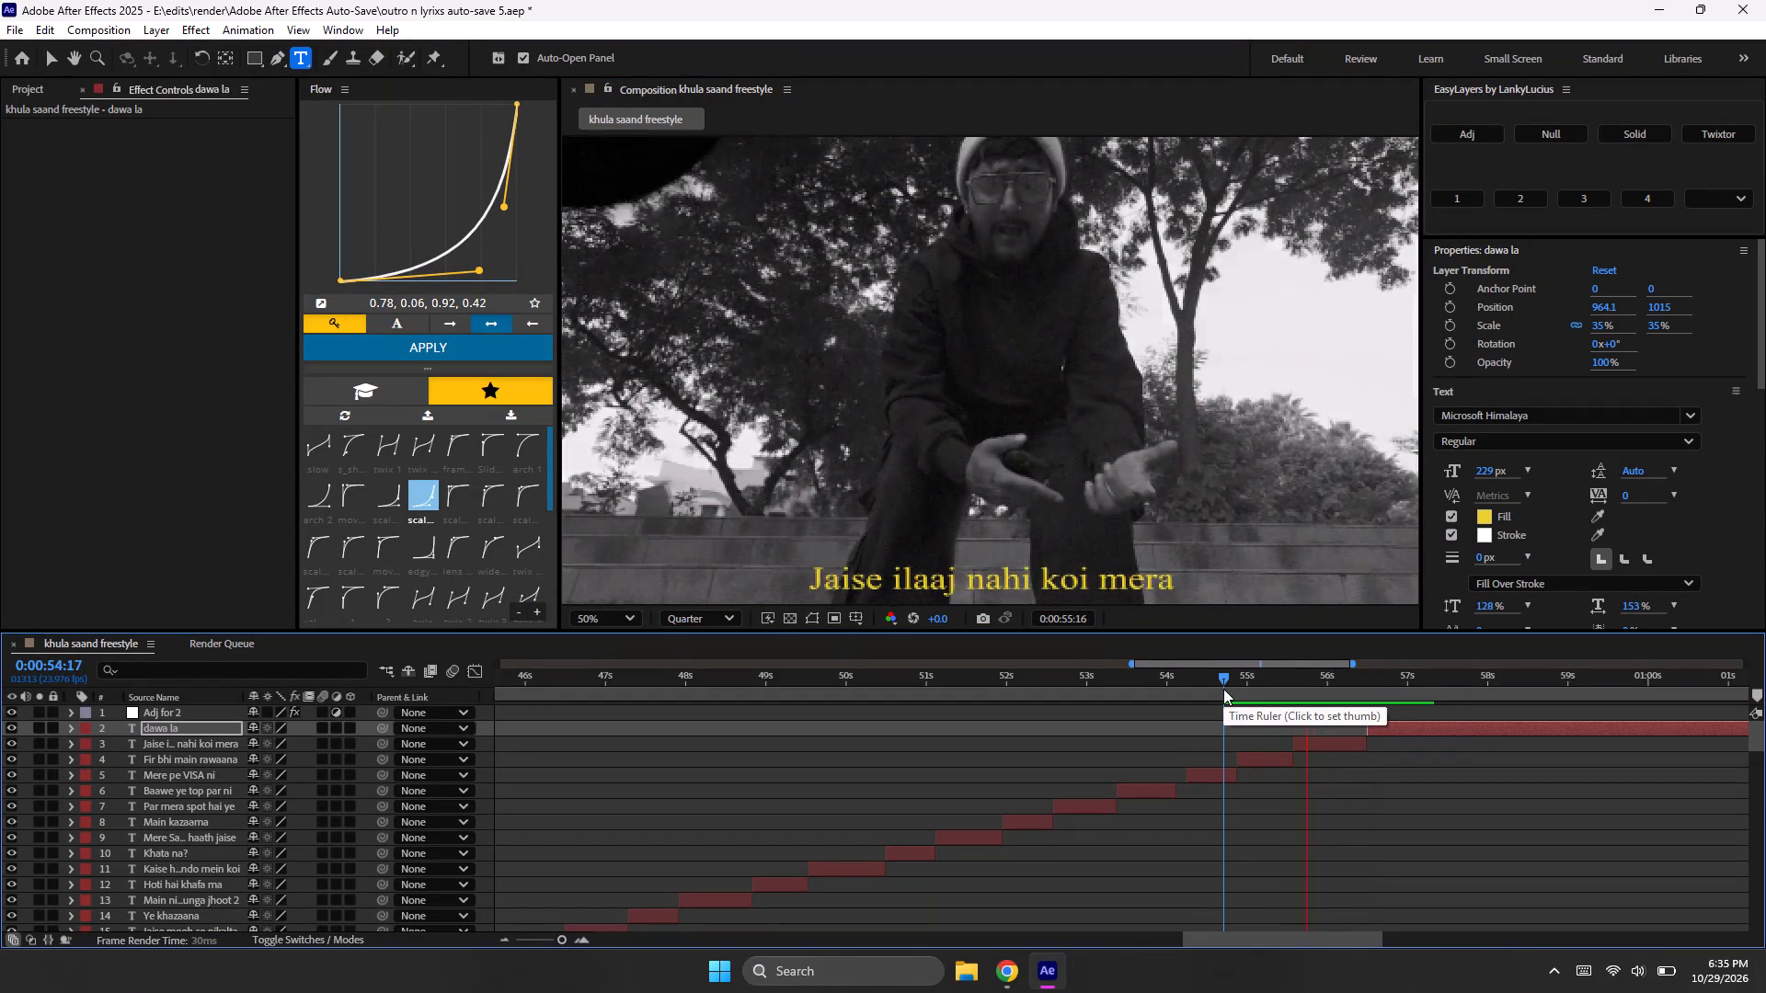
Replay the closing lyrics from 0:00:55:04 to find where the "dawa la" lyric ends, and set the current time to 0:00:57:09.
key(space)
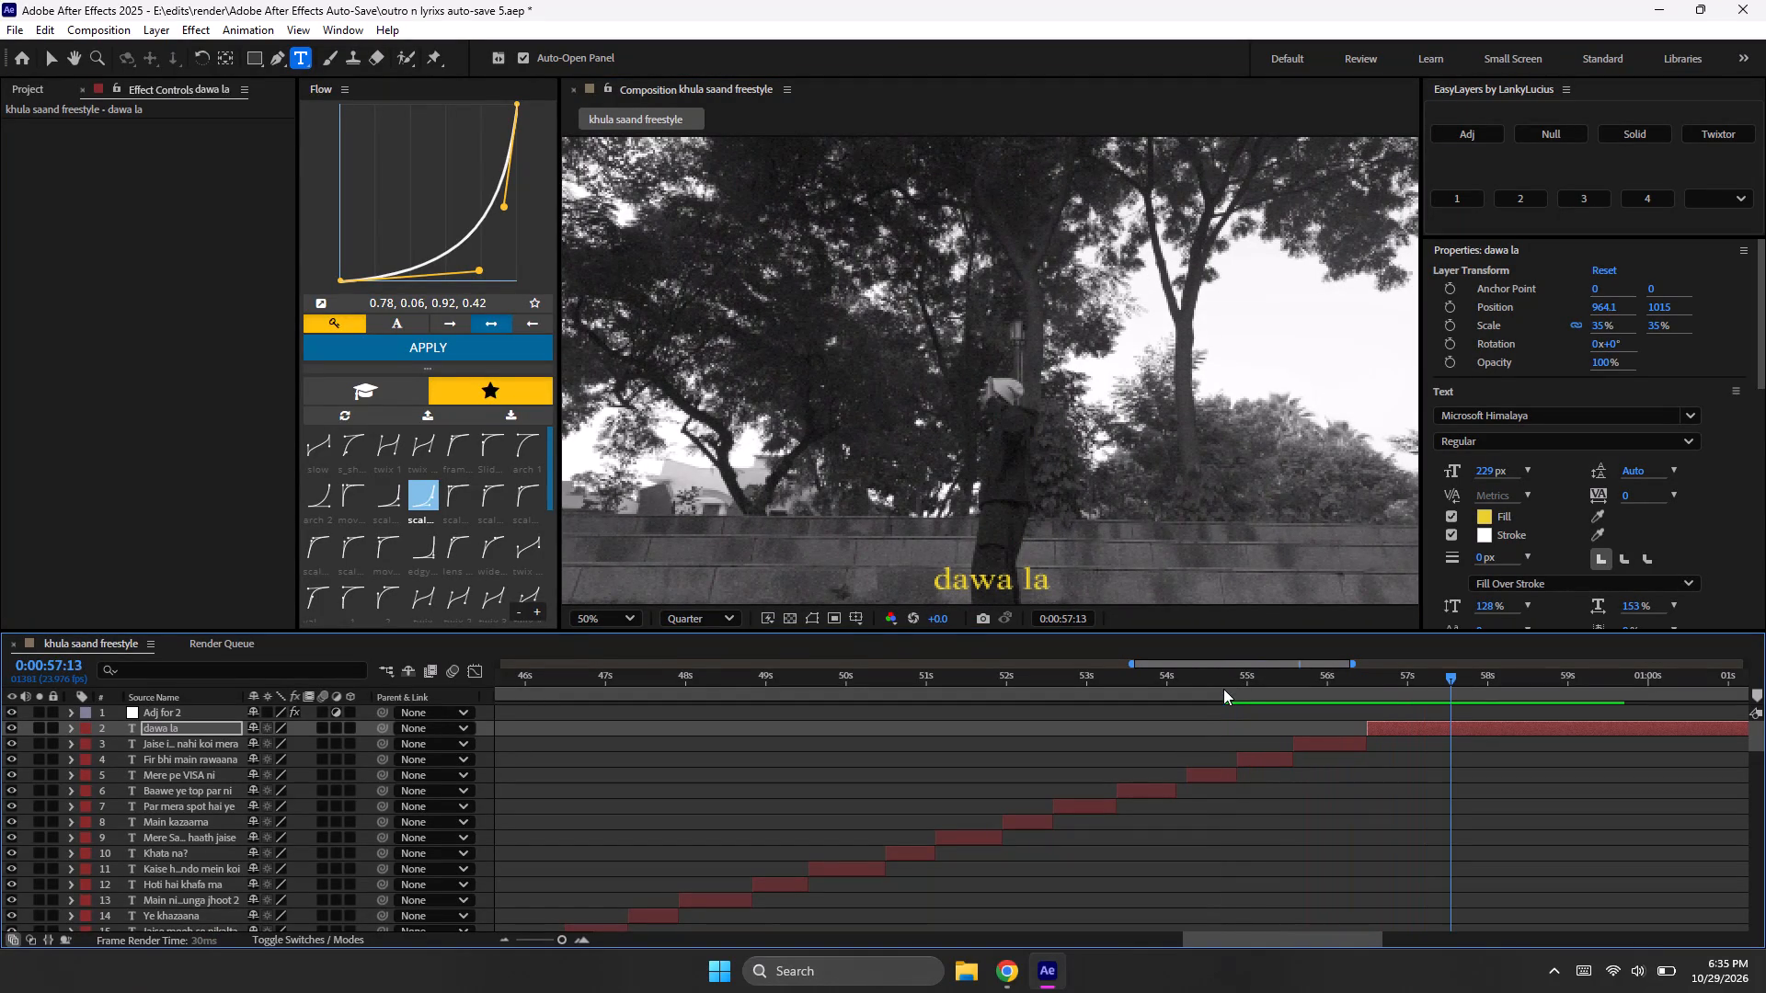
click(1261, 680)
key(space)
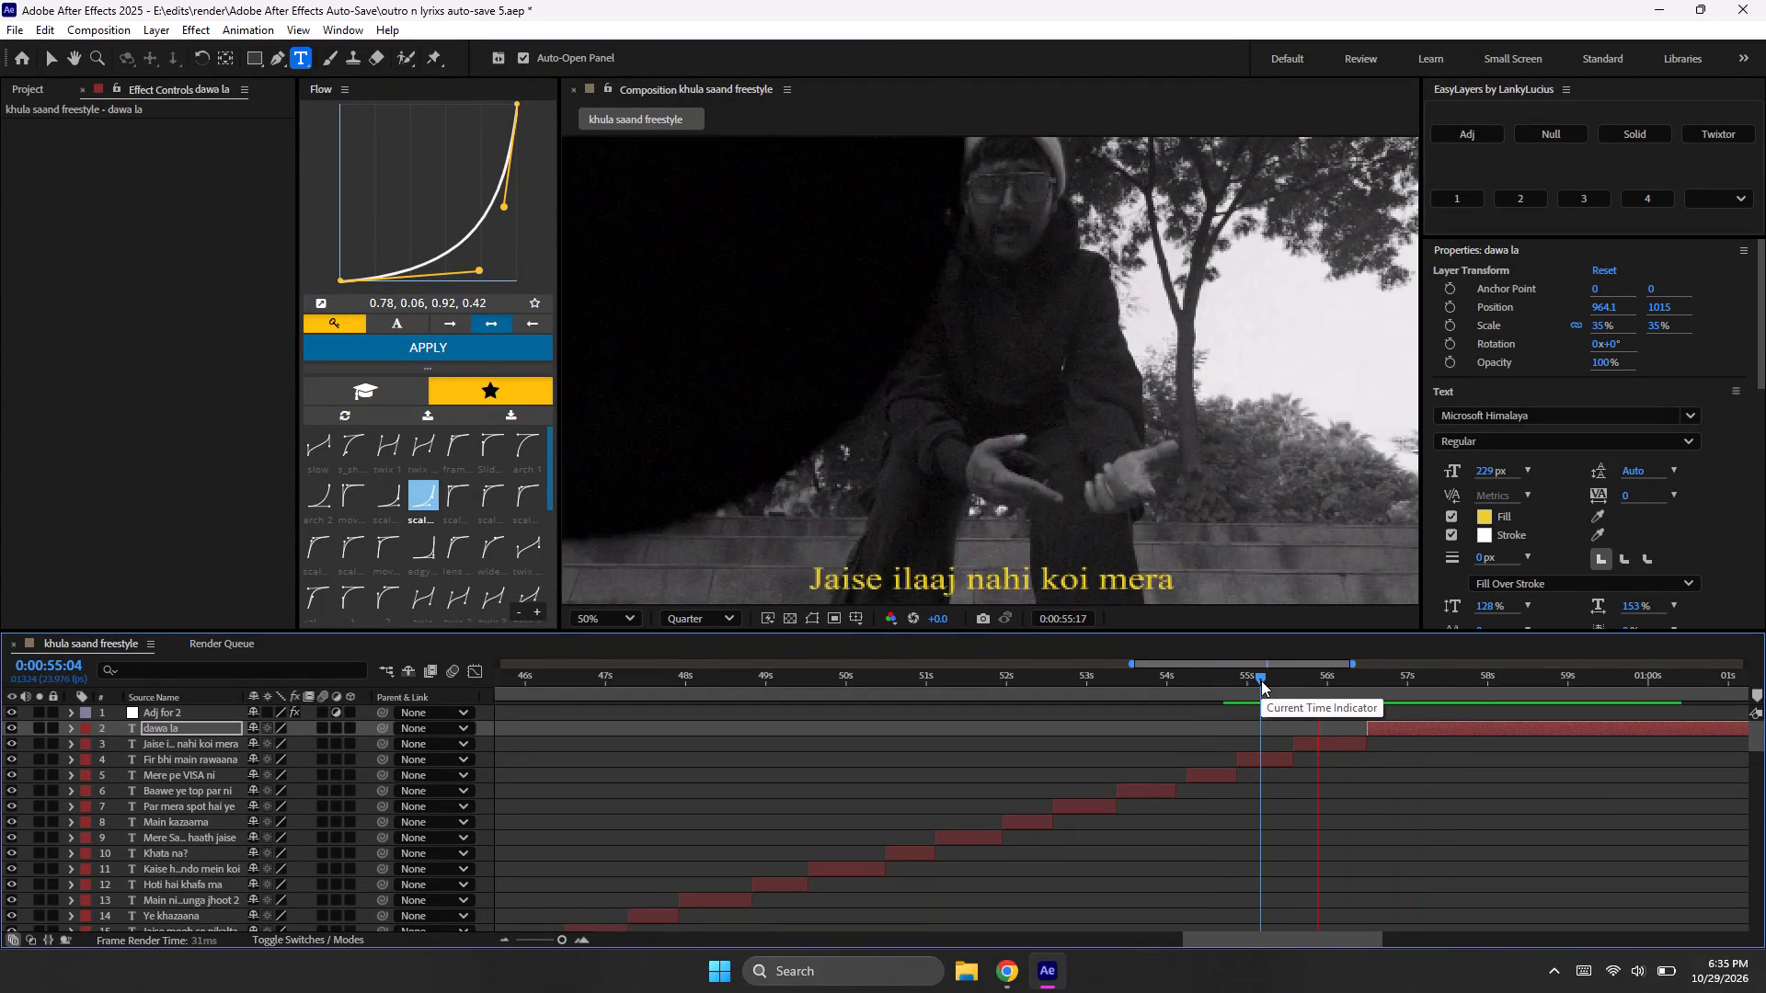
key(space)
click(1261, 680)
key(space)
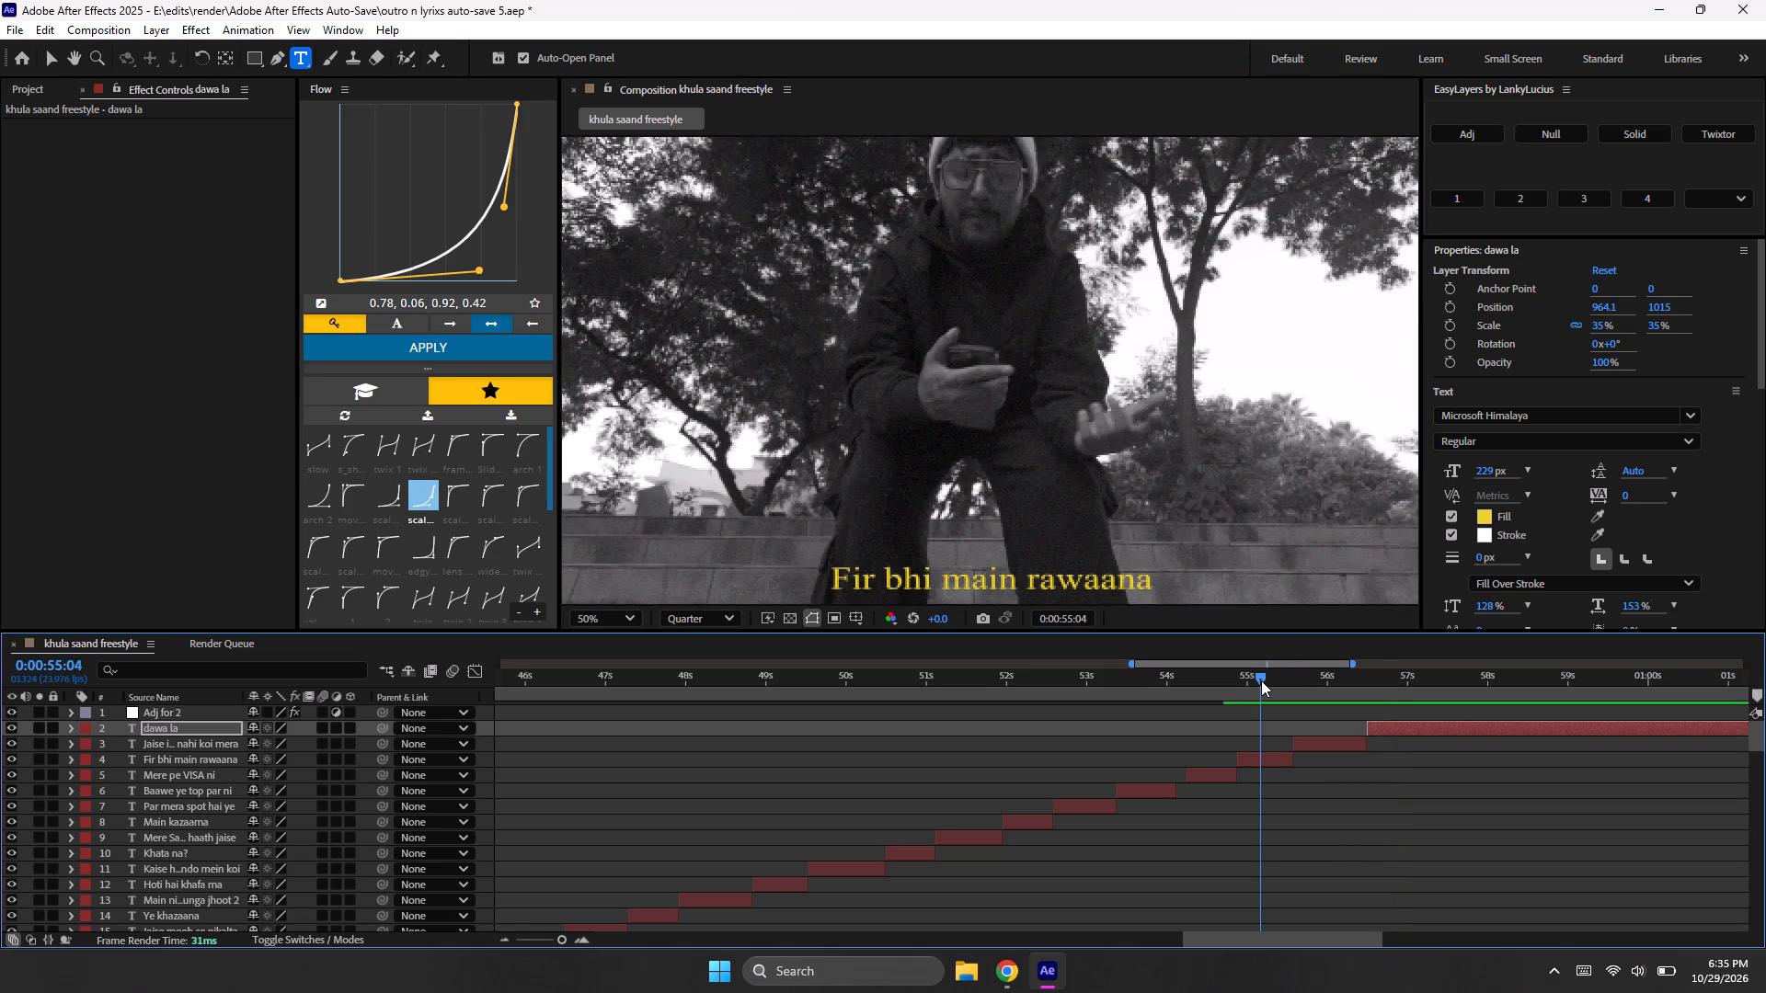
key(space)
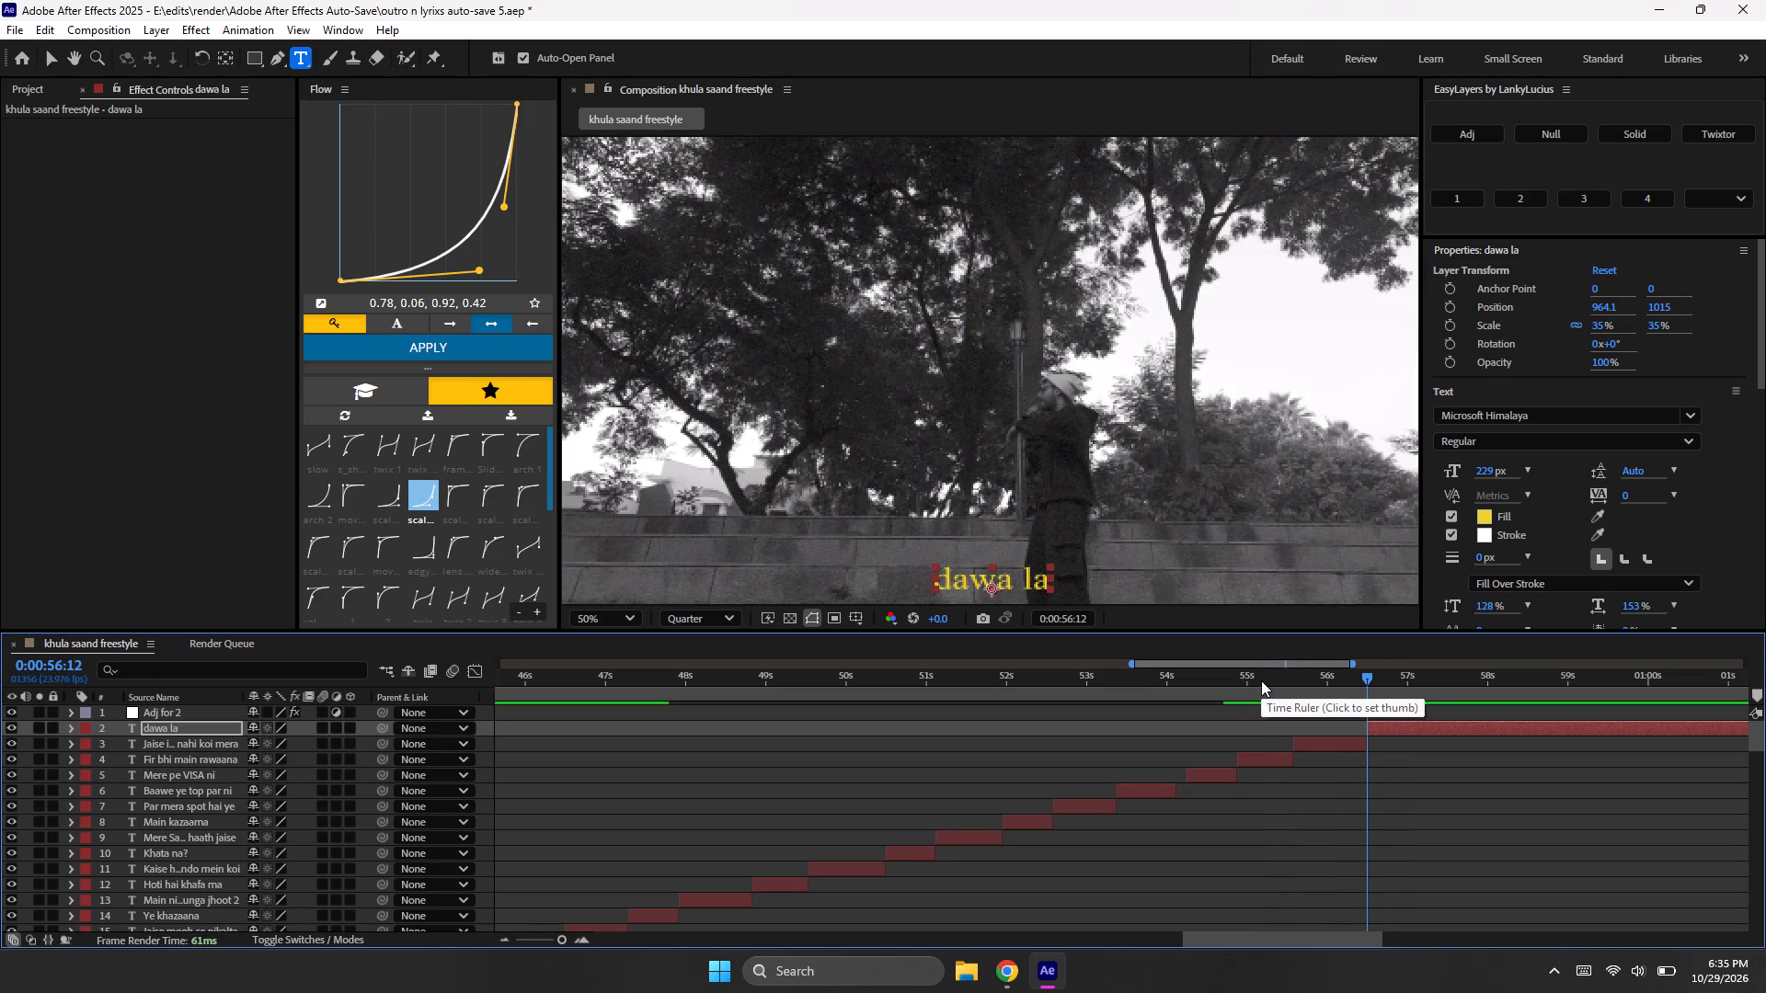
click(1261, 680)
key(space)
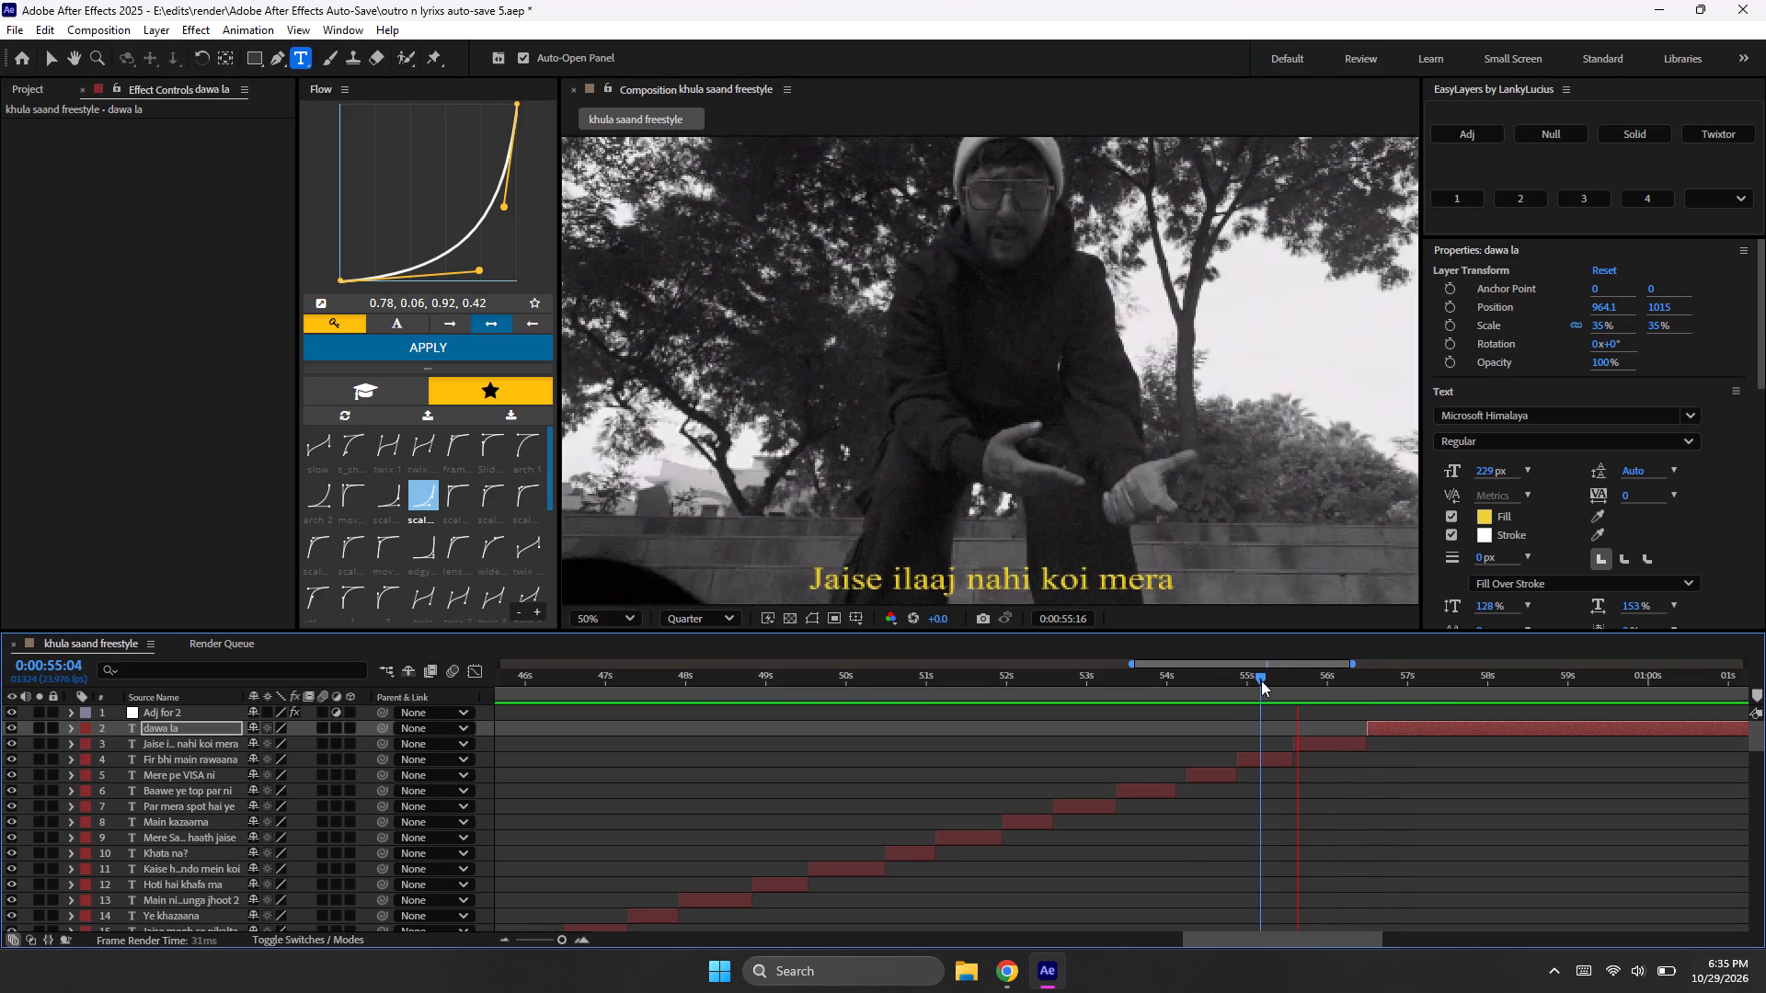
key(space)
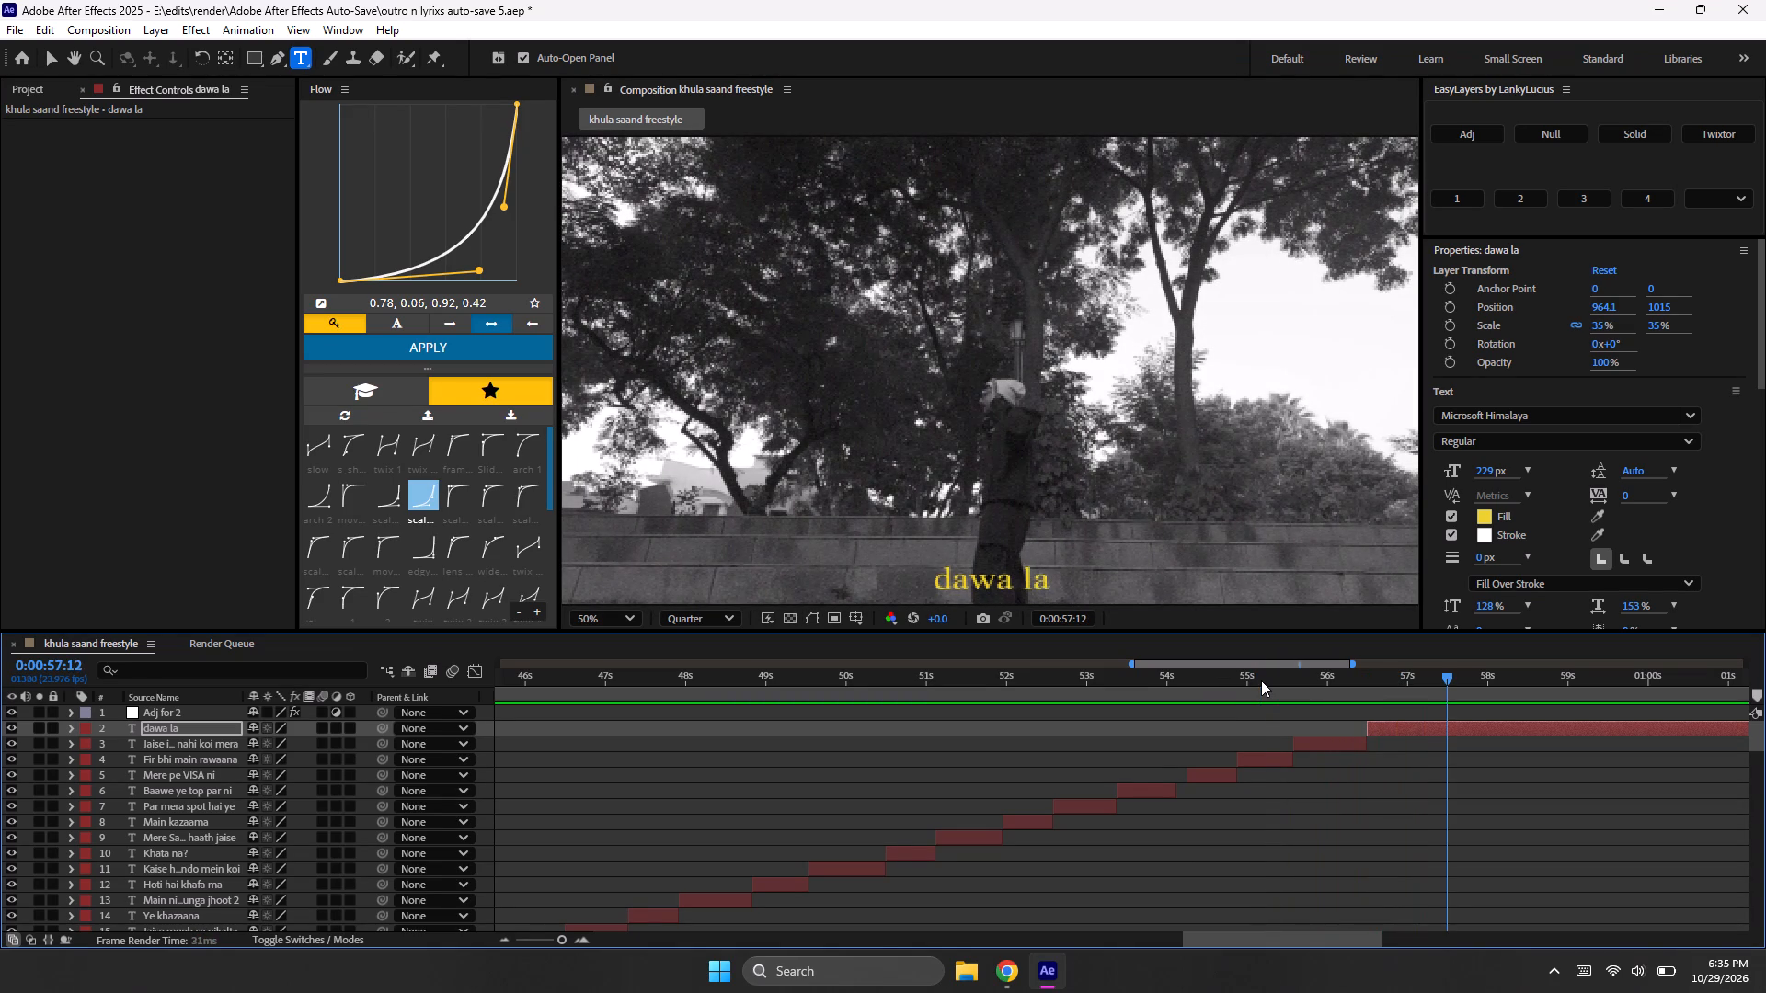
click(1440, 673)
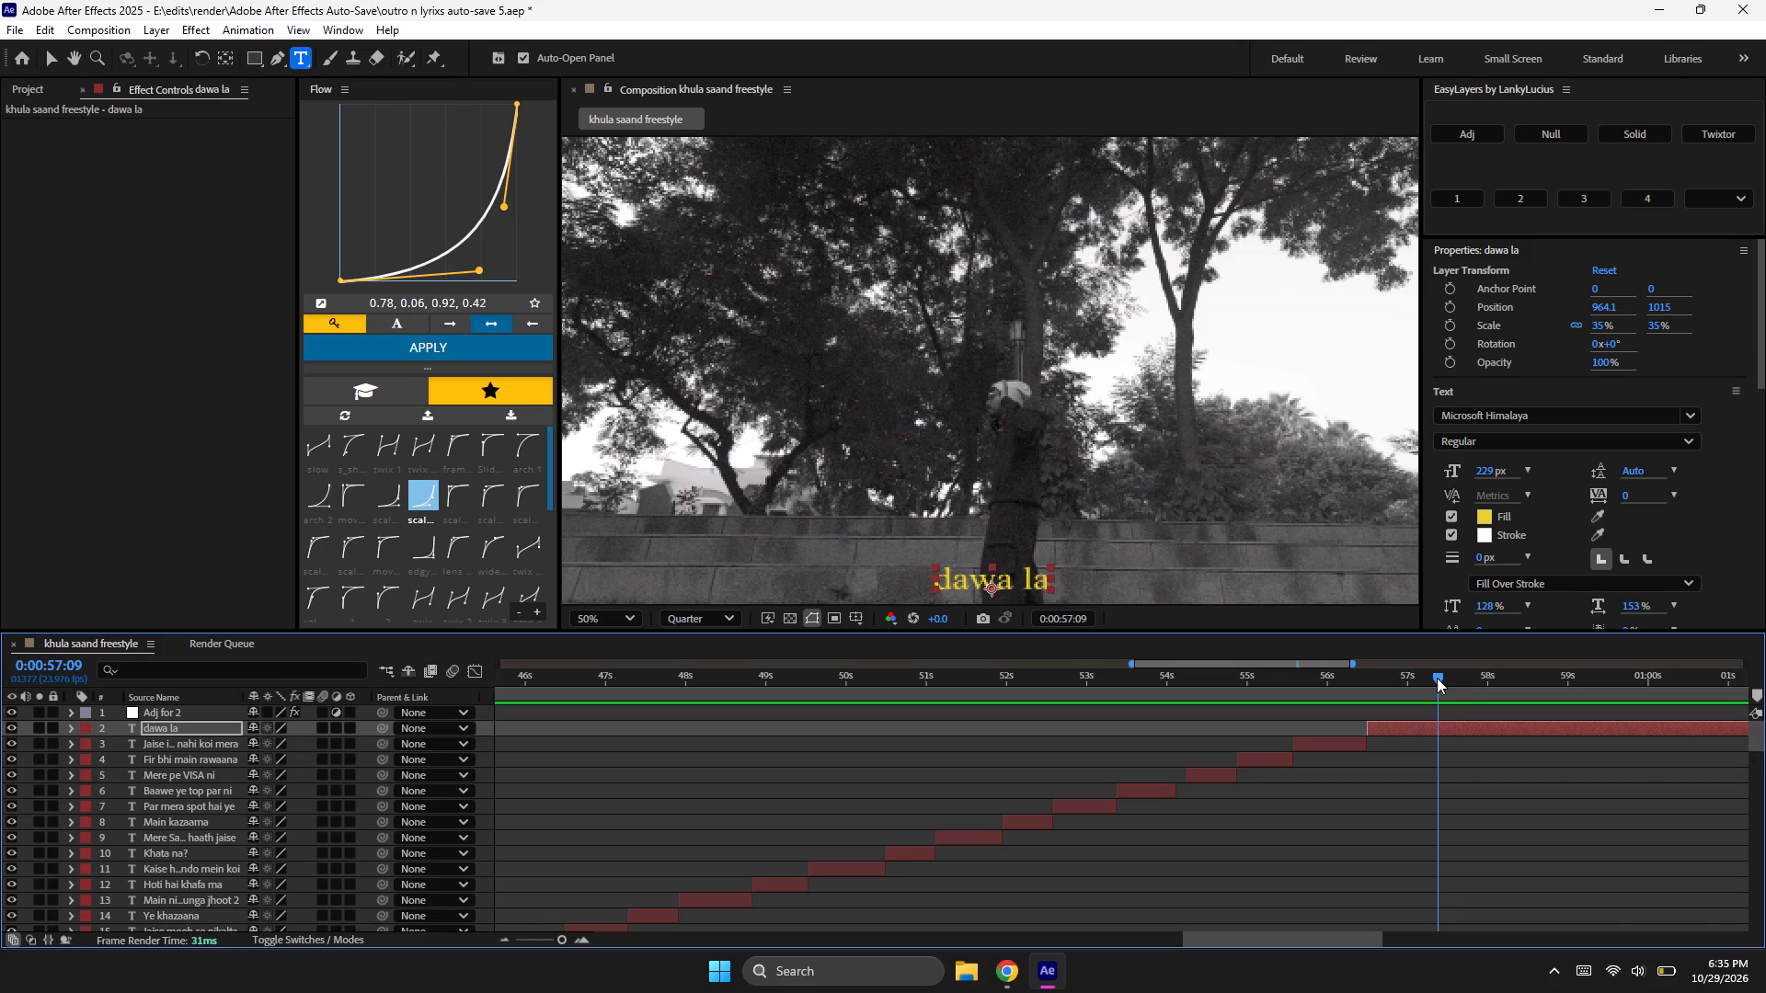
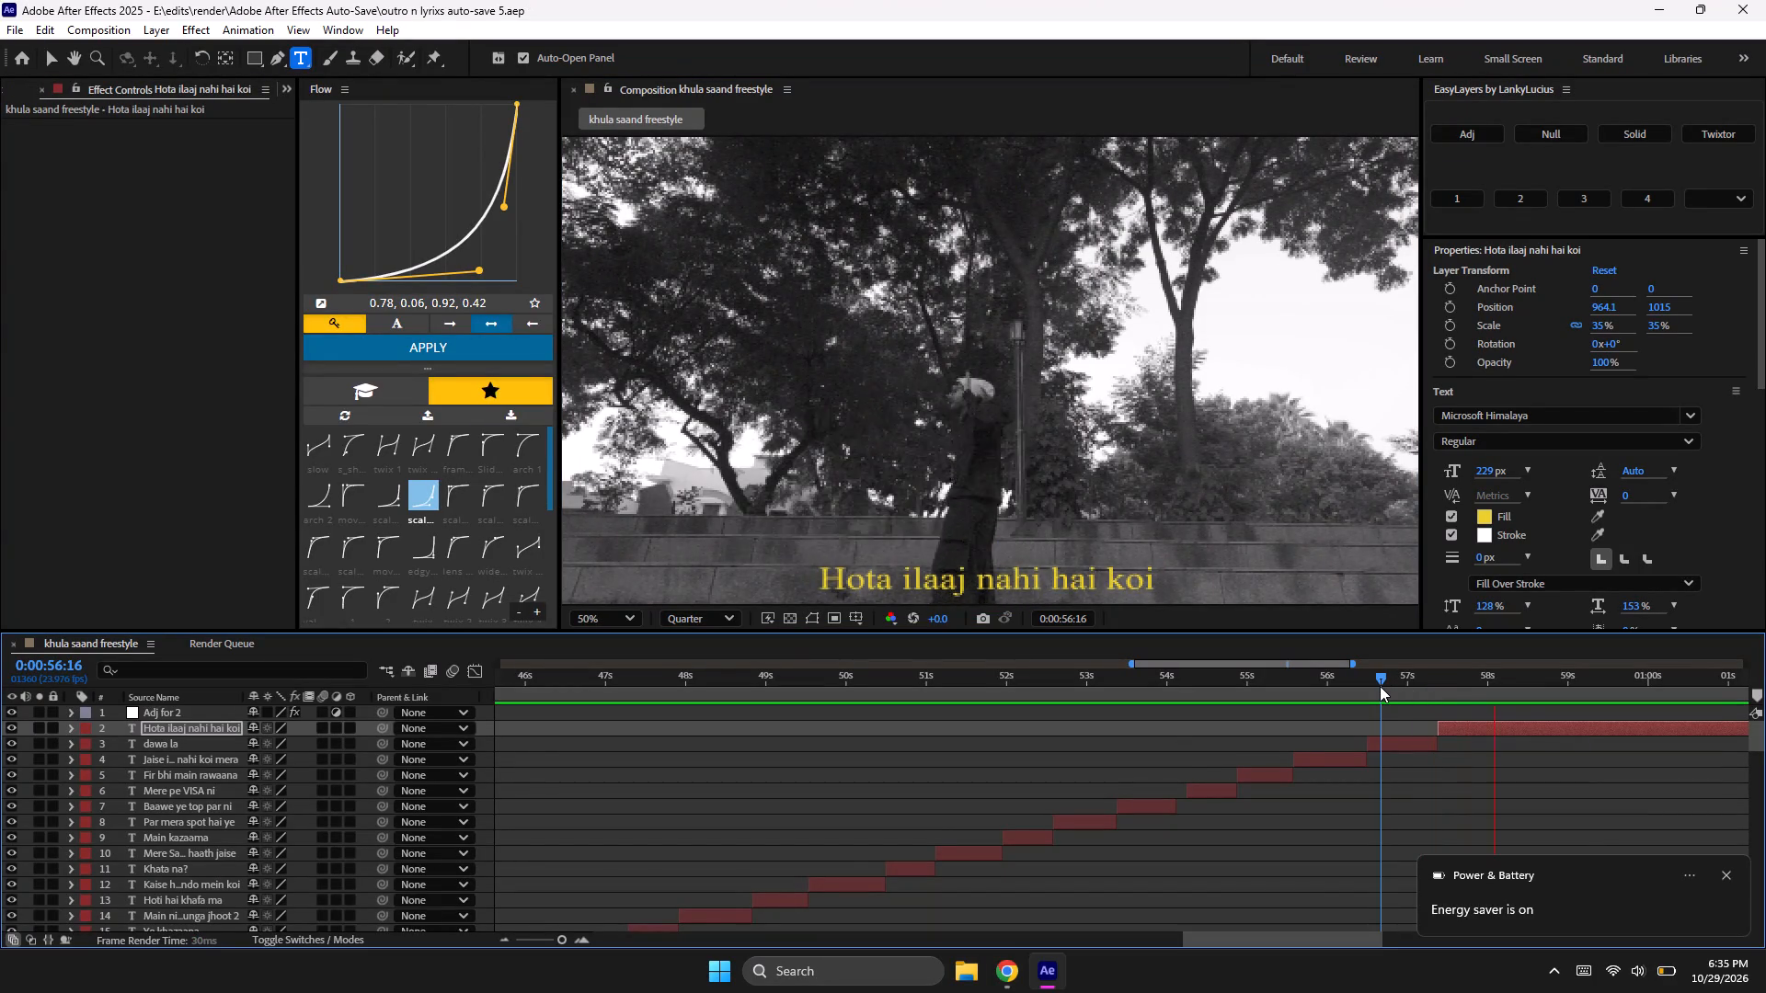
Replay from 0:00:57:00 to find where the "Hota ilaaj nahi hai koi" lyric ends, and split its layer at 0:00:58:02.
key(space)
click(1406, 686)
key(space)
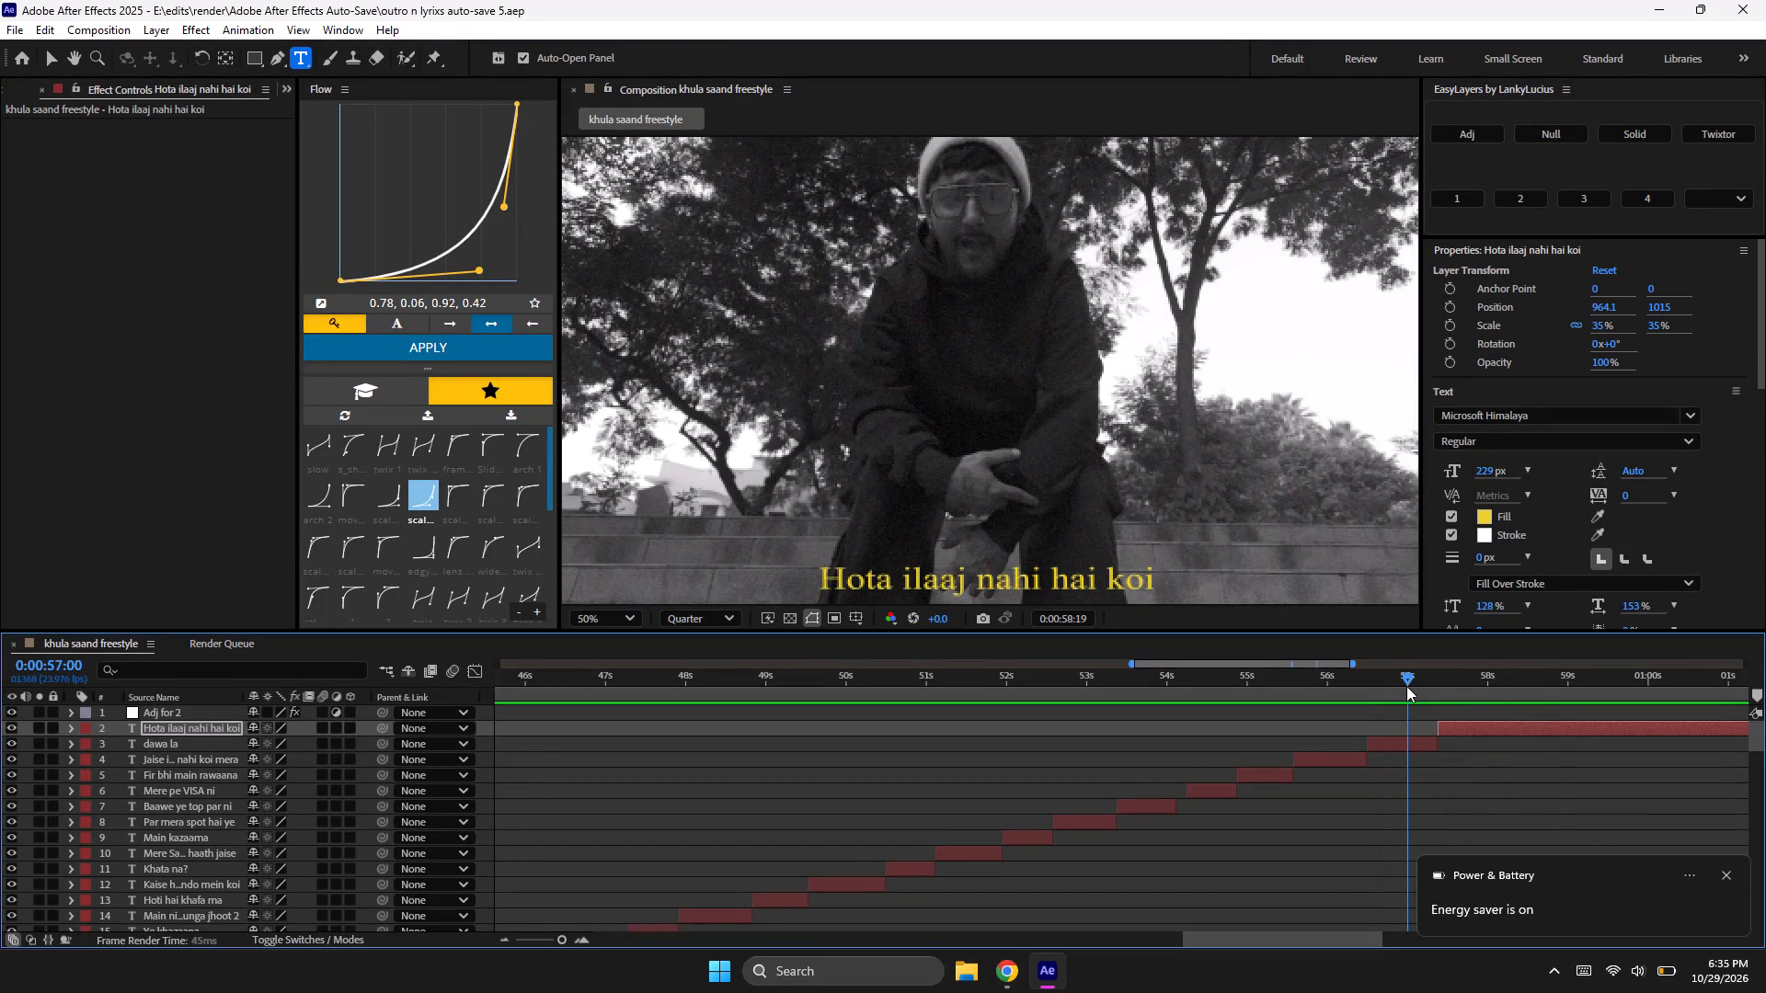
key(space)
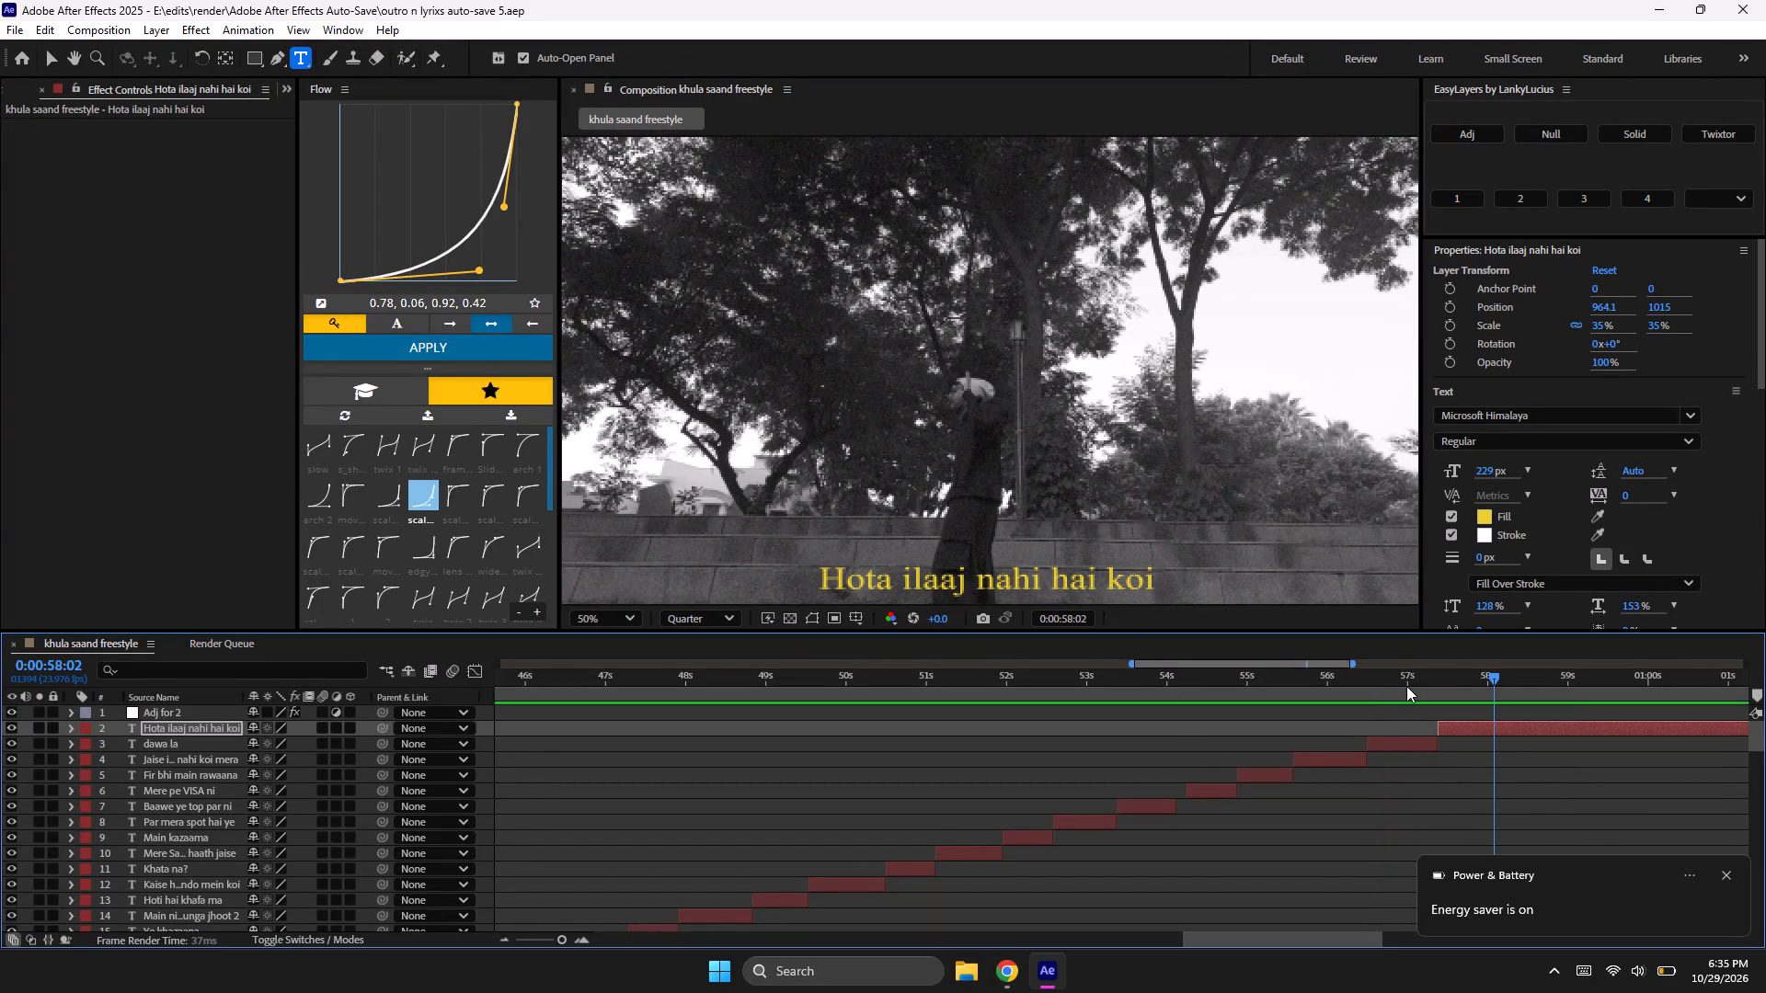
key(ctrl+shift+d)
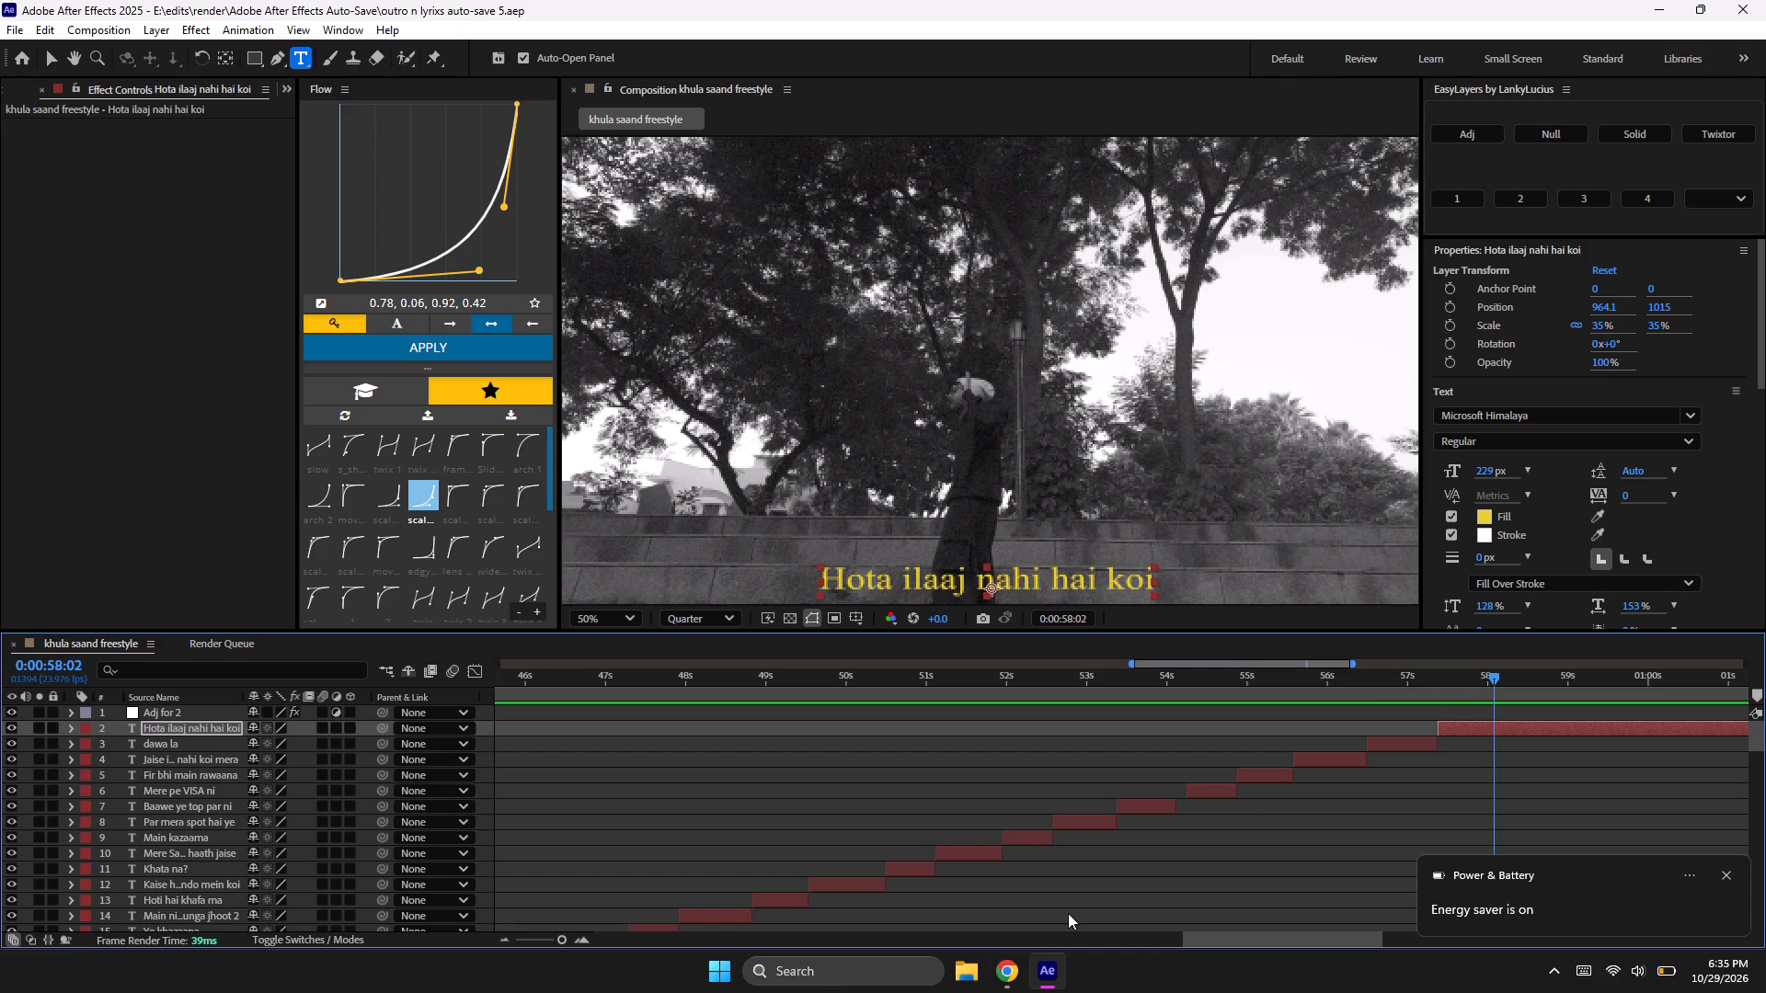
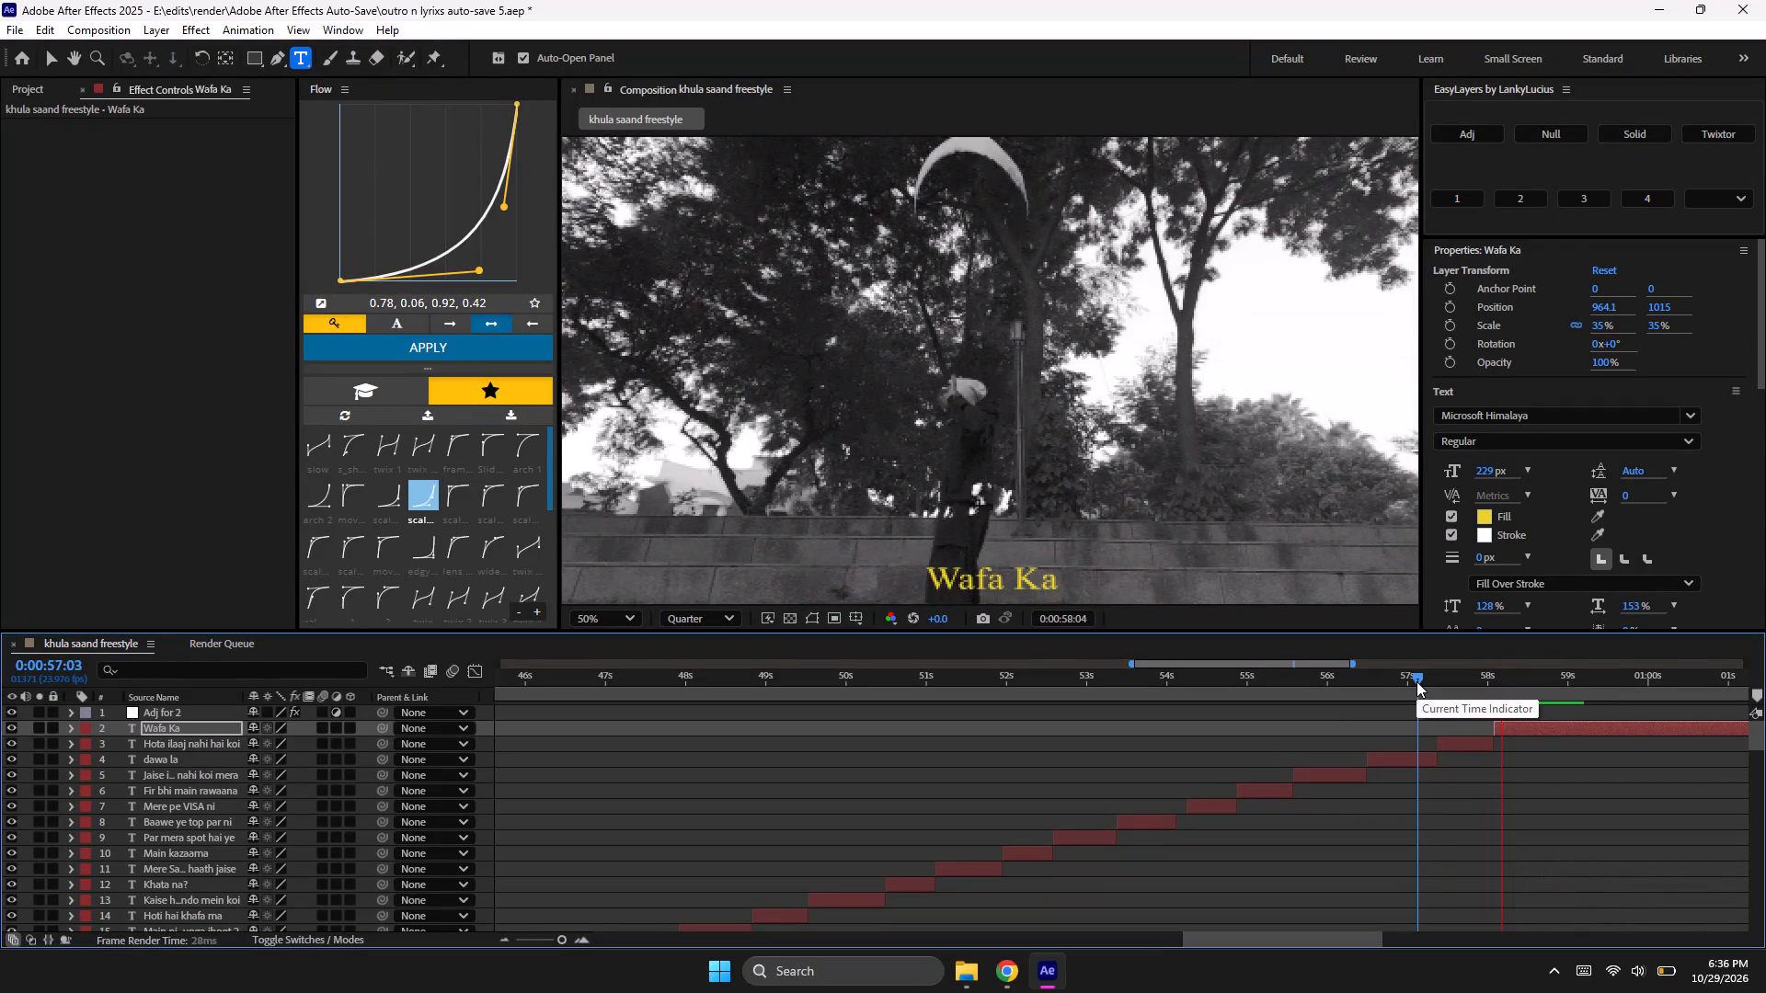
Stop playback at 0:00:58:22 where the "Wafa Ka" lyric ends, split its layer there, and save the project.
key(space)
key(ctrl+shift+d)
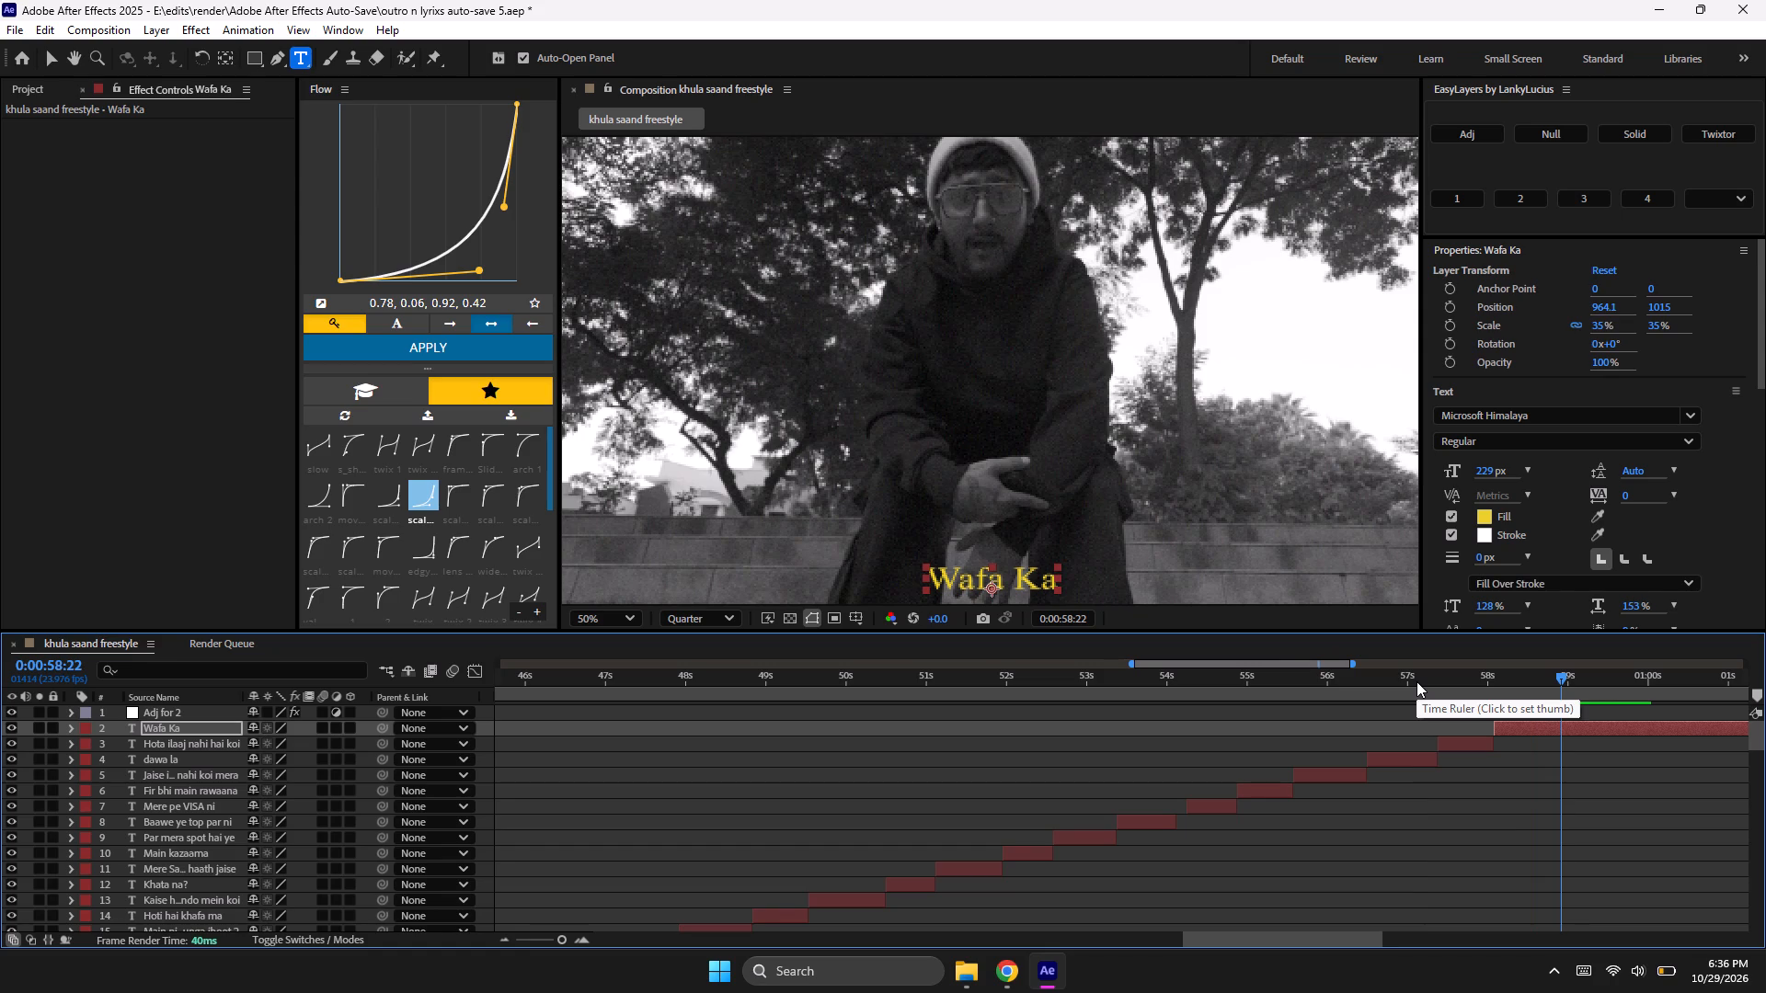
key(ctrl+s)
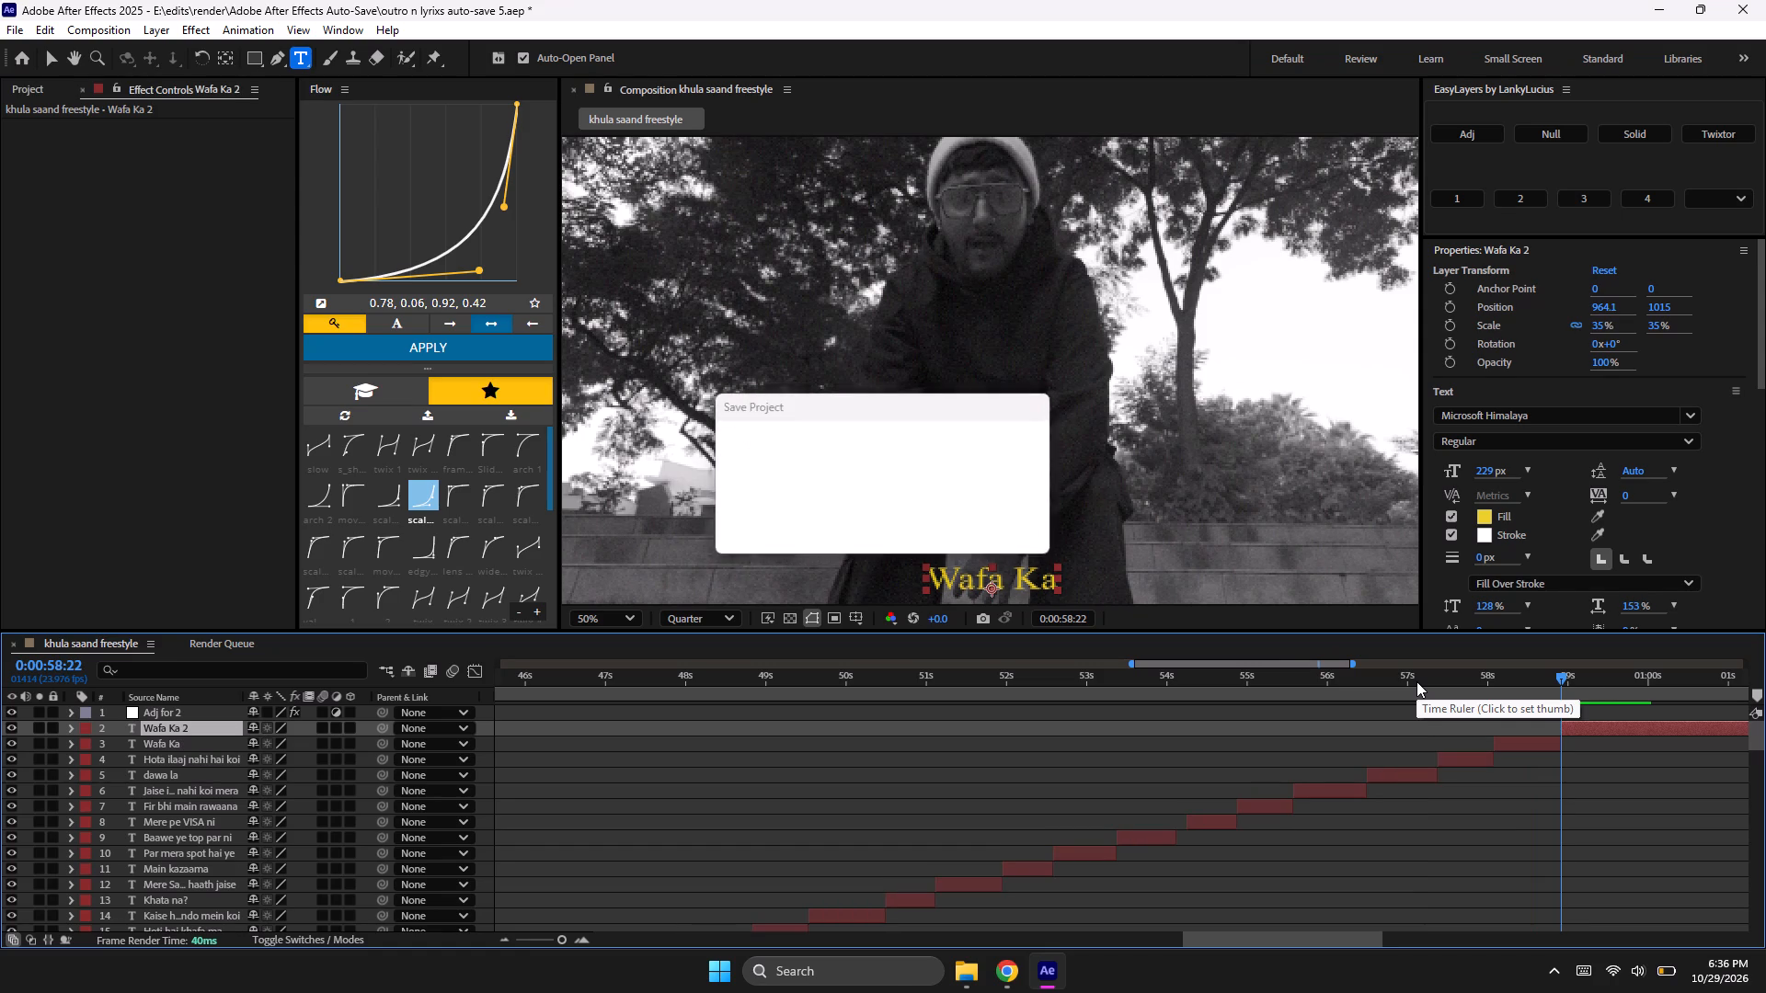
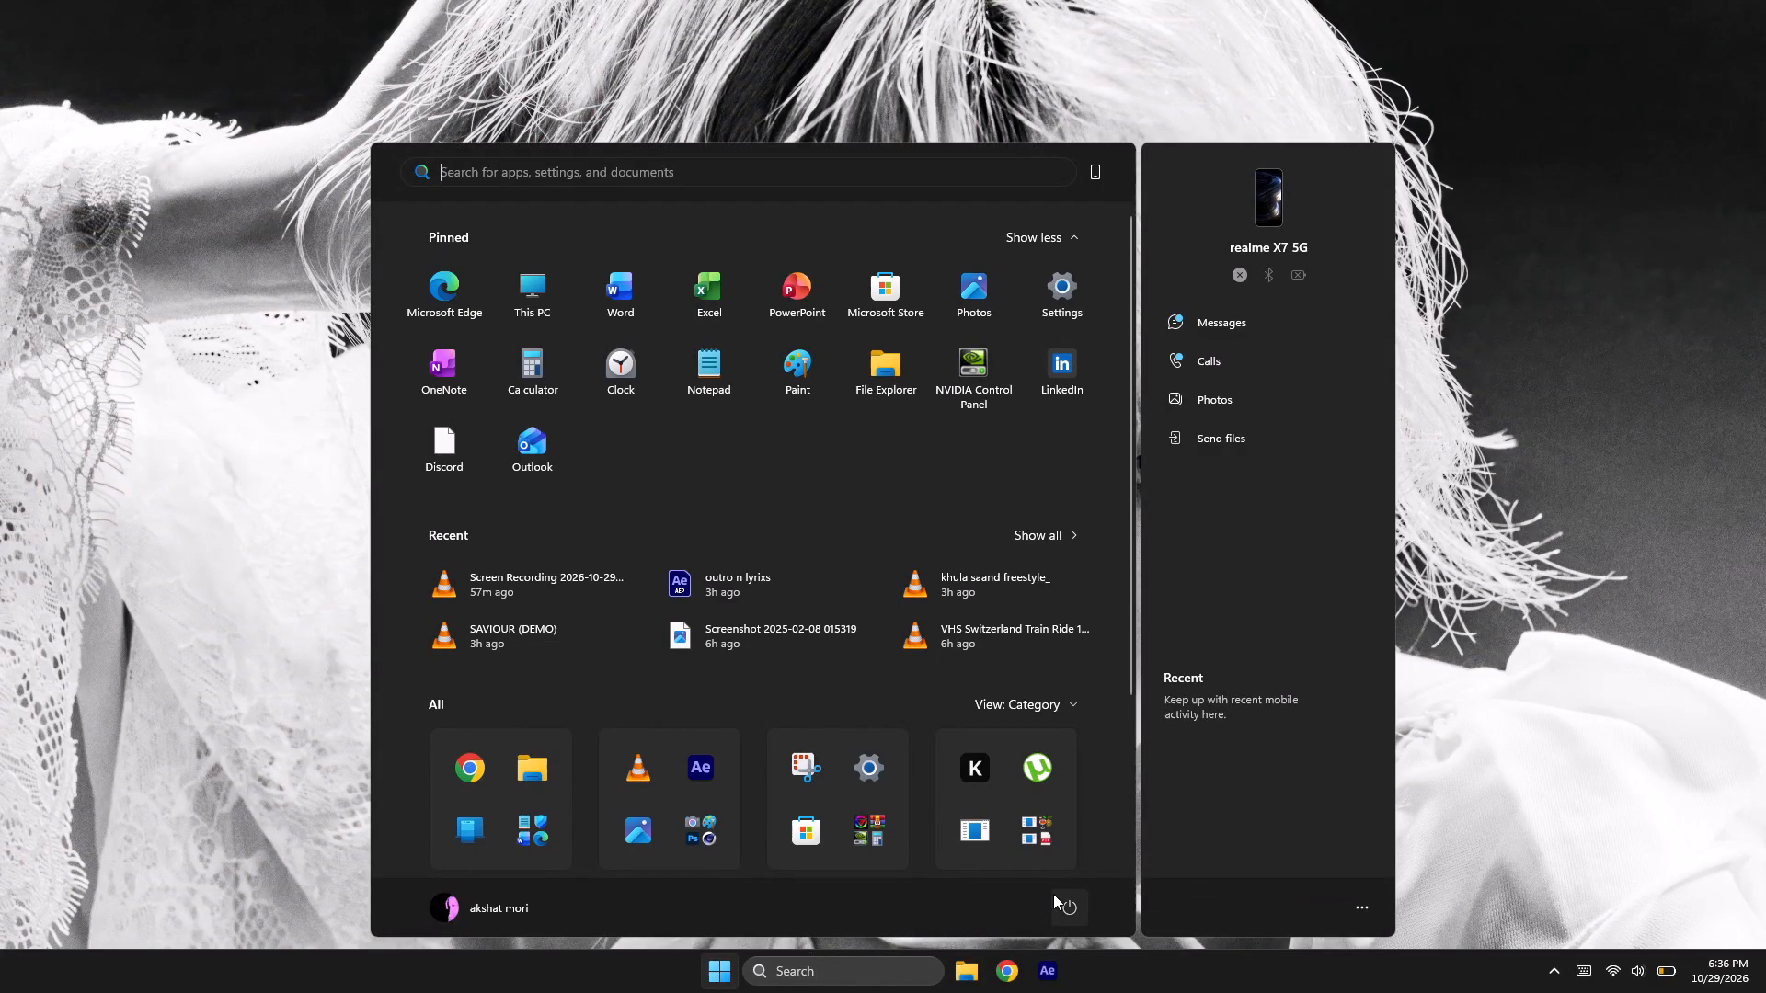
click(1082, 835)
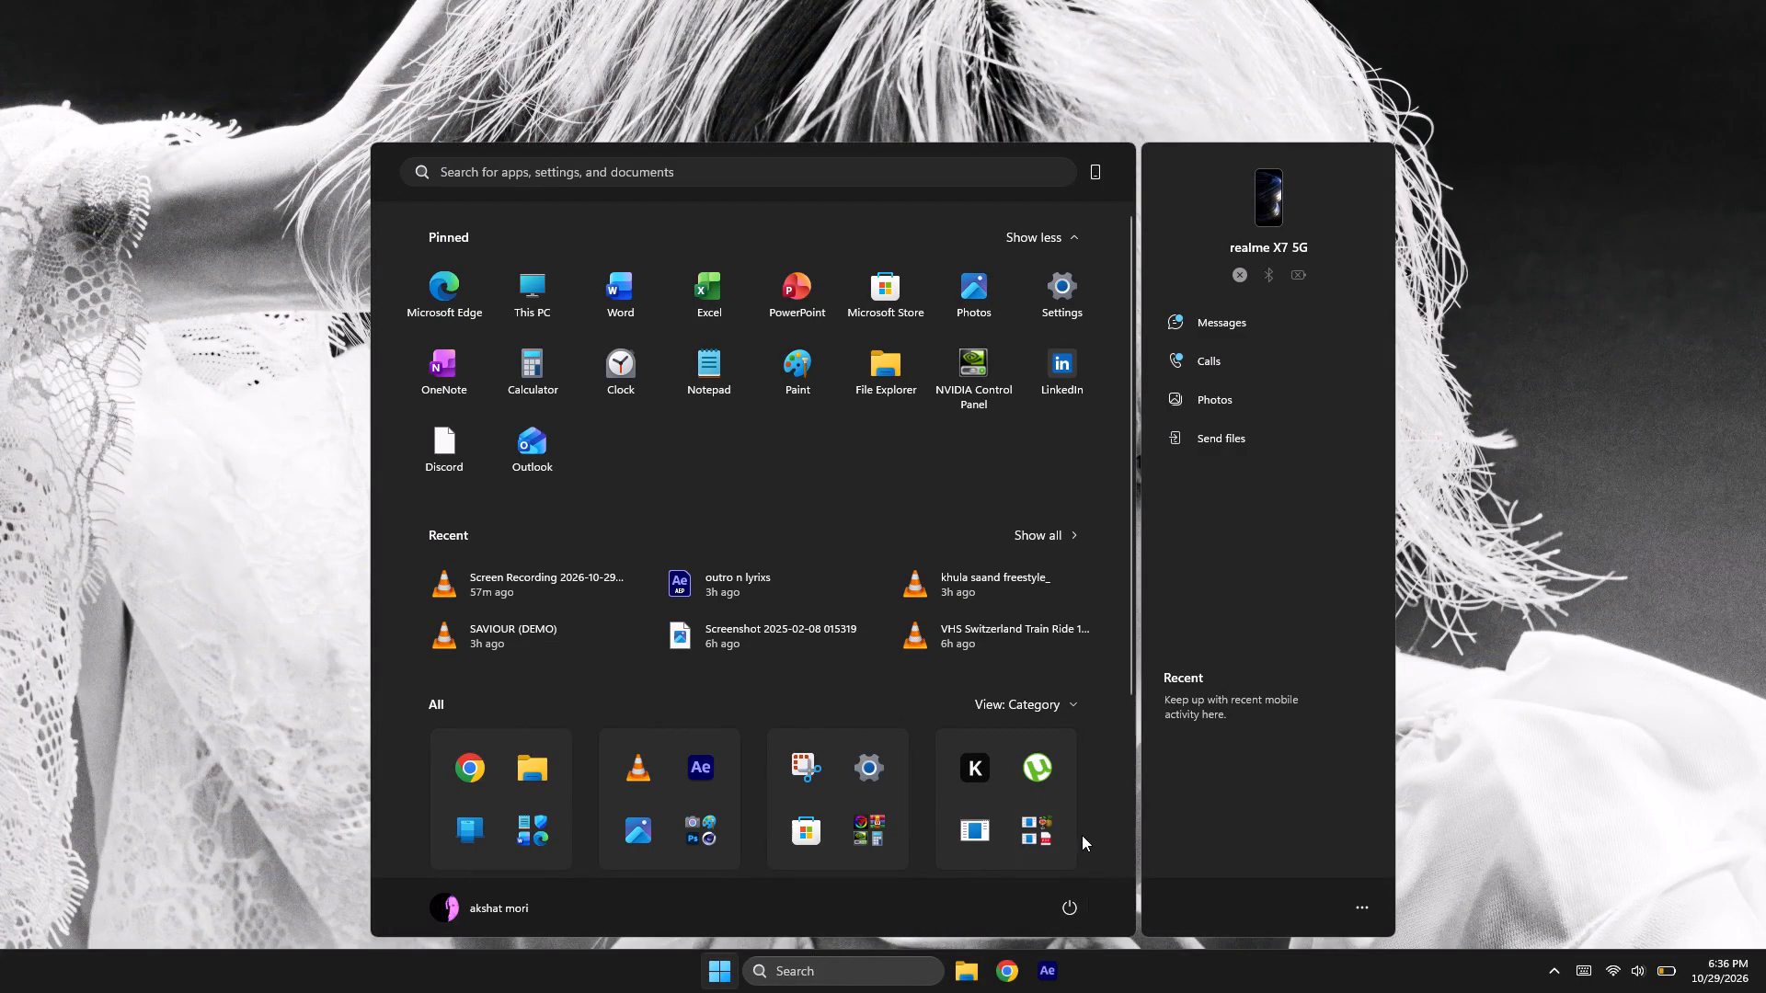